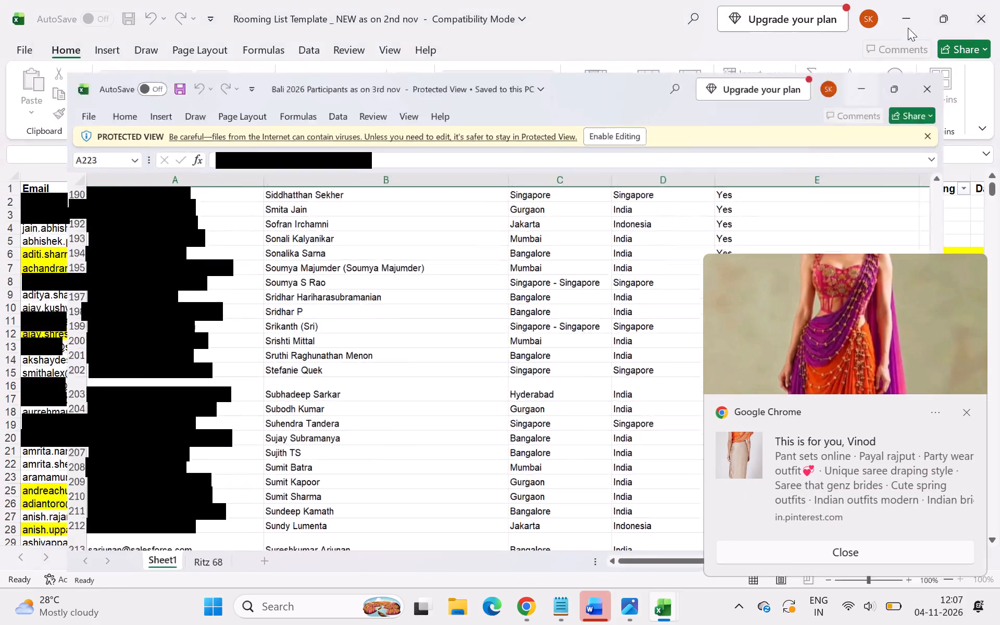
# Close the "Rooming List Template _ NEW as on 2nd nov" workbook.
pyautogui.click(985, 16)
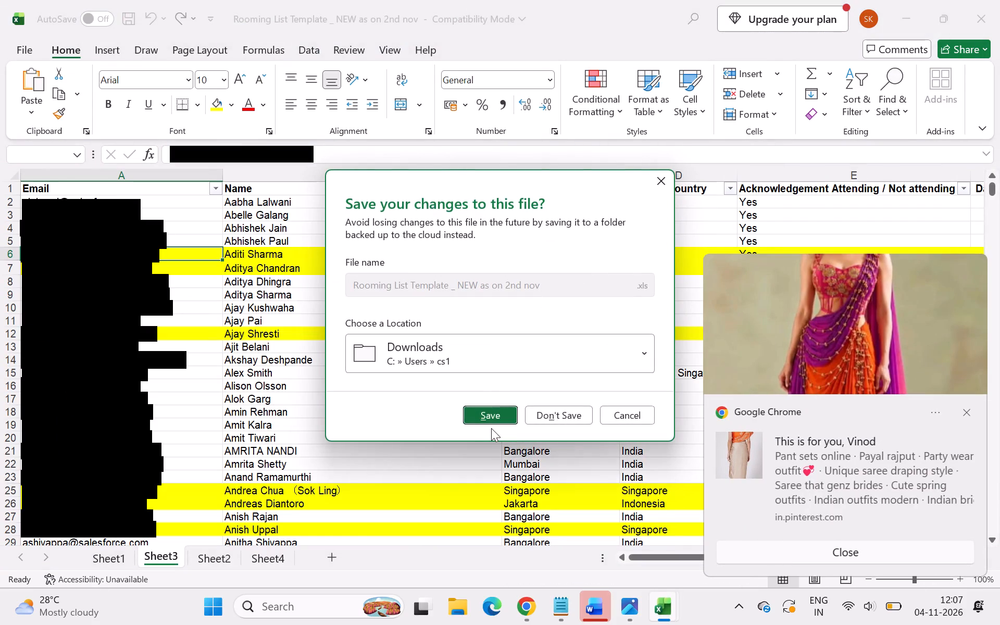
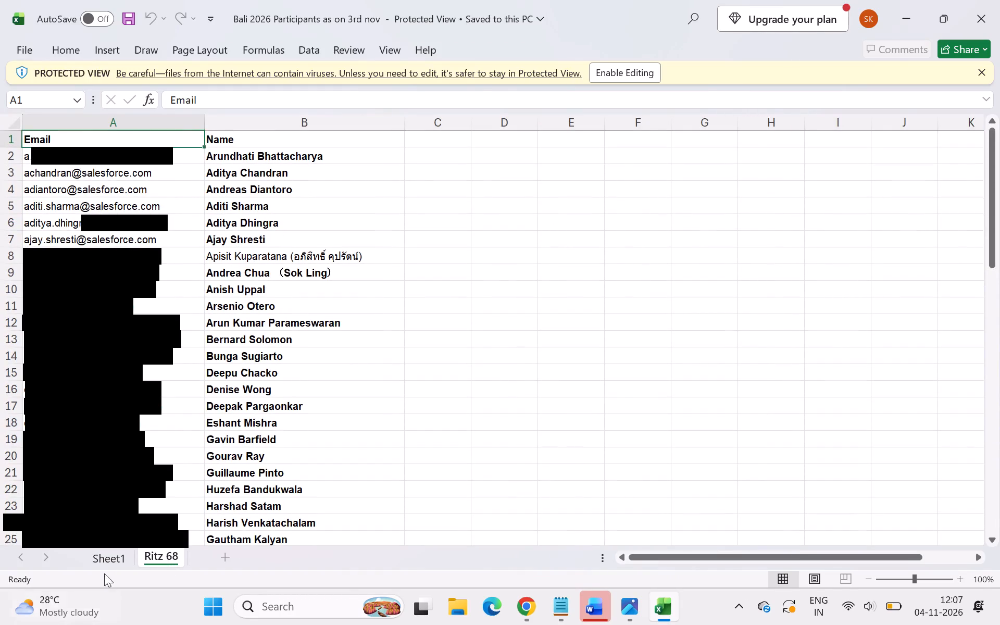
# Look through the participant list on Sheet1, examining the names, cities and countries down to the last entries.
pyautogui.click(108, 556)
pyautogui.scroll(20, 332, 449)
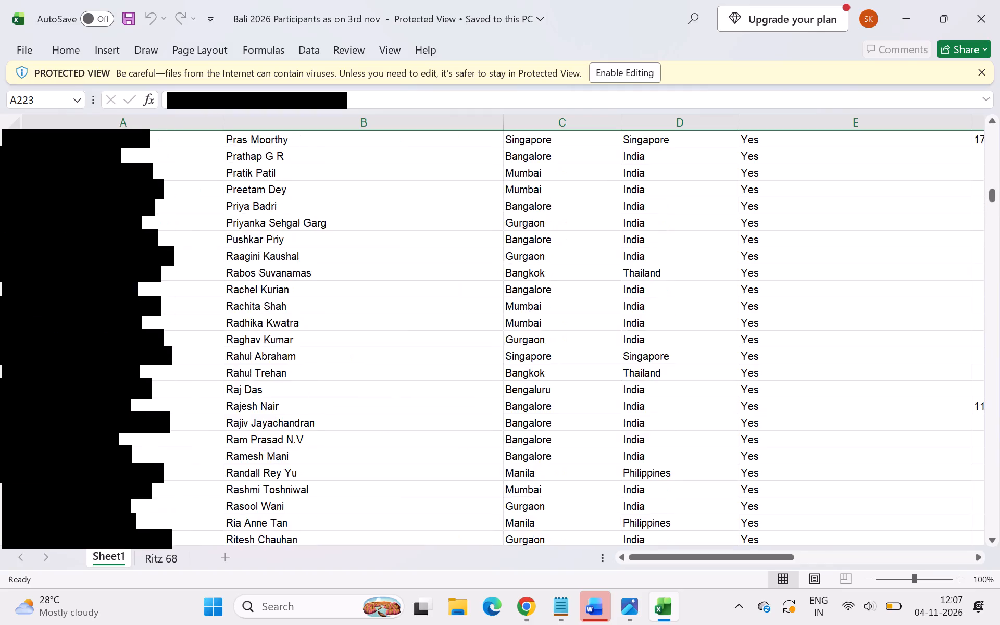
pyautogui.scroll(16, 337, 448)
pyautogui.scroll(12, 338, 452)
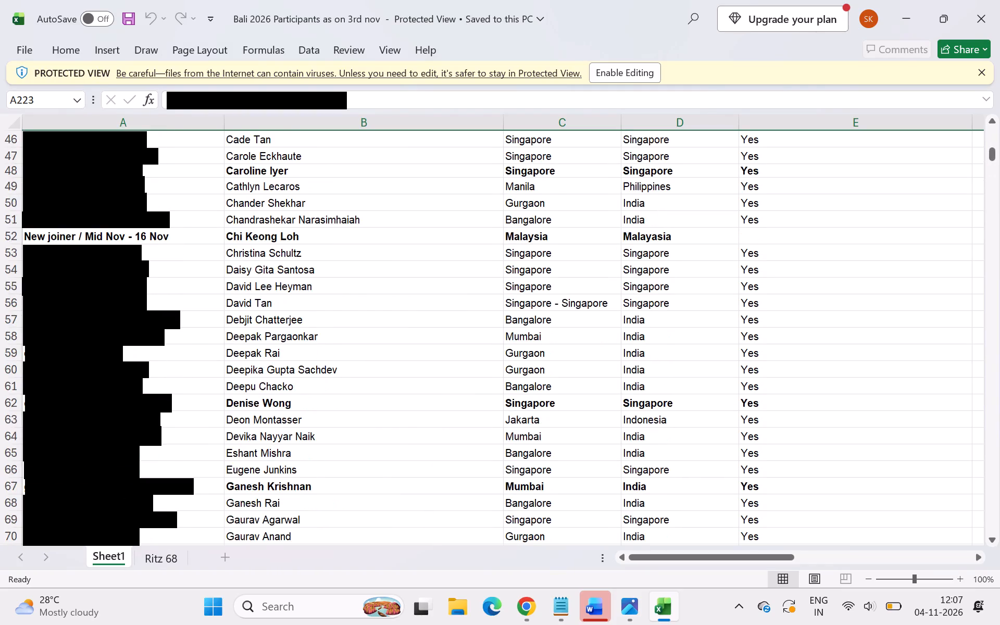
pyautogui.scroll(-20, 340, 453)
pyautogui.scroll(-20, 340, 453)
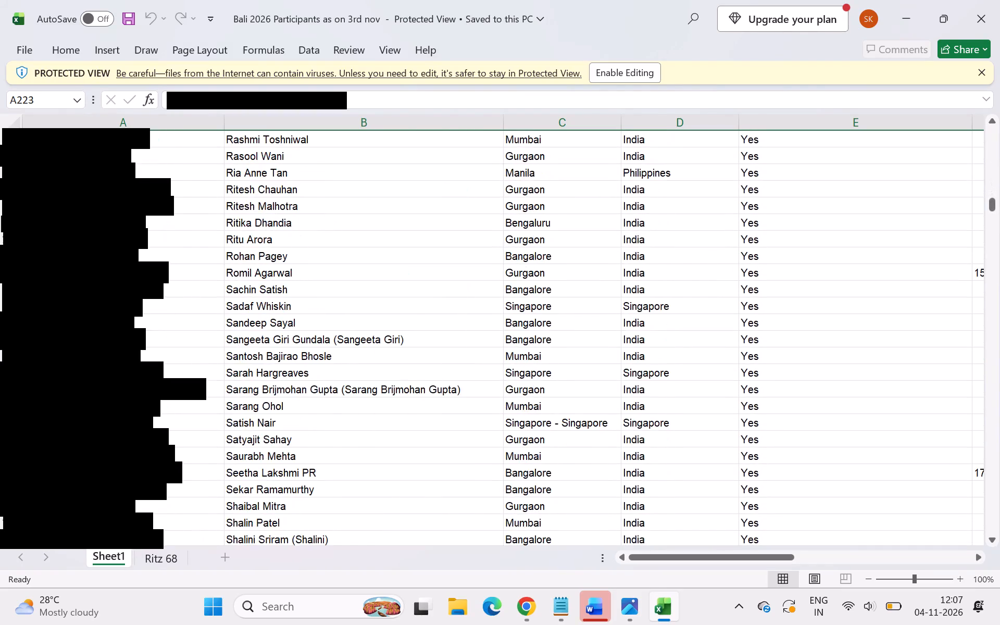
pyautogui.scroll(-20, 341, 454)
pyautogui.scroll(-8, 341, 454)
pyautogui.scroll(2, 343, 454)
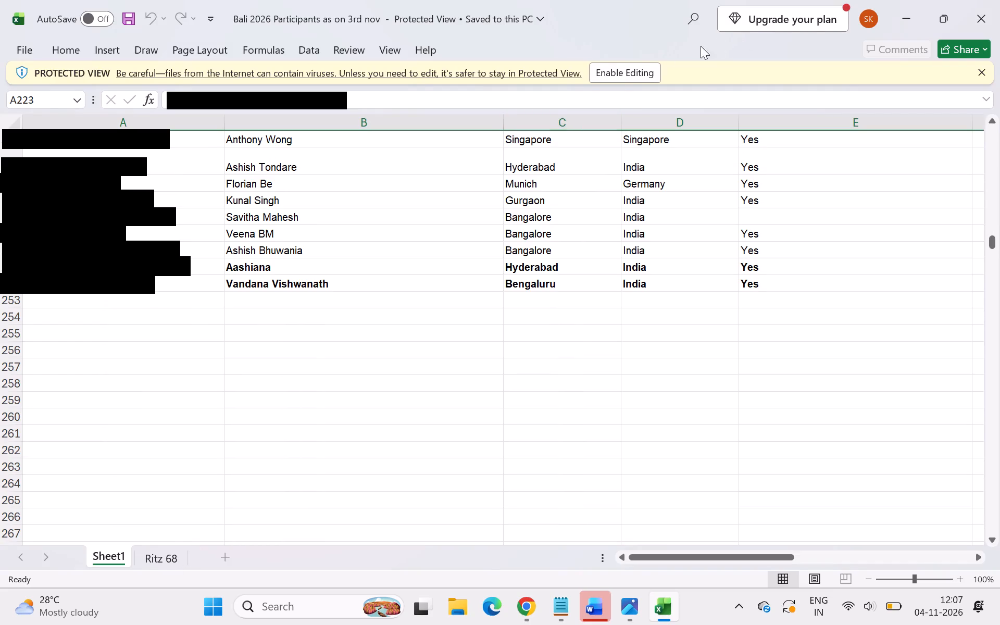
# Enable editing for the protected Bali 2026 participants workbook.
pyautogui.click(615, 78)
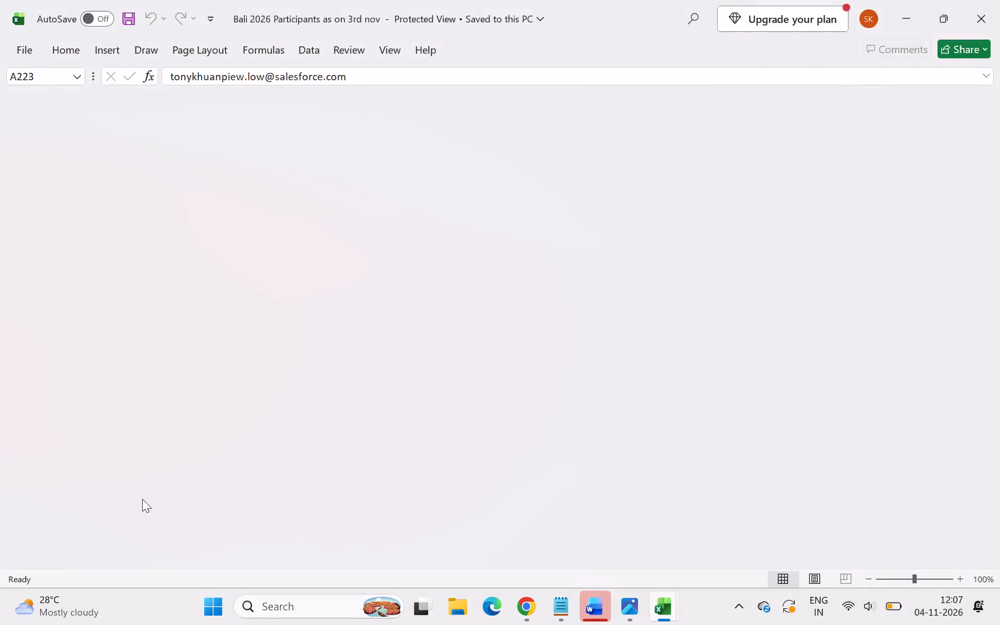
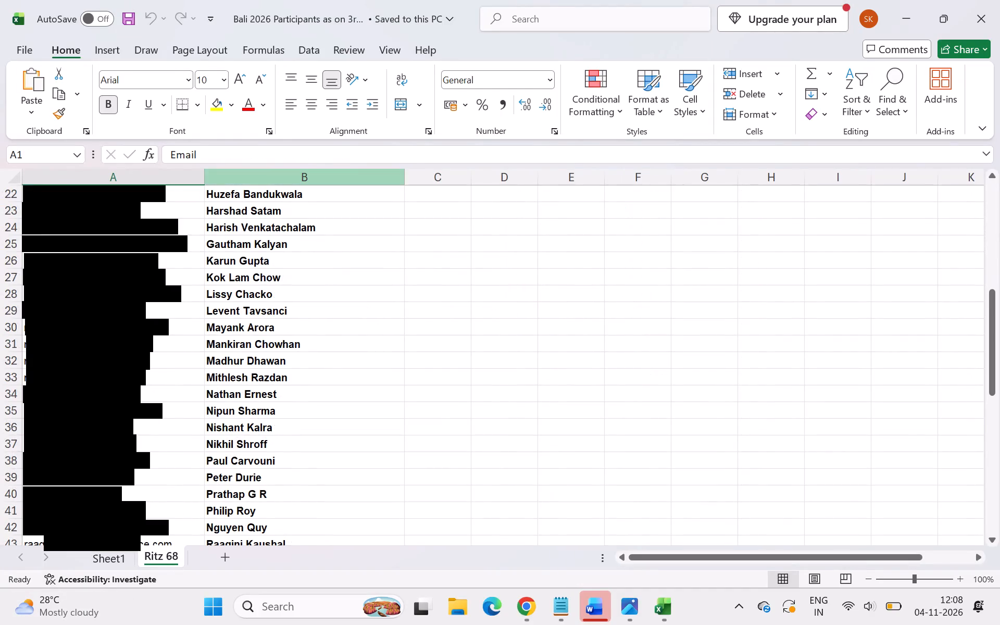
# Search Sheet1 for the full name of the first participant listed on the Ritz 68 sheet.
pyautogui.scroll(17, 241, 236)
pyautogui.click(268, 214)
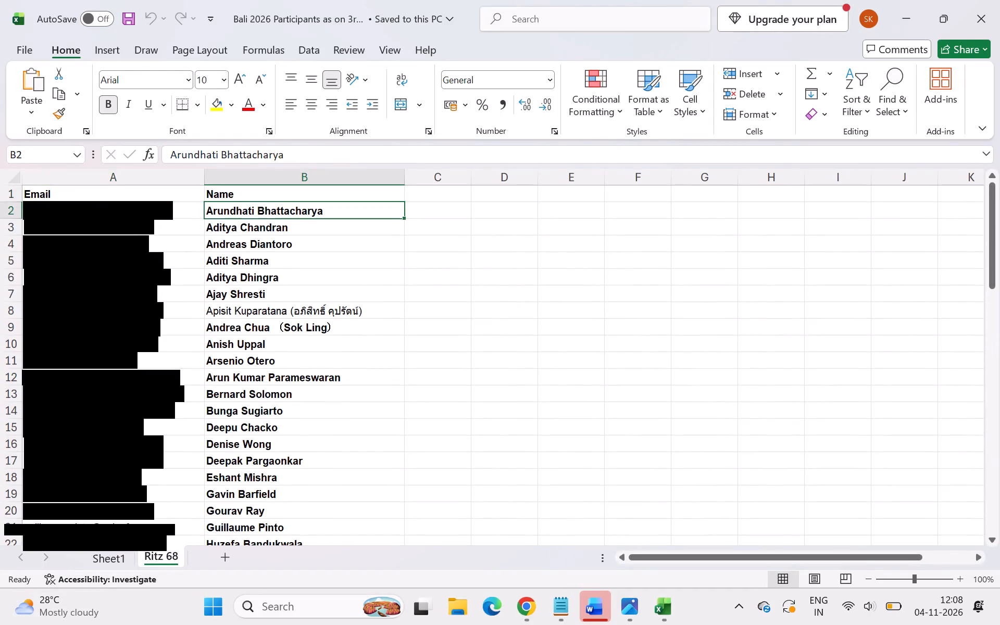
pyautogui.hotkey('ctrl', 'c')
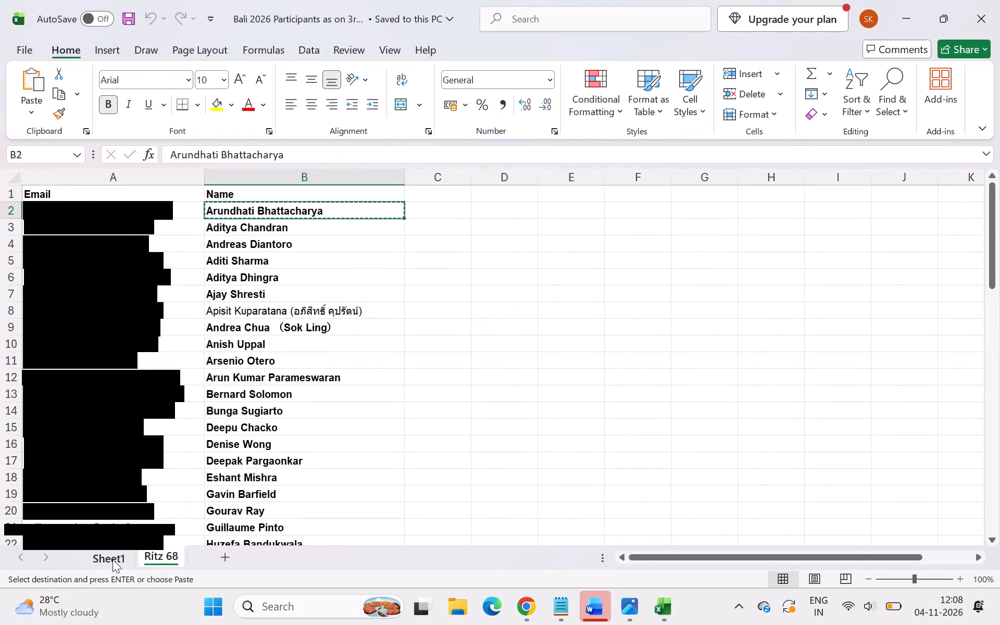
pyautogui.click(113, 559)
pyautogui.scroll(16, 386, 463)
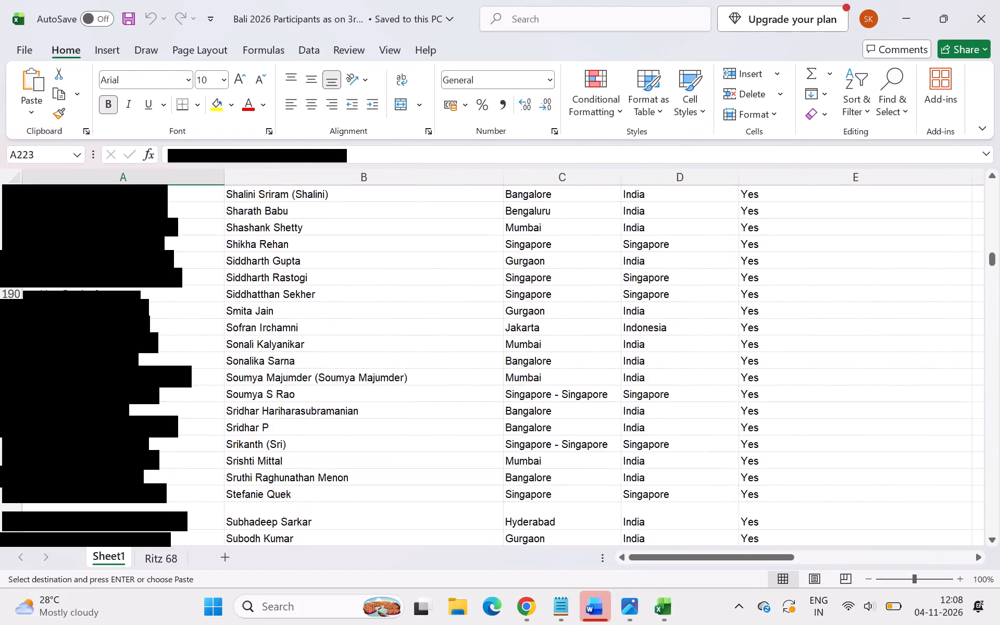
pyautogui.scroll(13, 386, 459)
pyautogui.hotkey('ctrl', 'f')
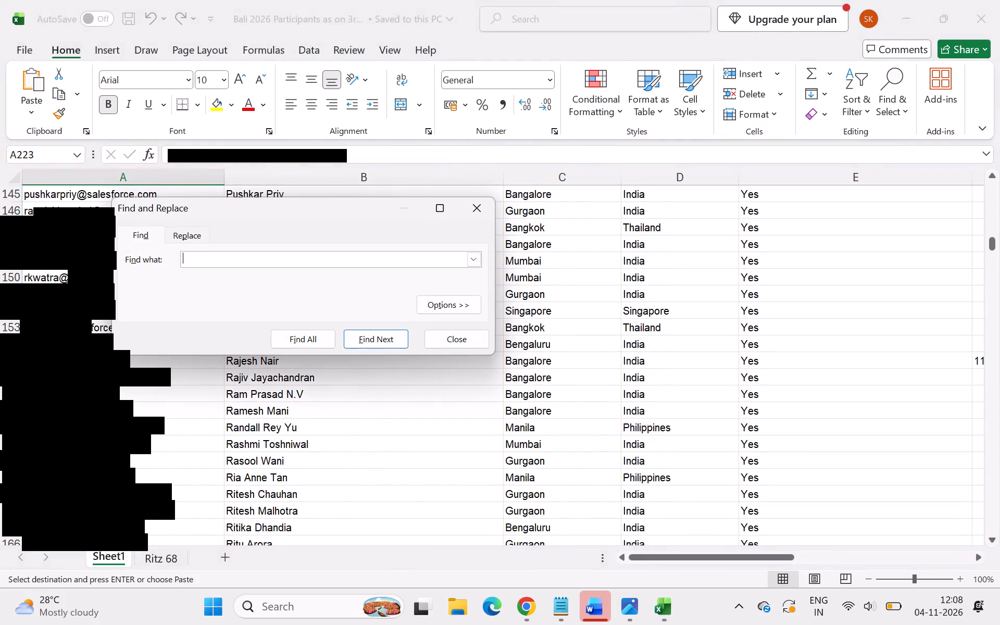
pyautogui.hotkey('ctrl', 'v')
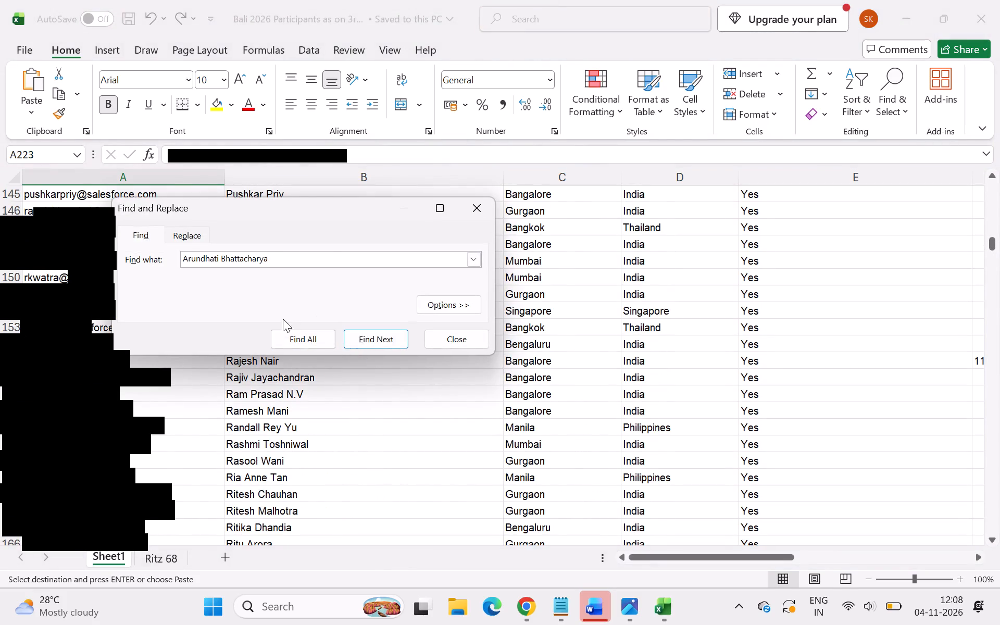
pyautogui.click(304, 334)
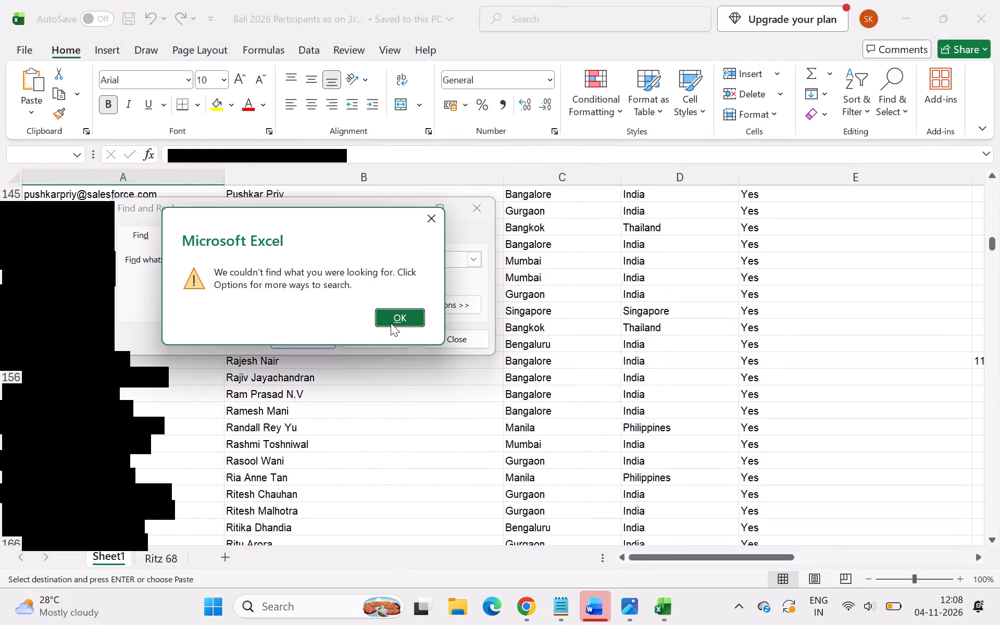
pyautogui.click(391, 323)
# Search Sheet1 again using only that participant's first name.
pyautogui.doubleClick(258, 254)
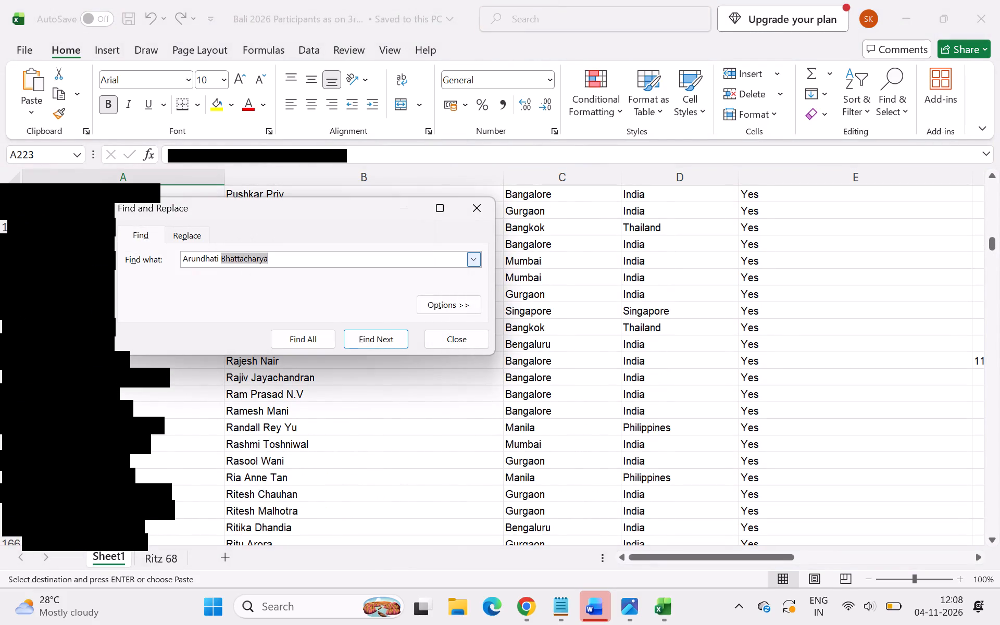
pyautogui.press('BackSpace')
pyautogui.click(295, 333)
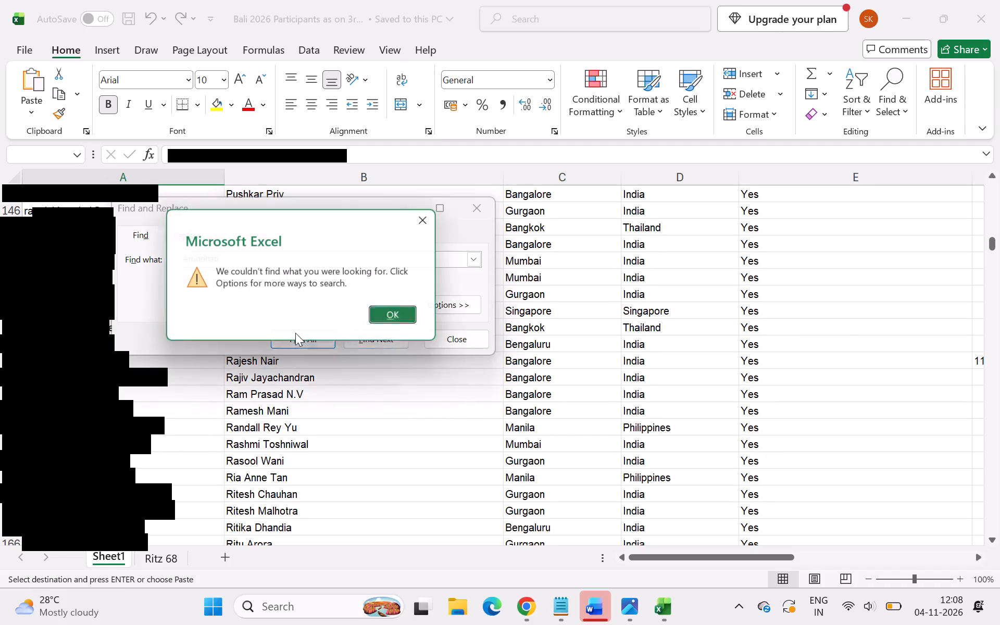
pyautogui.click(409, 311)
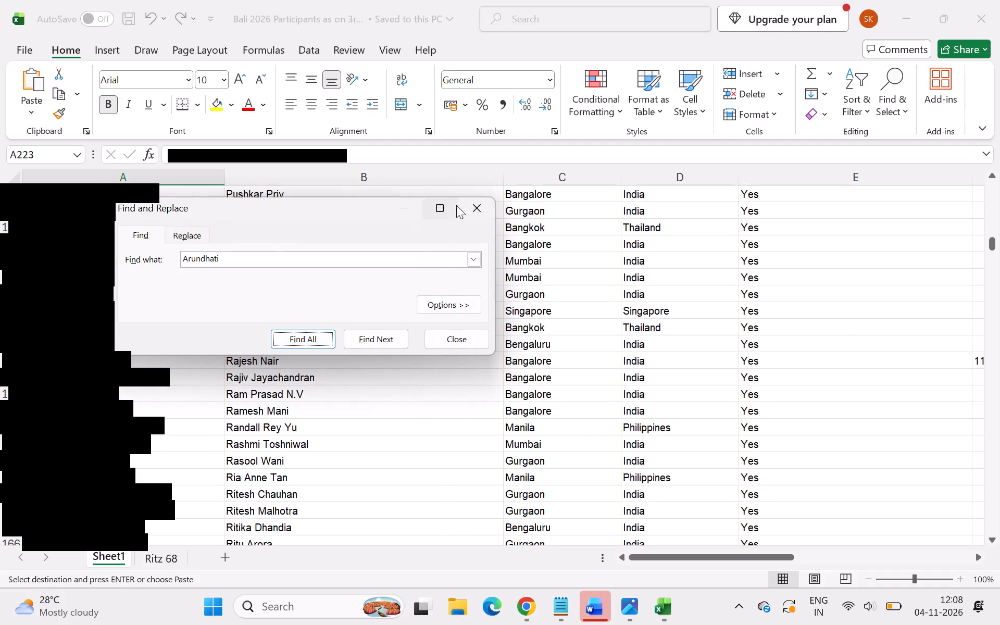
pyautogui.click(479, 212)
# Search Sheet1 for the email address in cell A2 of the Ritz 68 sheet.
pyautogui.scroll(19, 338, 323)
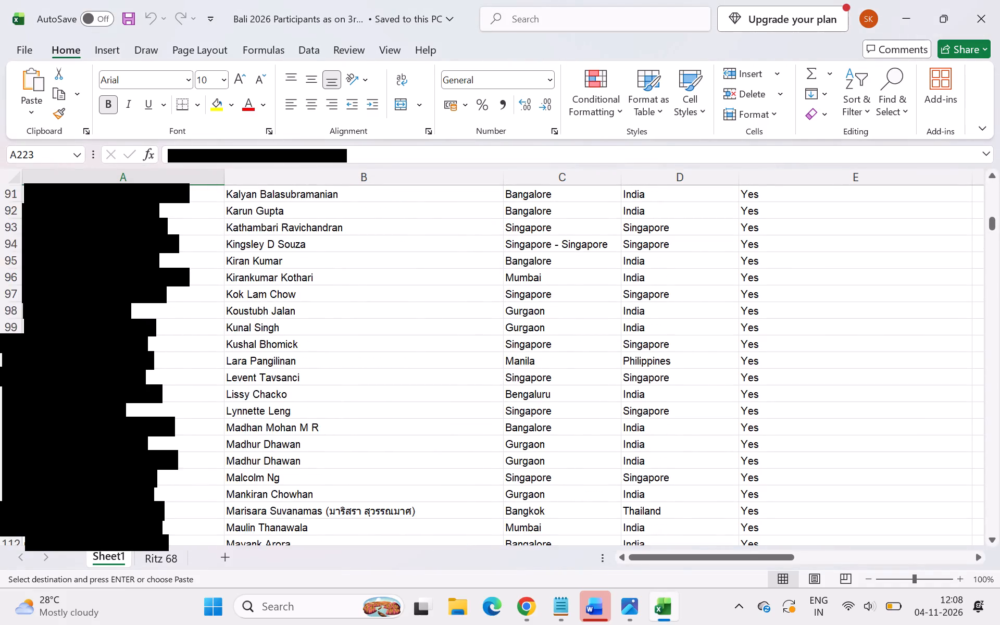
pyautogui.scroll(19, 334, 343)
pyautogui.scroll(18, 335, 346)
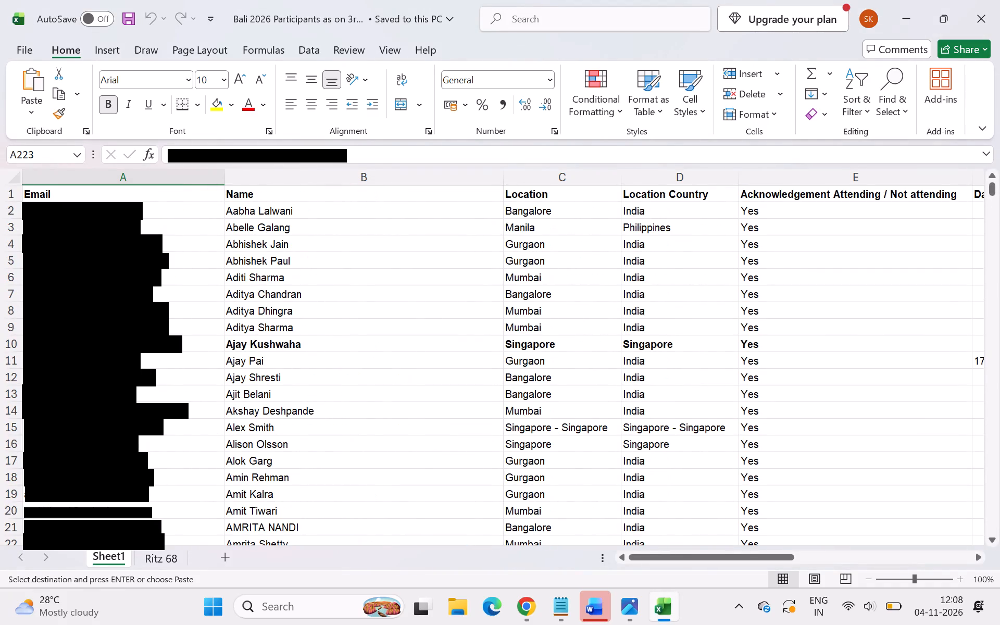
pyautogui.scroll(1, 335, 346)
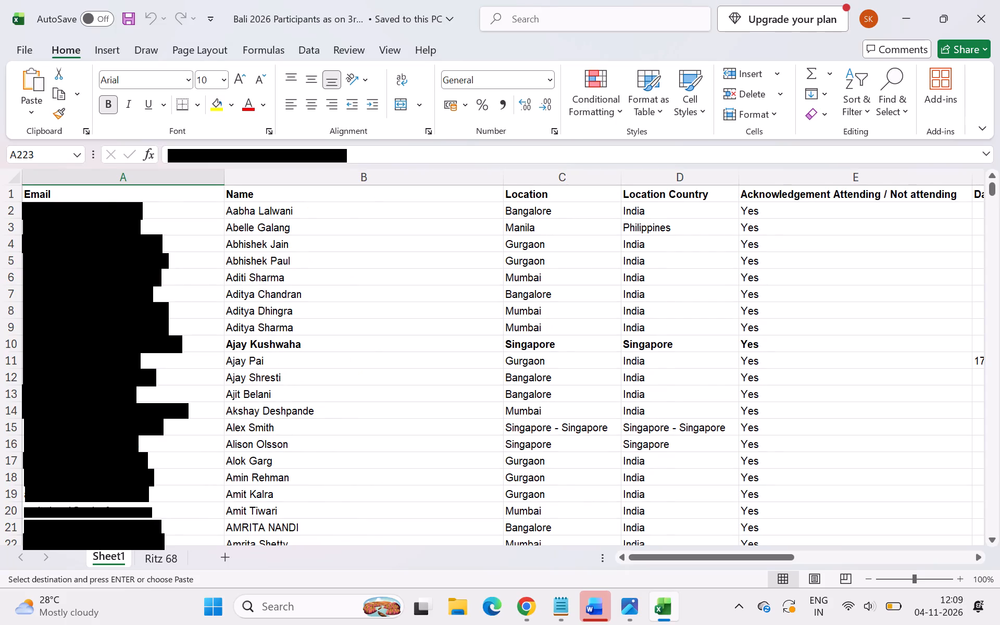
pyautogui.click(169, 566)
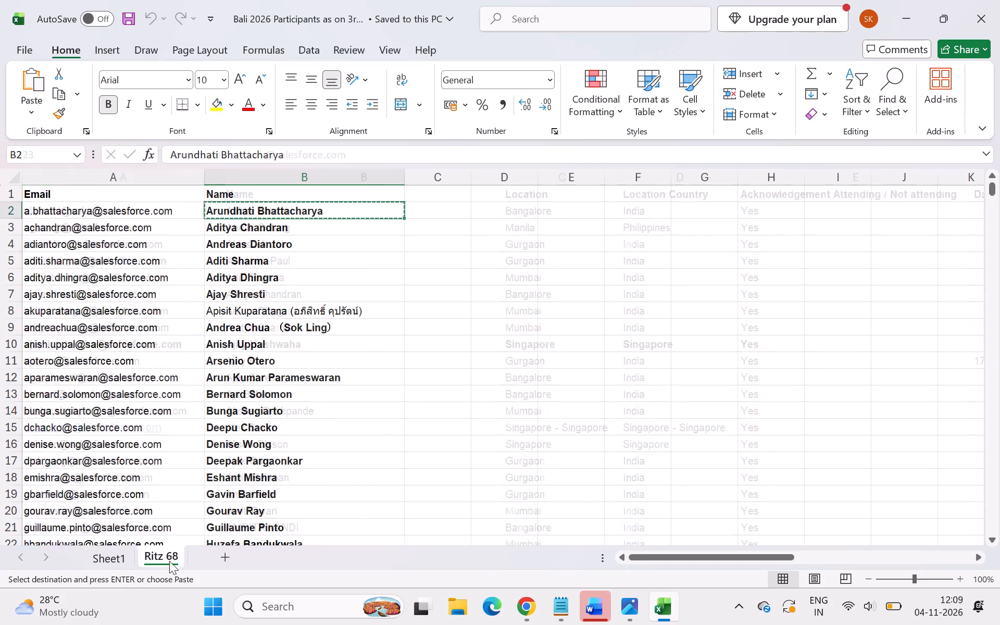
pyautogui.click(148, 210)
pyautogui.hotkey('ctrl', 'x')
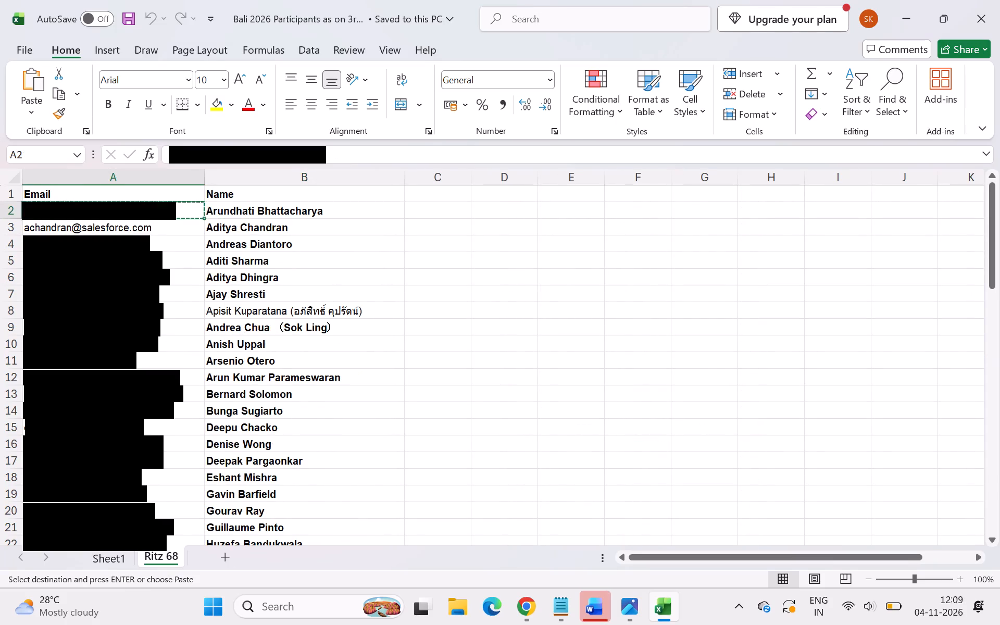
pyautogui.hotkey('ctrl', 'c')
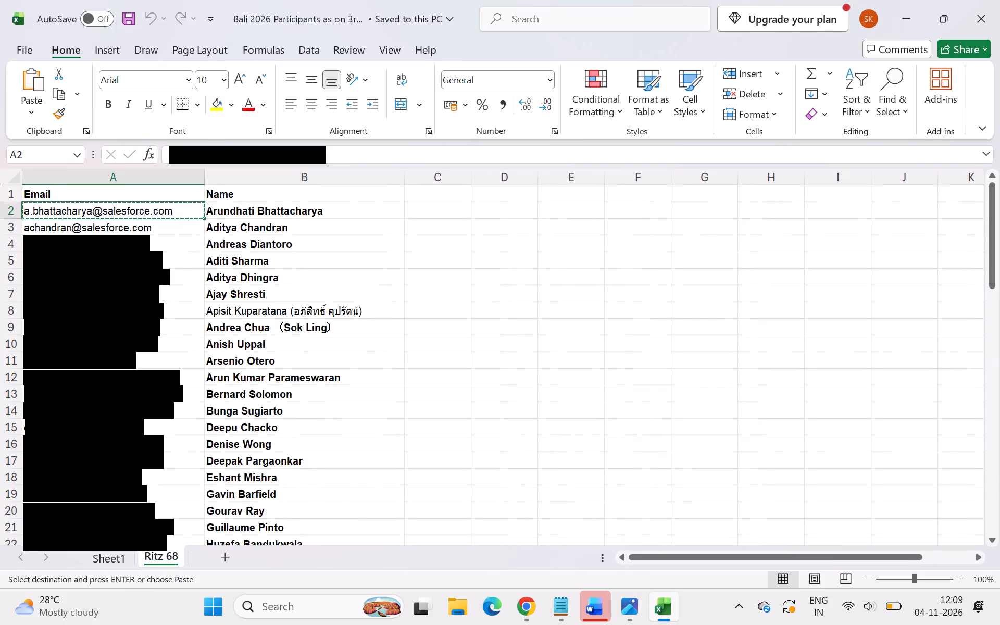
pyautogui.hotkey('ctrl', 'c')
pyautogui.click(124, 559)
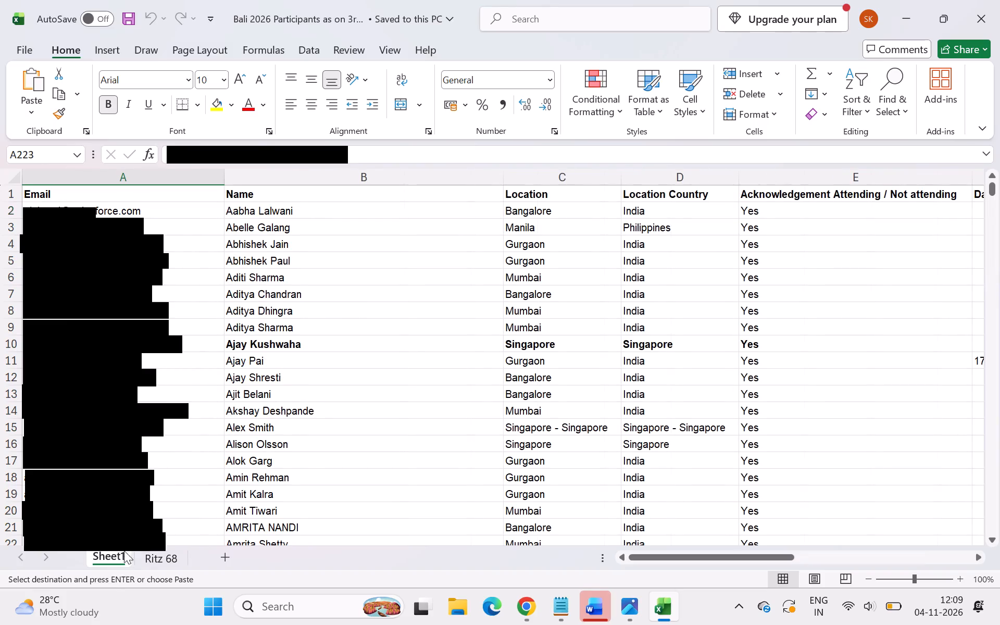
pyautogui.hotkey('ctrl', 'f')
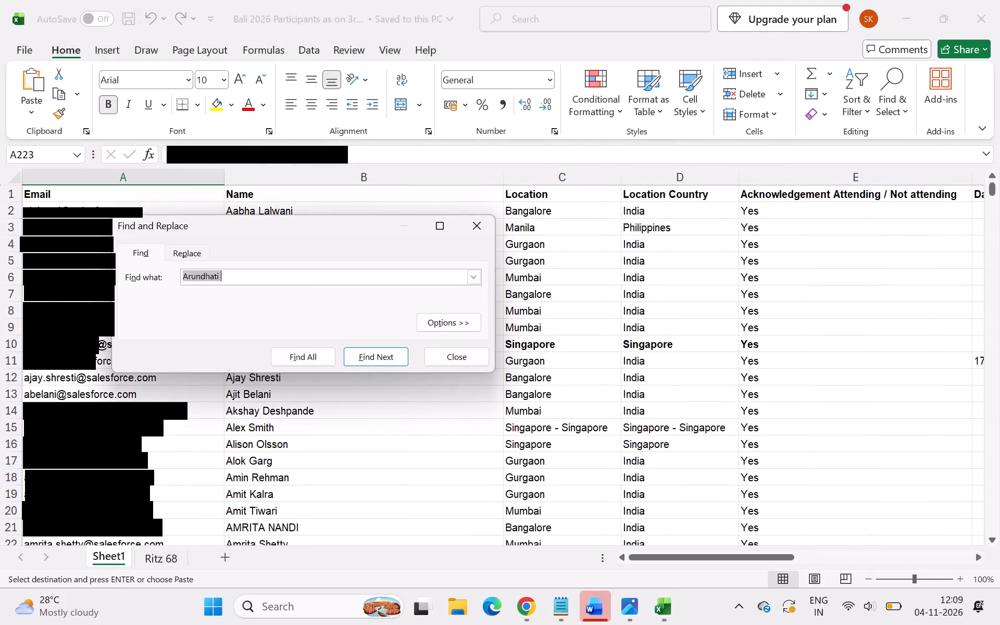
pyautogui.hotkey('ctrl', 'v')
pyautogui.click(308, 357)
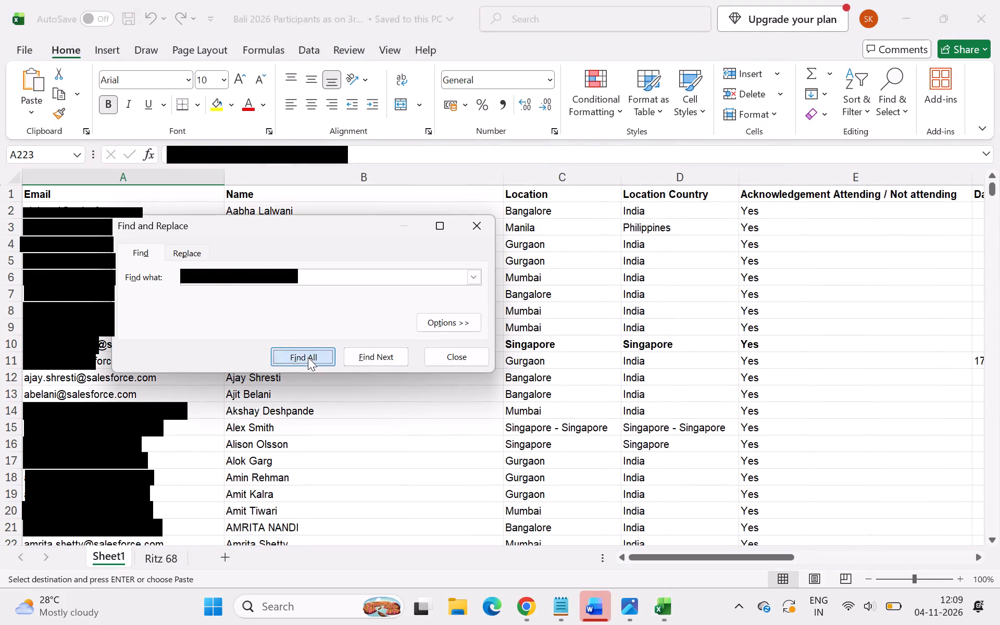
pyautogui.click(386, 337)
pyautogui.click(472, 234)
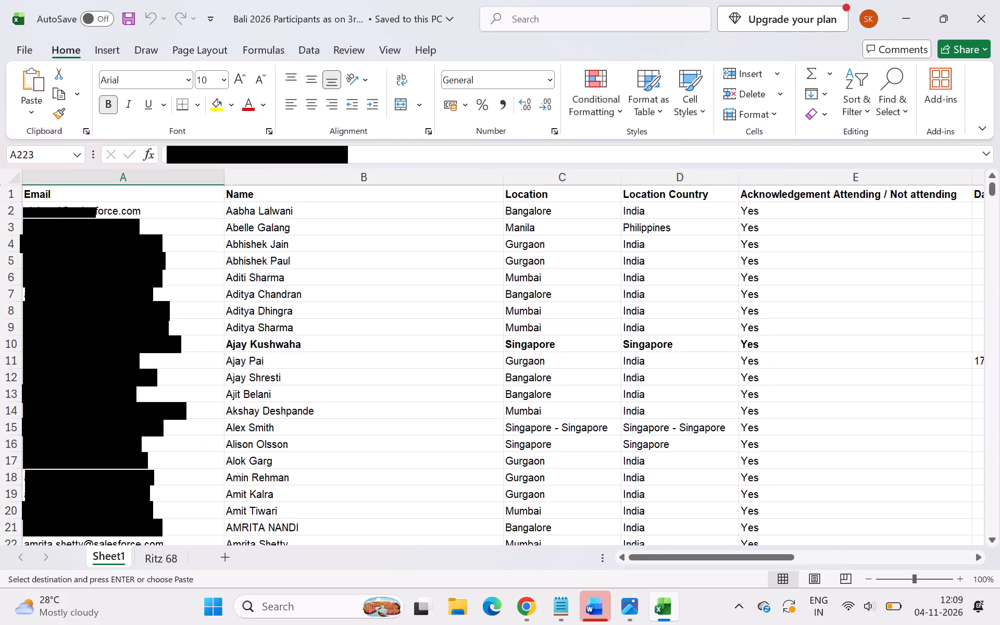
# Look through the names beginning with A on Sheet1 for the first participant on the Ritz 68 sheet.
pyautogui.scroll(-2, 339, 337)
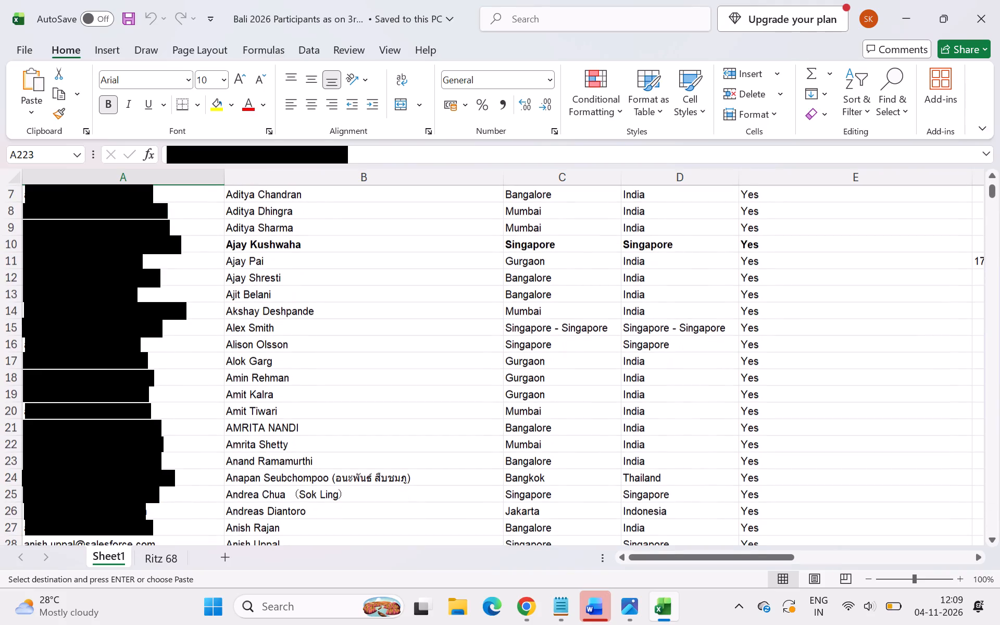
pyautogui.scroll(-1, 339, 337)
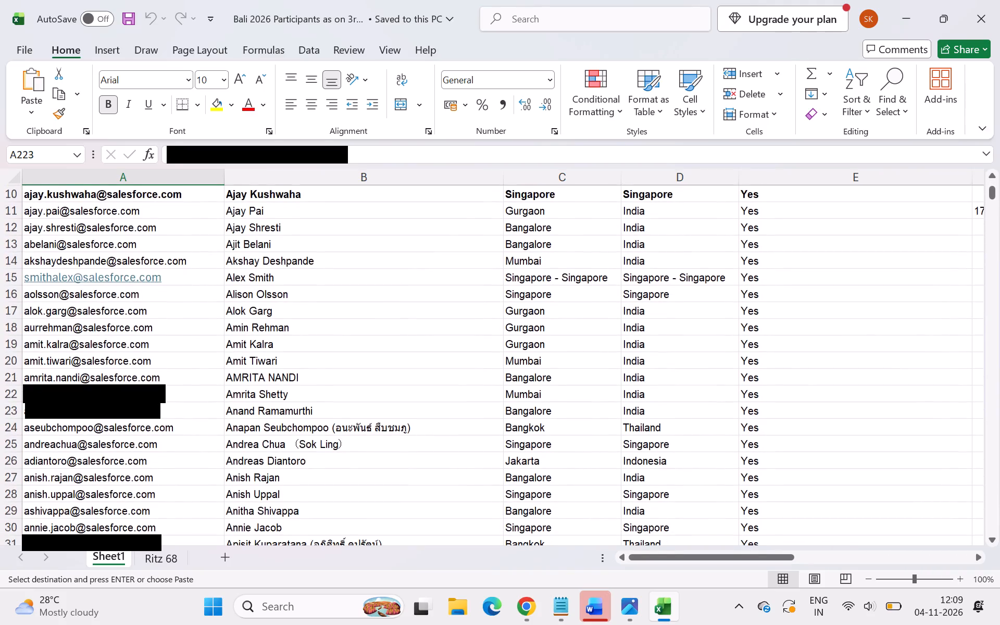
pyautogui.scroll(-2, 339, 337)
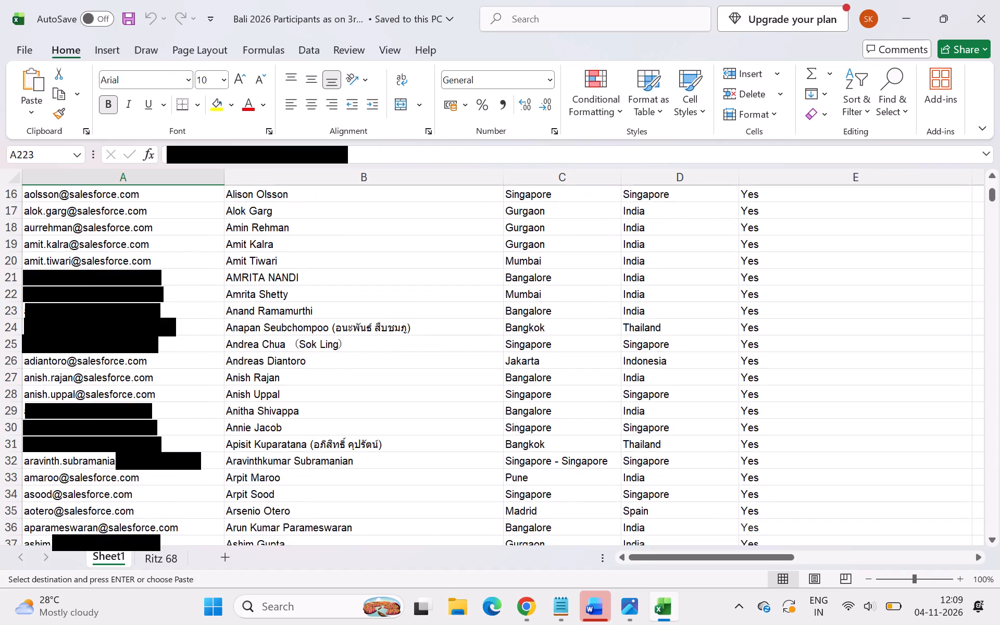
pyautogui.scroll(-2, 337, 338)
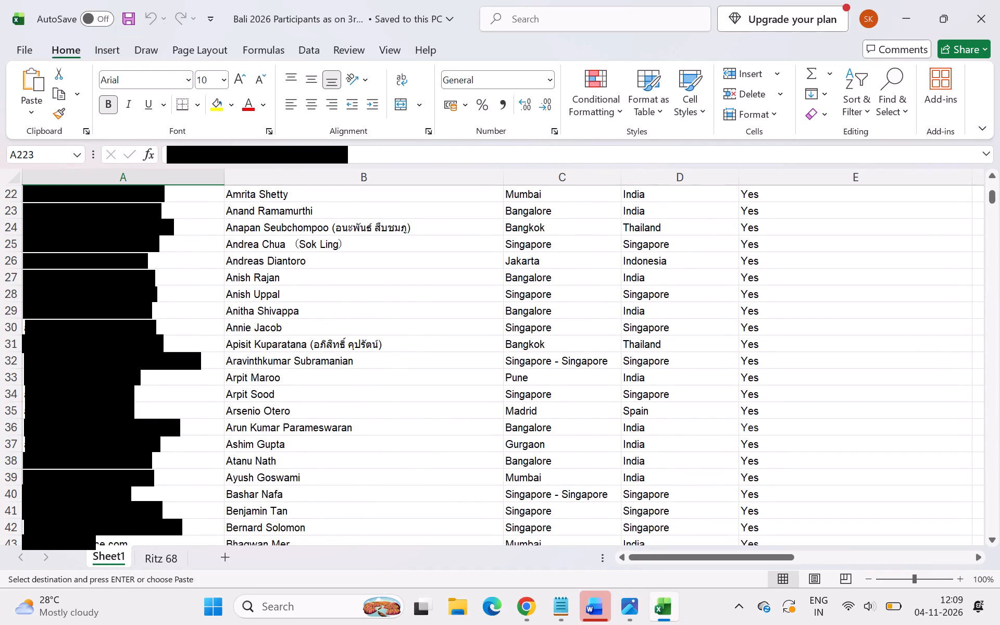
pyautogui.scroll(1, 245, 370)
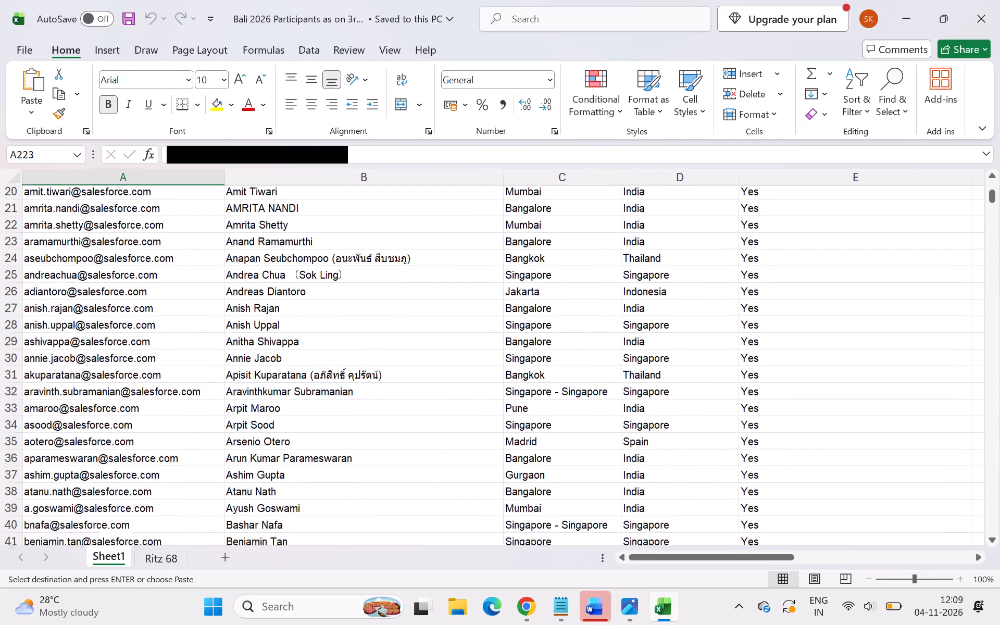
pyautogui.scroll(1, 245, 370)
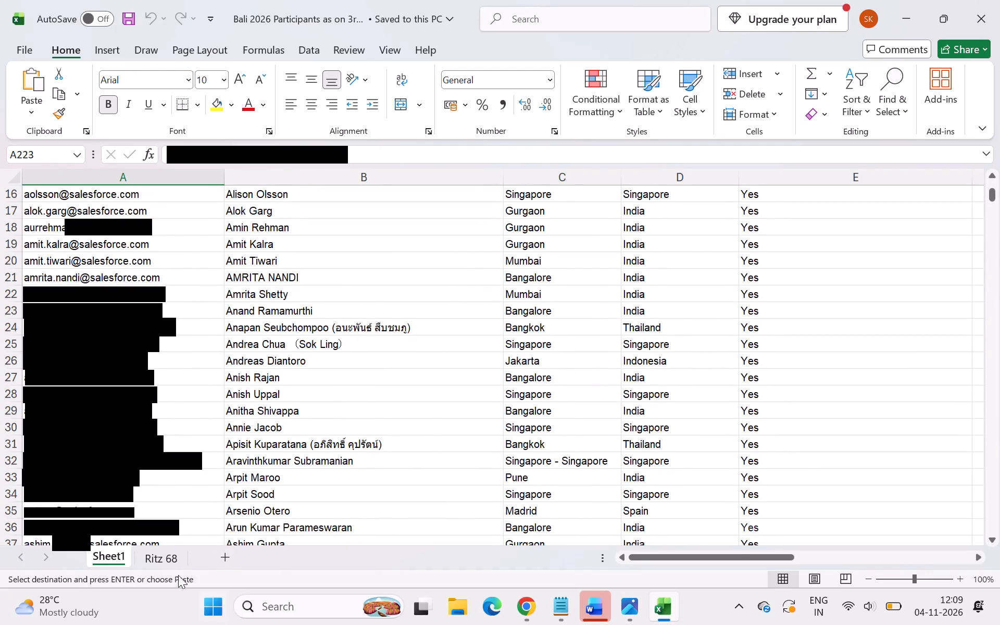
pyautogui.click(161, 552)
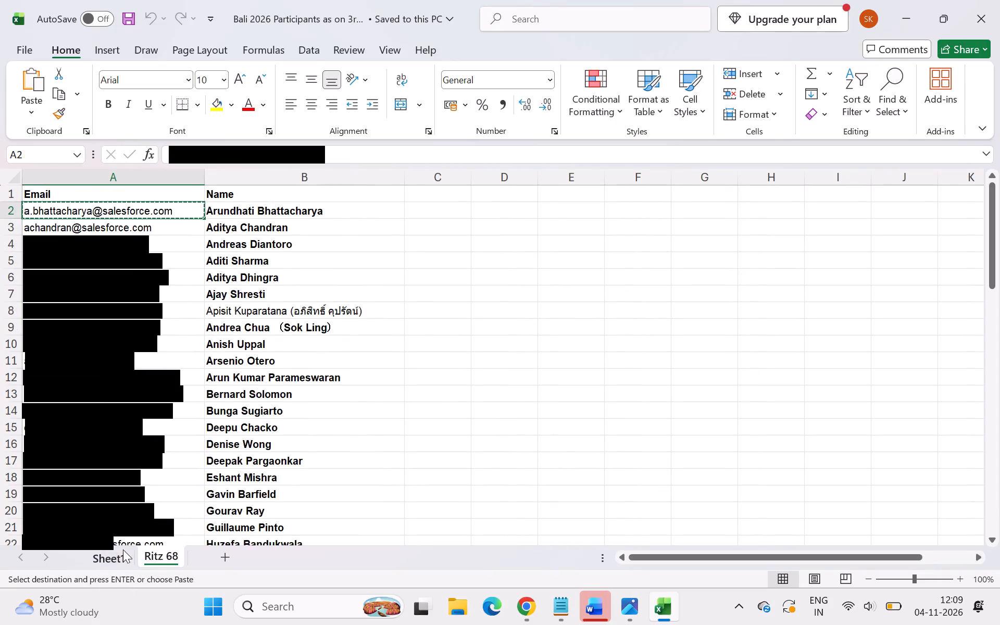
pyautogui.click(123, 549)
pyautogui.scroll(1, 259, 502)
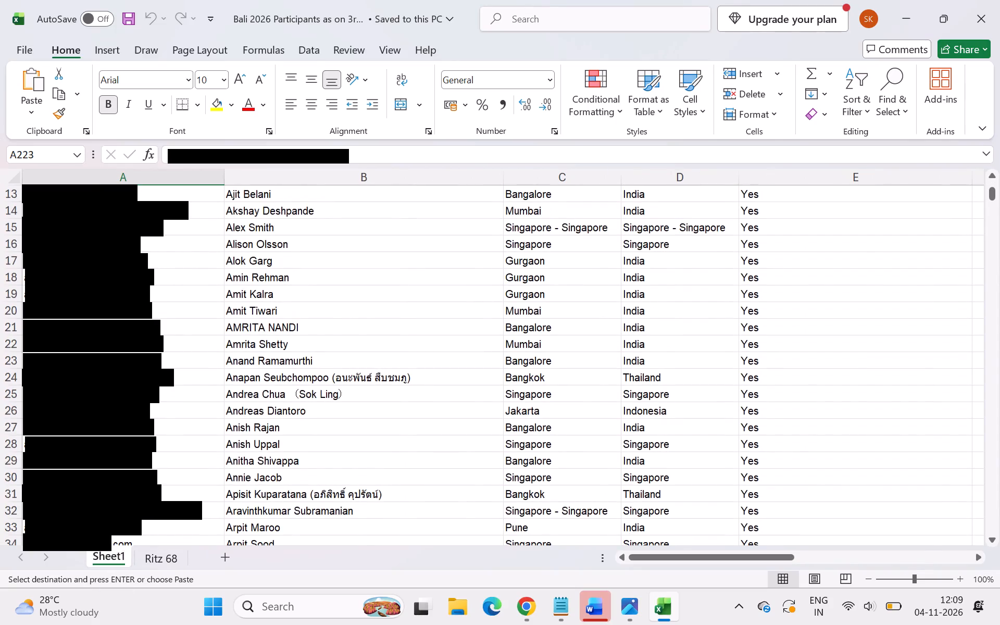
pyautogui.scroll(-1, 262, 499)
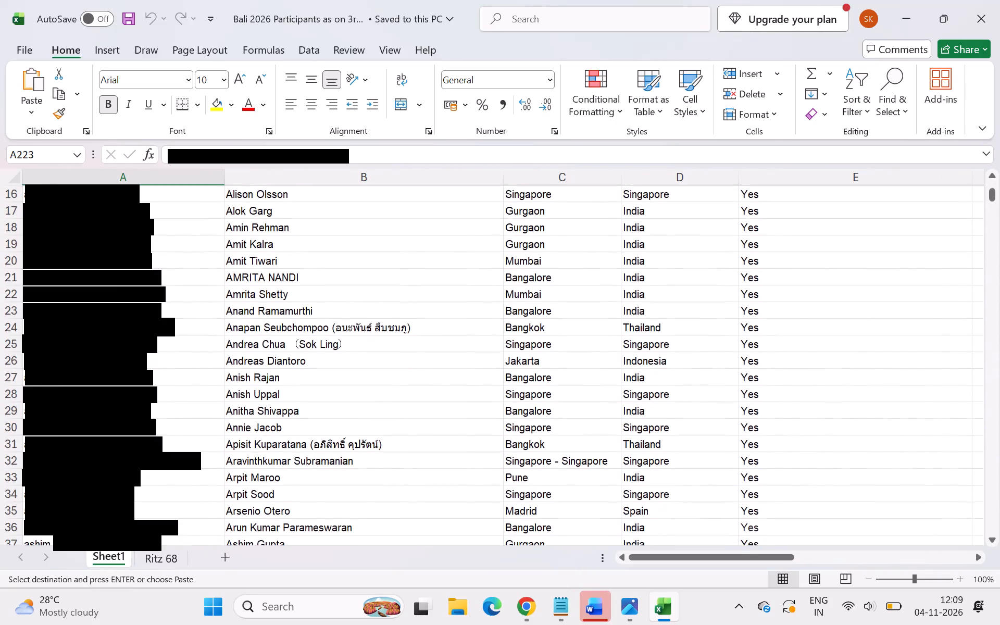
pyautogui.scroll(-1, 262, 499)
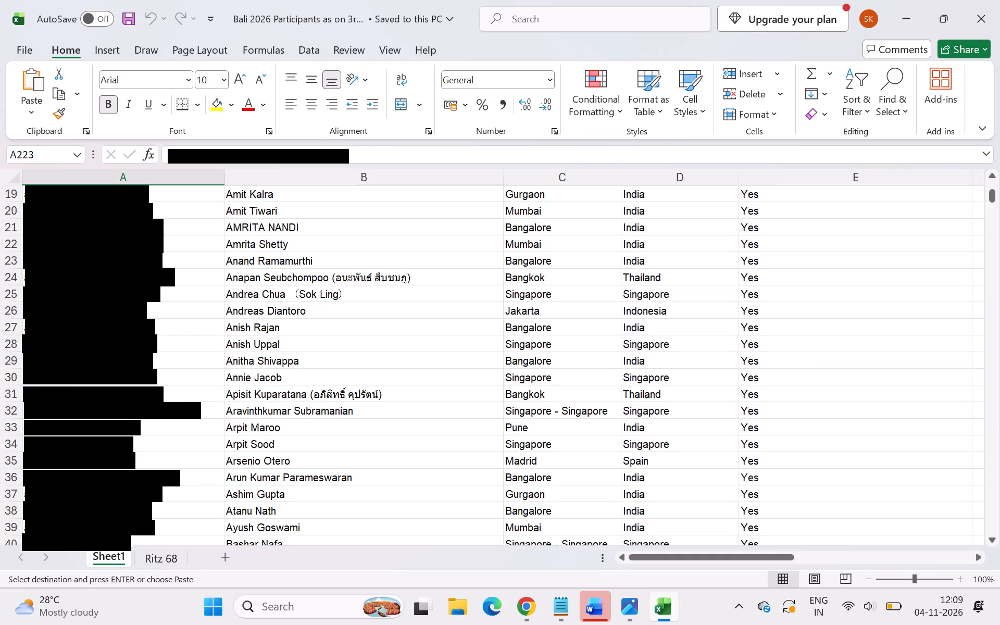
pyautogui.scroll(14, 254, 399)
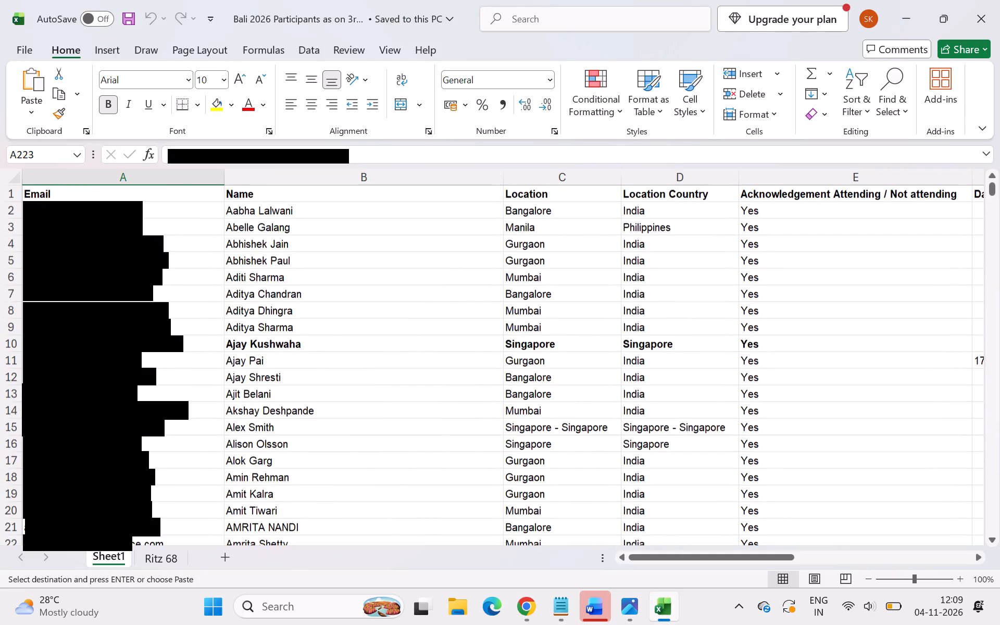
# Examine Sheet1's arrival, departure, flight, meal preference, diet restriction, medical condition and extra notes columns.
pyautogui.hscroll(-6, 281, 405)
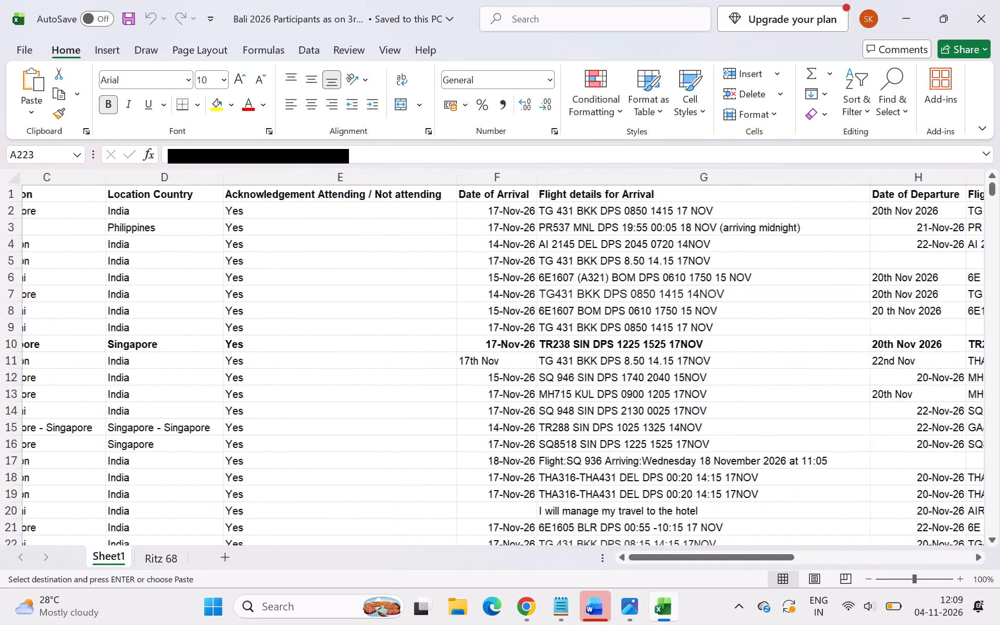
pyautogui.hscroll(-6, 281, 405)
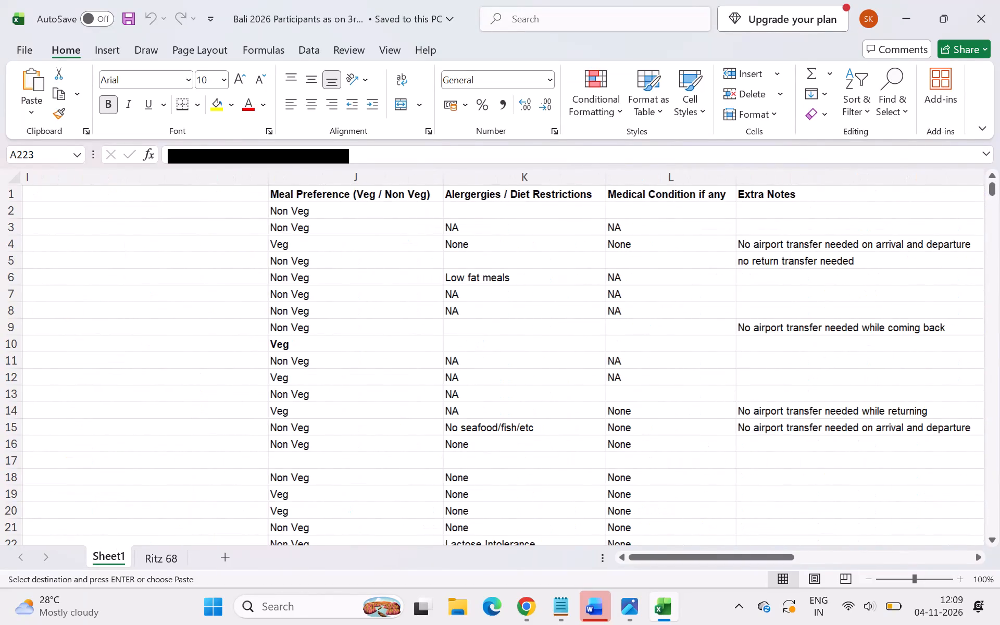
pyautogui.hscroll(-3, 281, 405)
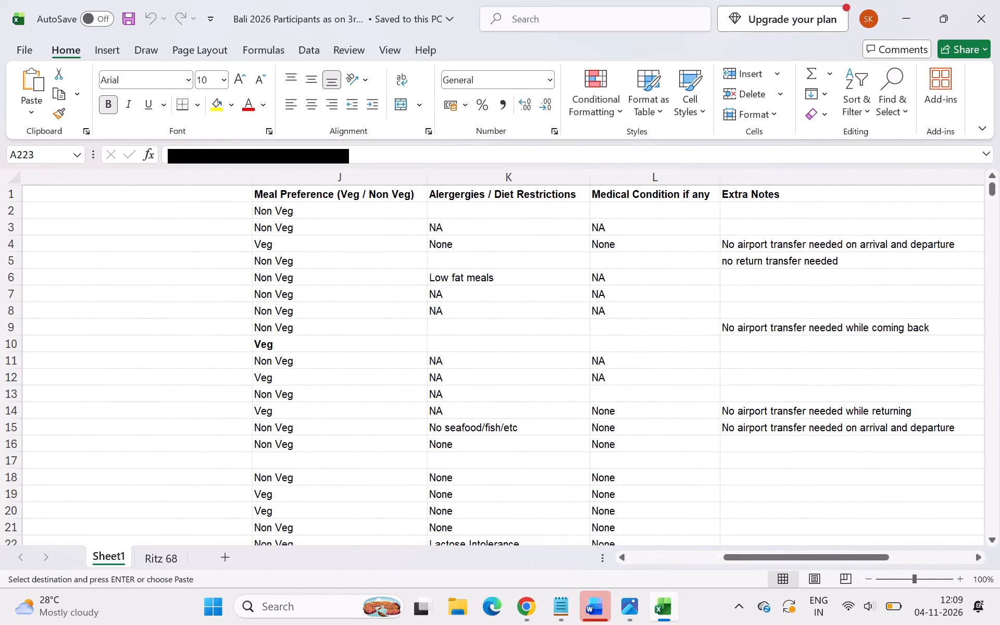
pyautogui.hscroll(-2, 281, 405)
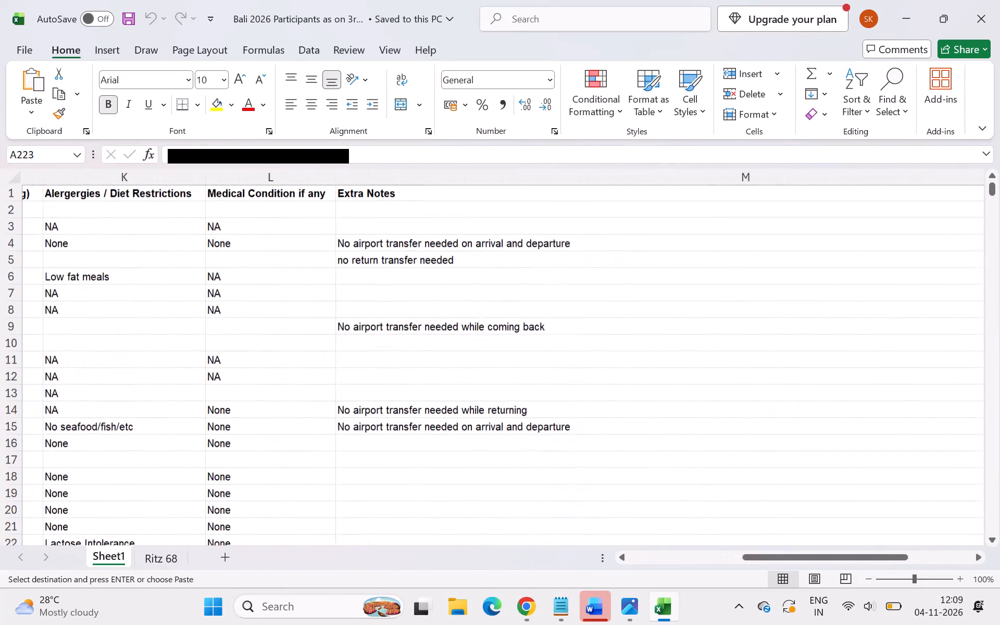
pyautogui.hscroll(7, 281, 405)
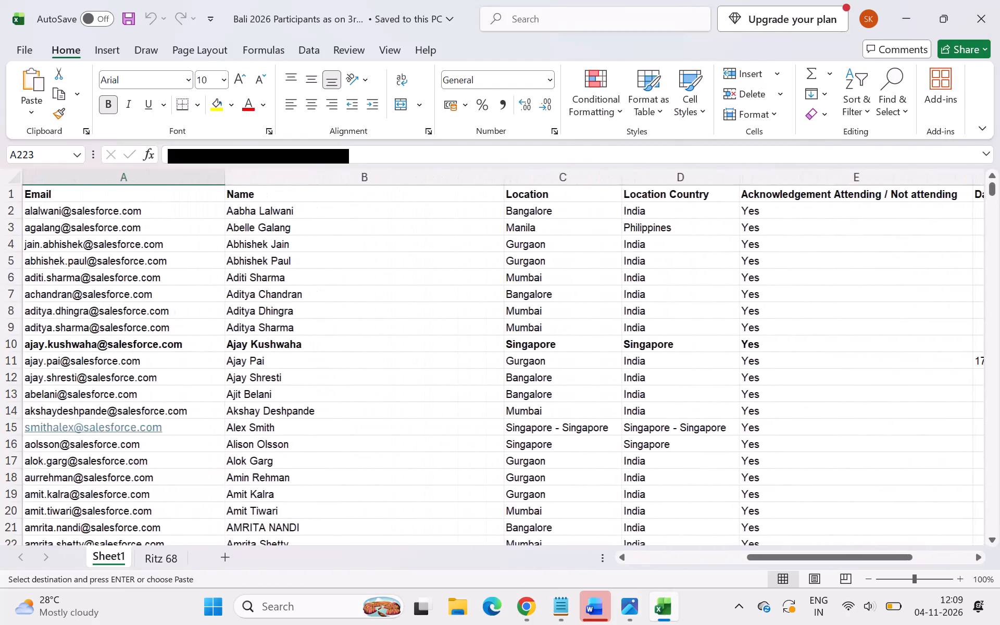
# Compare the participants in rows 2 and 3 of the Ritz 68 sheet with the names on Sheet1.
pyautogui.click(171, 567)
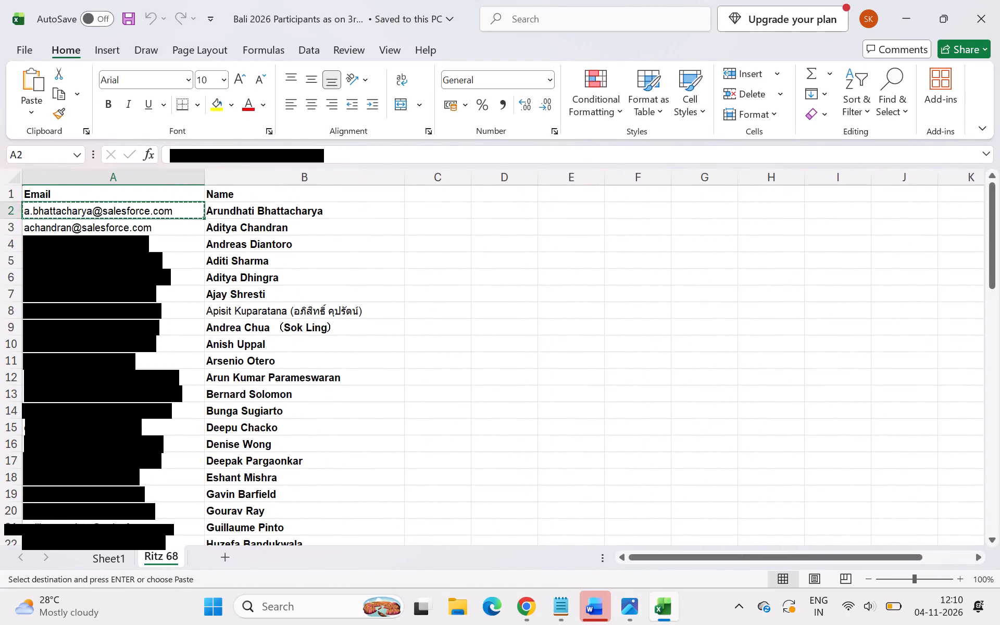
pyautogui.click(273, 227)
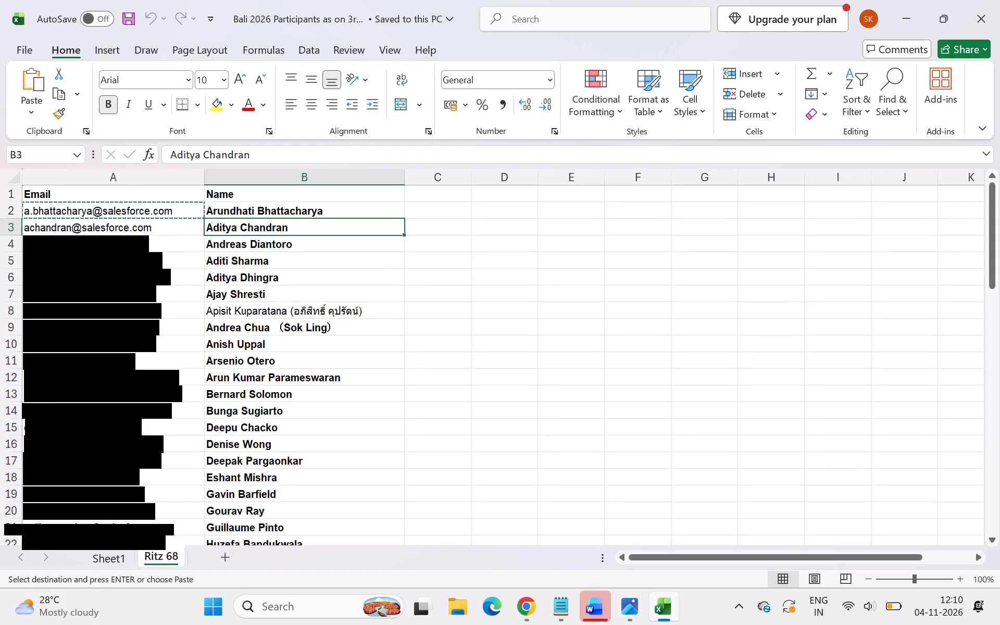
pyautogui.click(305, 216)
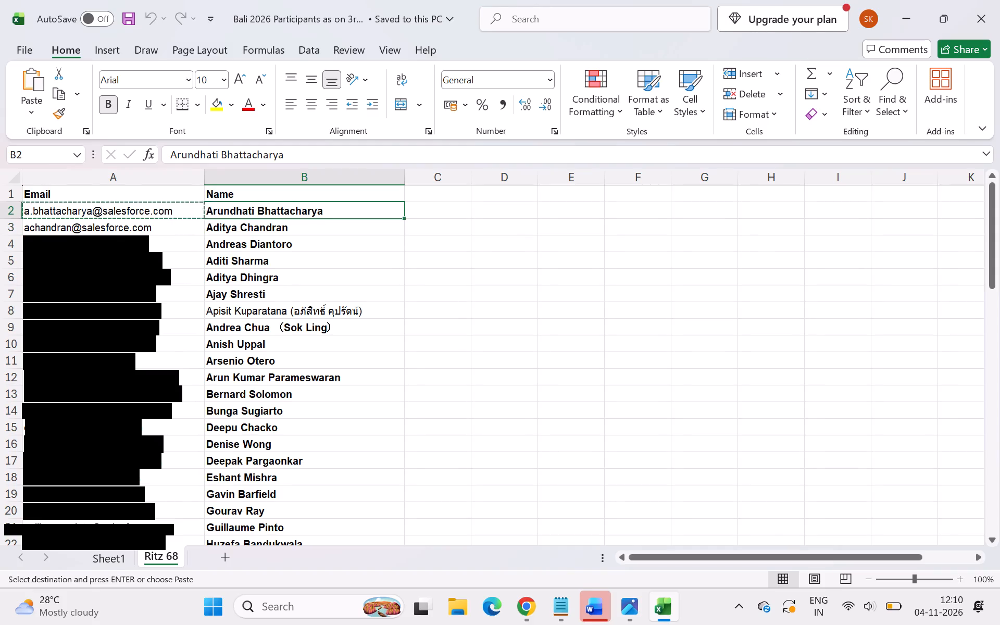
pyautogui.click(14, 215)
pyautogui.click(13, 209)
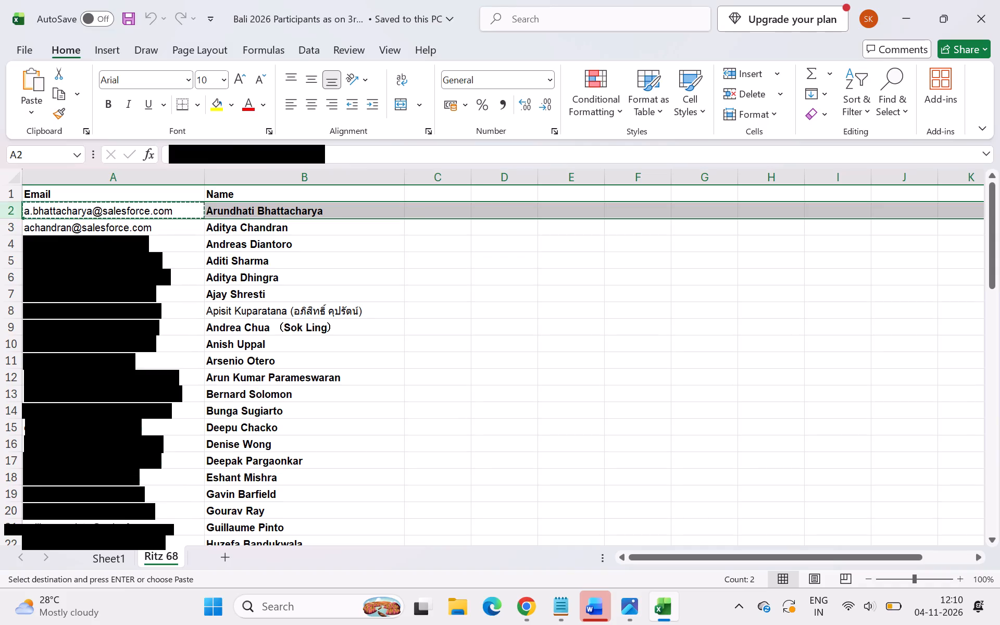
pyautogui.click(224, 269)
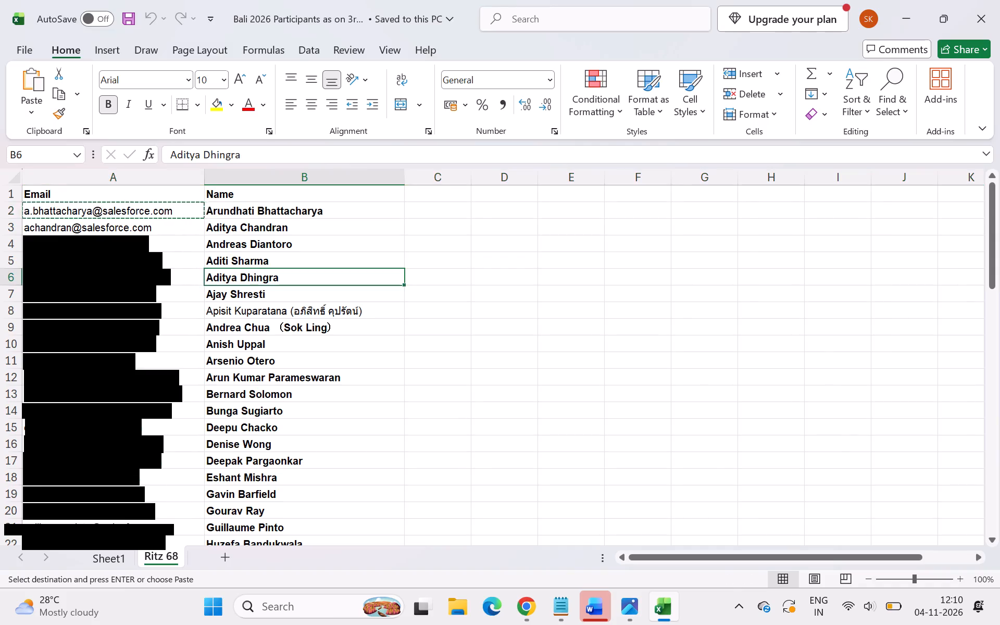
pyautogui.click(287, 216)
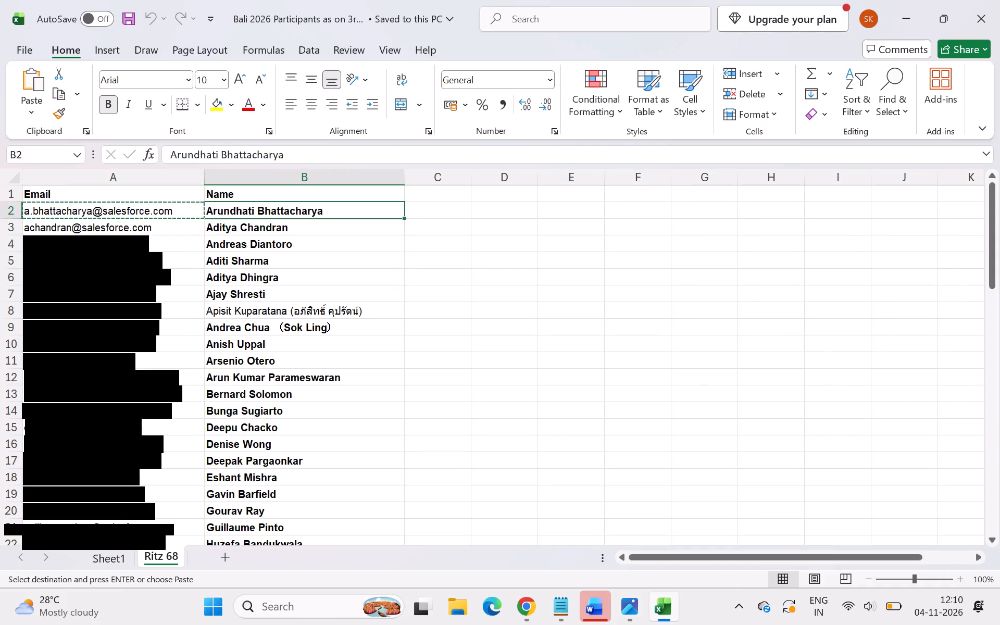
pyautogui.click(252, 228)
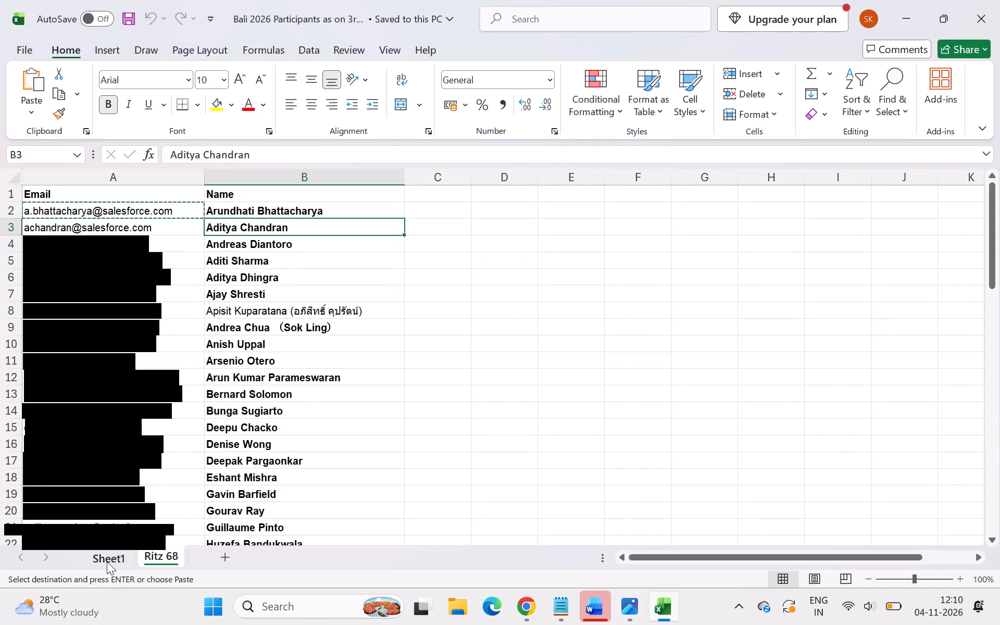
pyautogui.click(107, 561)
pyautogui.click(284, 297)
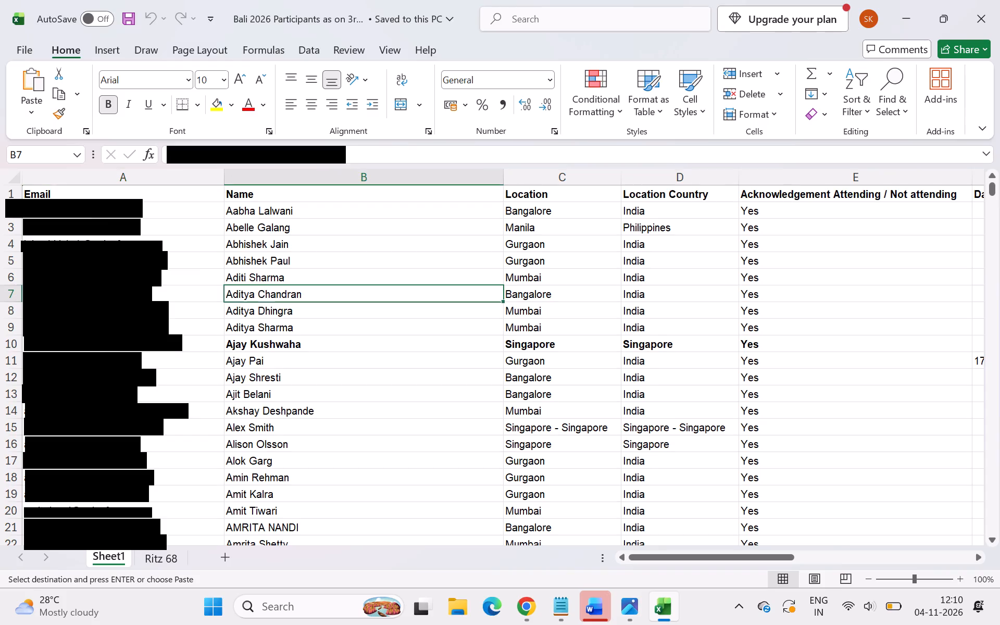
pyautogui.click(169, 558)
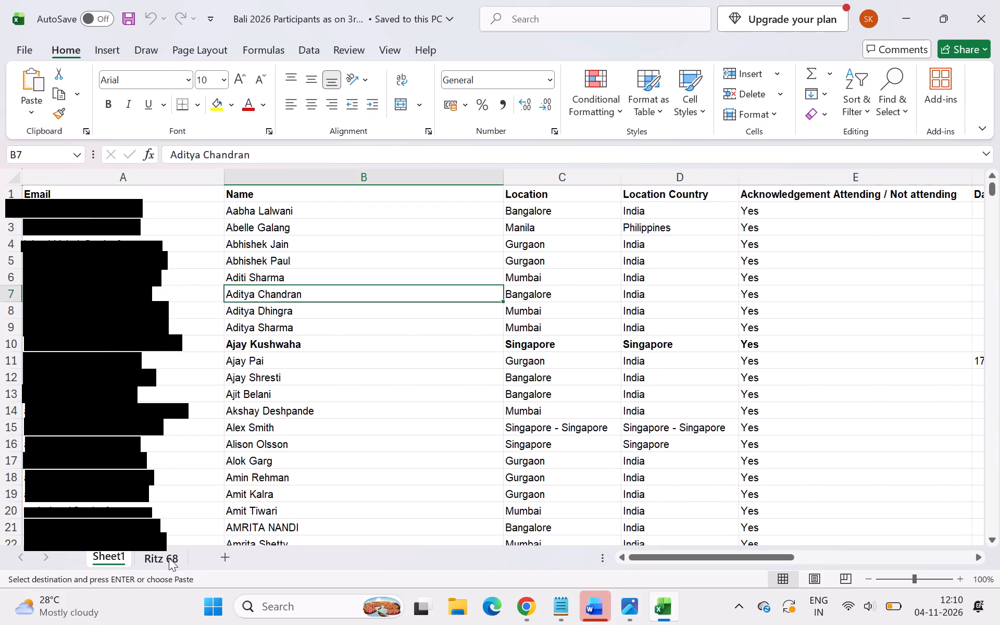
# Enter the note "didn't find her" in cell C2 of the Ritz 68 sheet, beside the first participant.
pyautogui.click(443, 208)
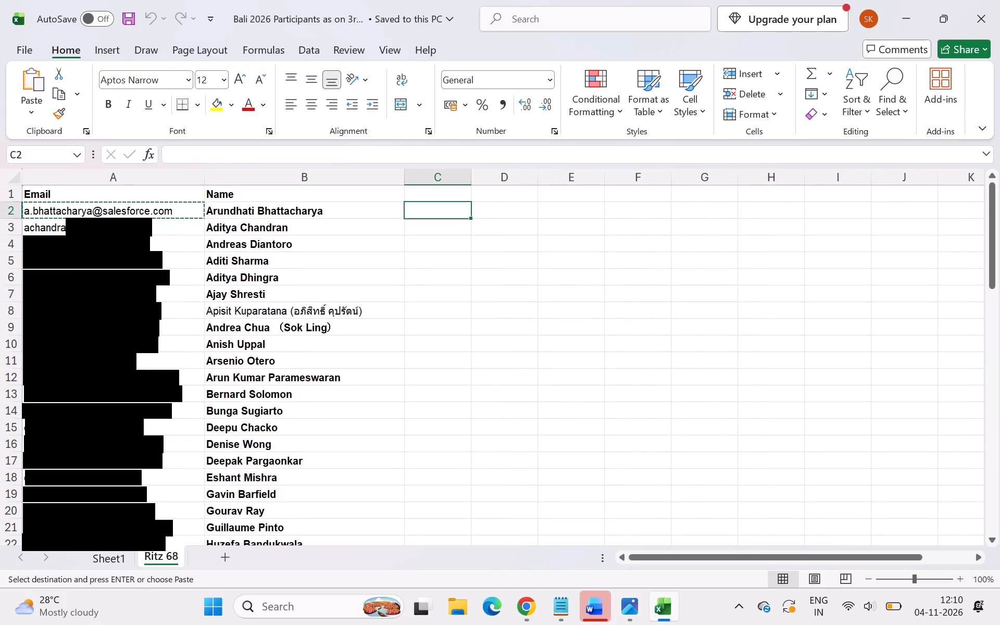
pyautogui.write('didnt find her')
pyautogui.click(436, 324)
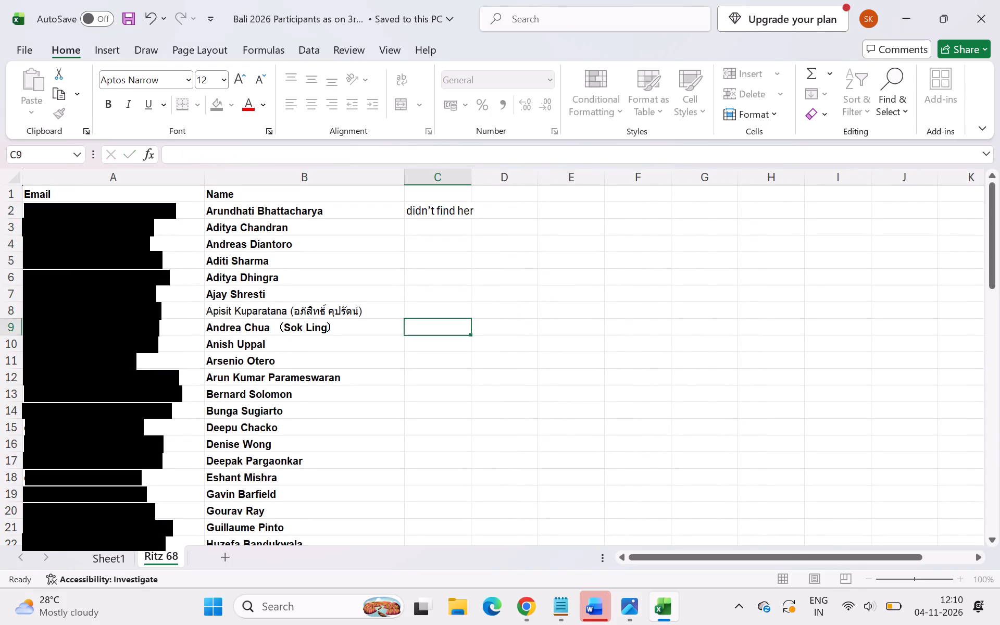
# Delete row 7 from Sheet1, the entry matching the participant in row 3 of the Ritz 68 sheet.
pyautogui.click(106, 555)
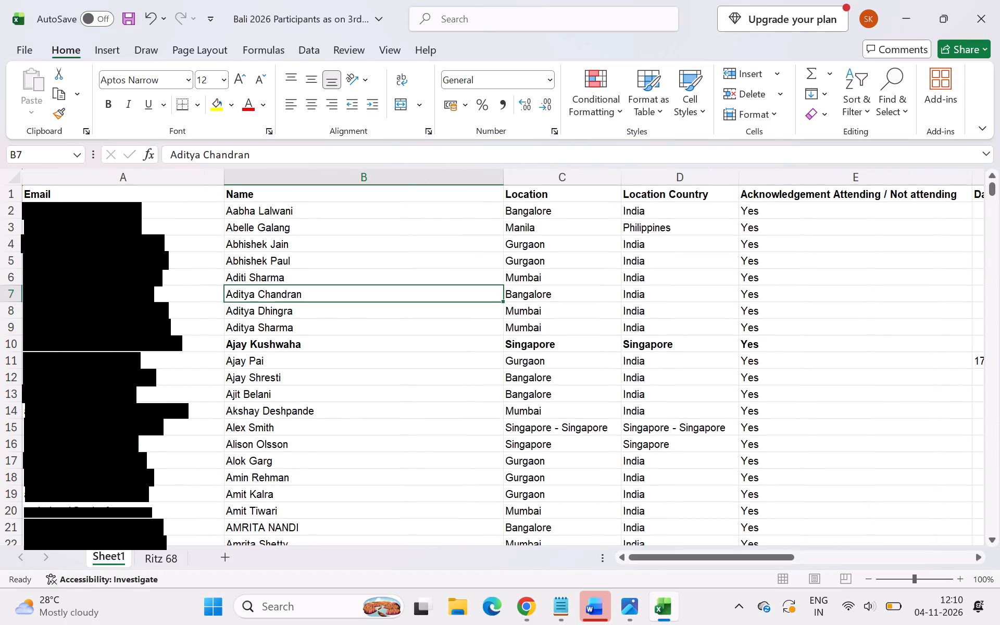
pyautogui.click(81, 216)
pyautogui.click(7, 217)
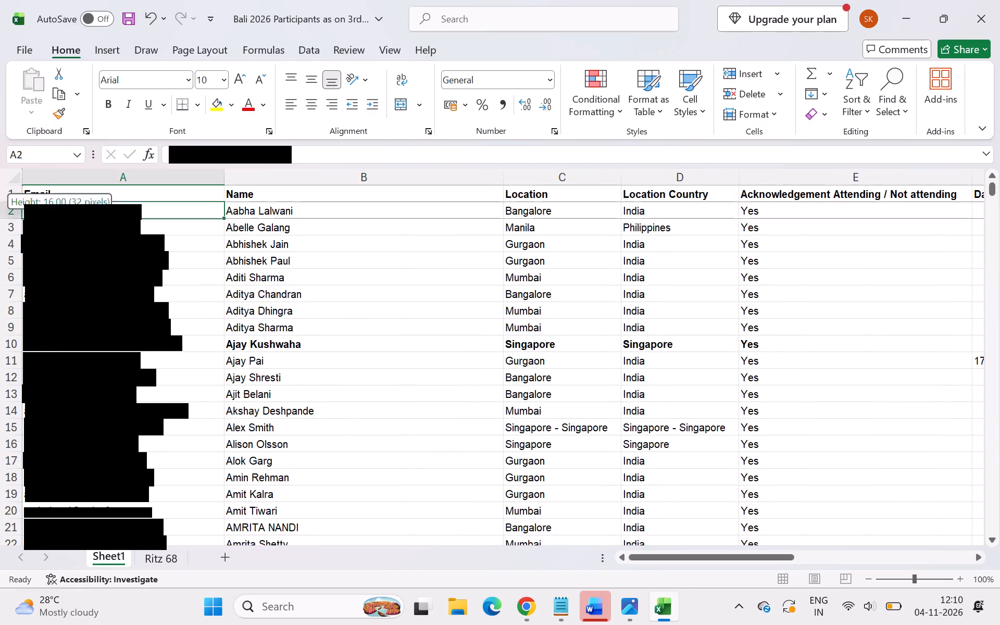
pyautogui.click(10, 213)
pyautogui.click(323, 284)
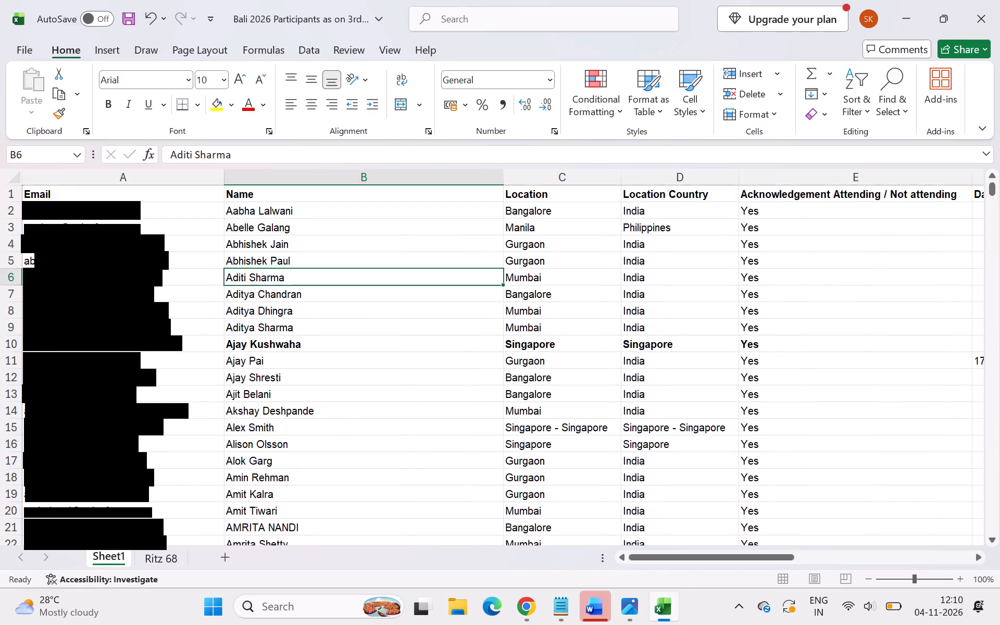
pyautogui.click(250, 297)
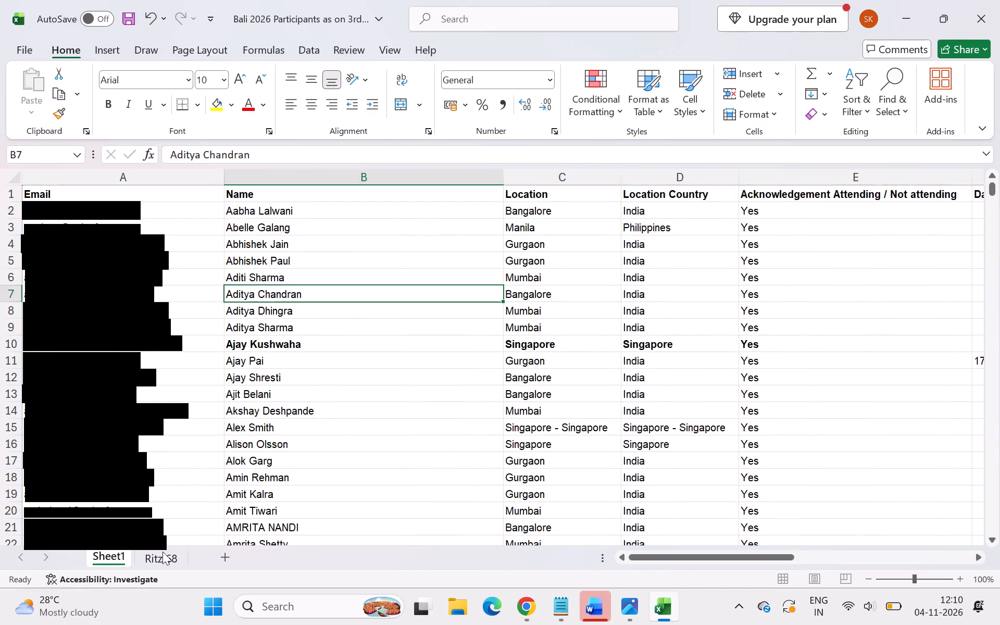
pyautogui.click(162, 552)
pyautogui.click(238, 229)
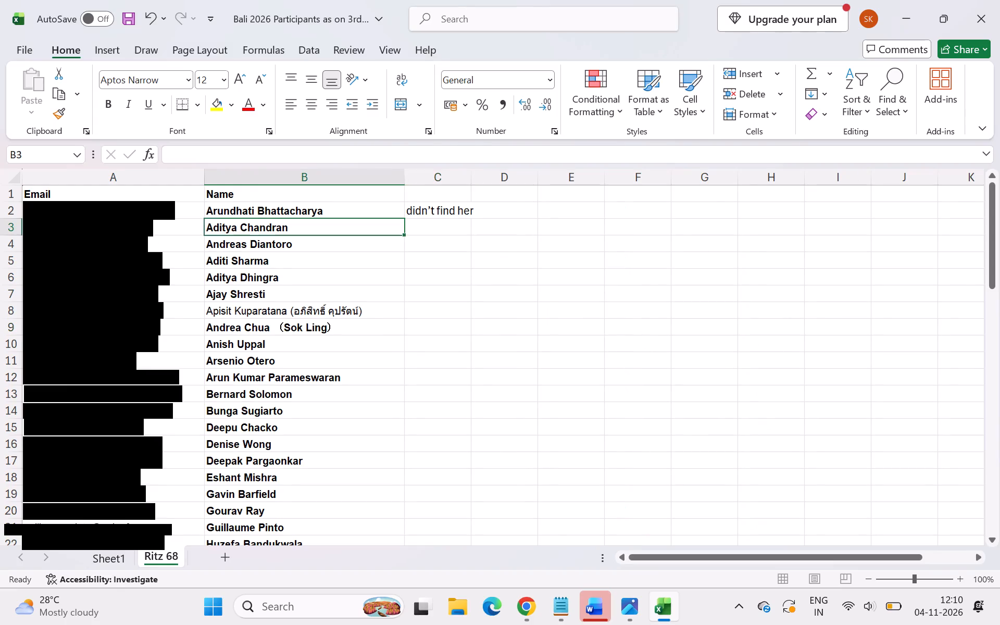
pyautogui.click(91, 560)
pyautogui.click(10, 294)
pyautogui.rightClick(10, 294)
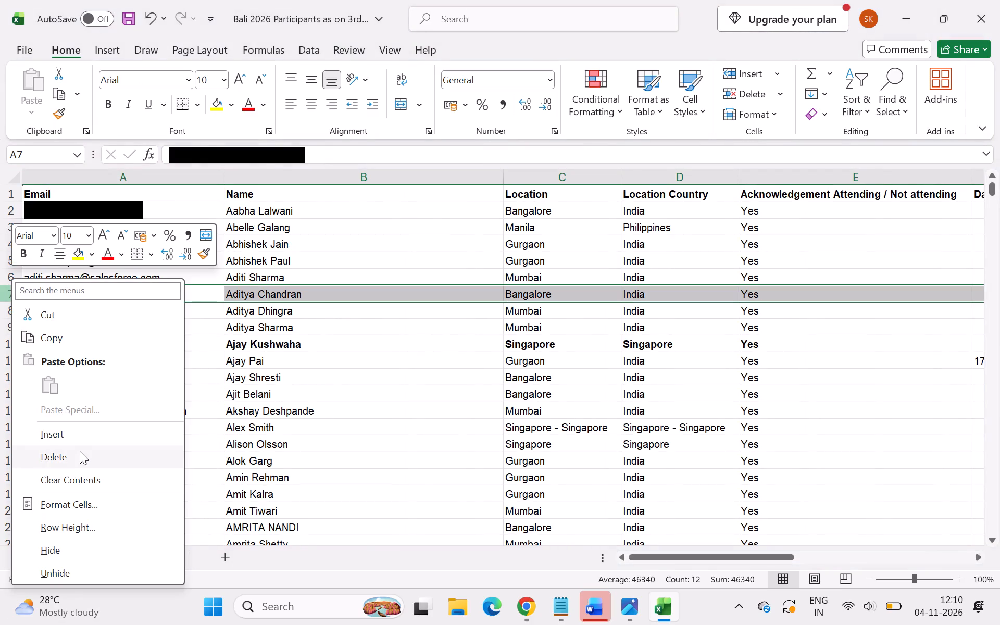
pyautogui.click(79, 456)
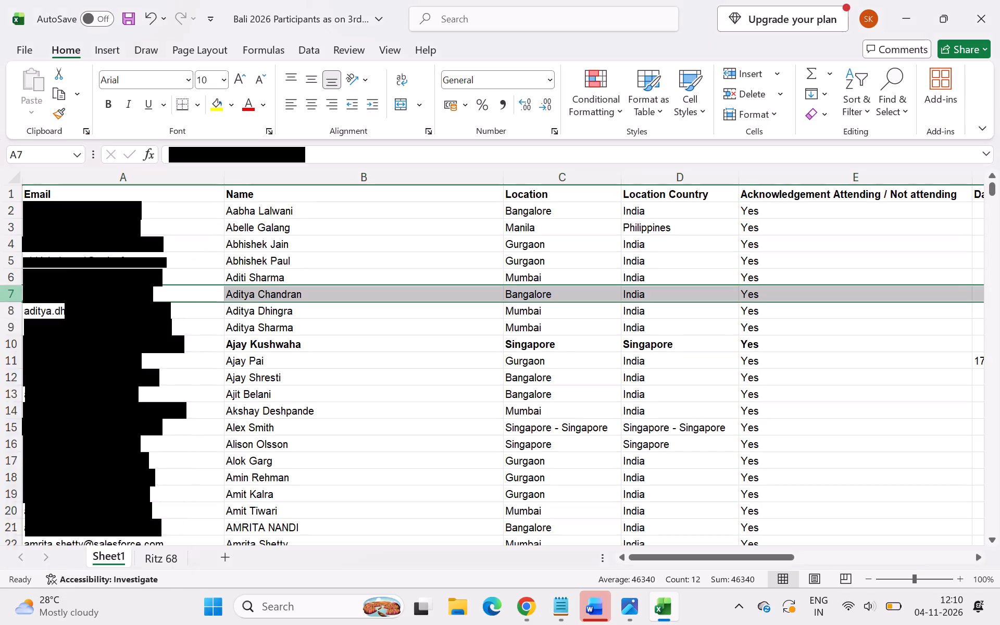
# Find the participant from row 4 of the Ritz 68 sheet on Sheet1 and delete that entry, row 25.
pyautogui.click(171, 560)
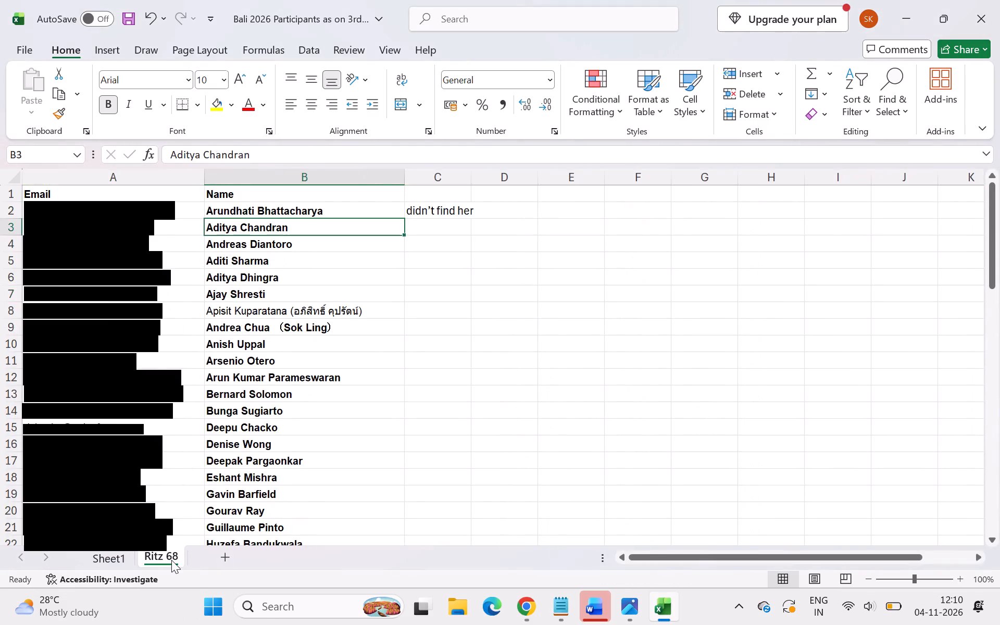
pyautogui.click(284, 247)
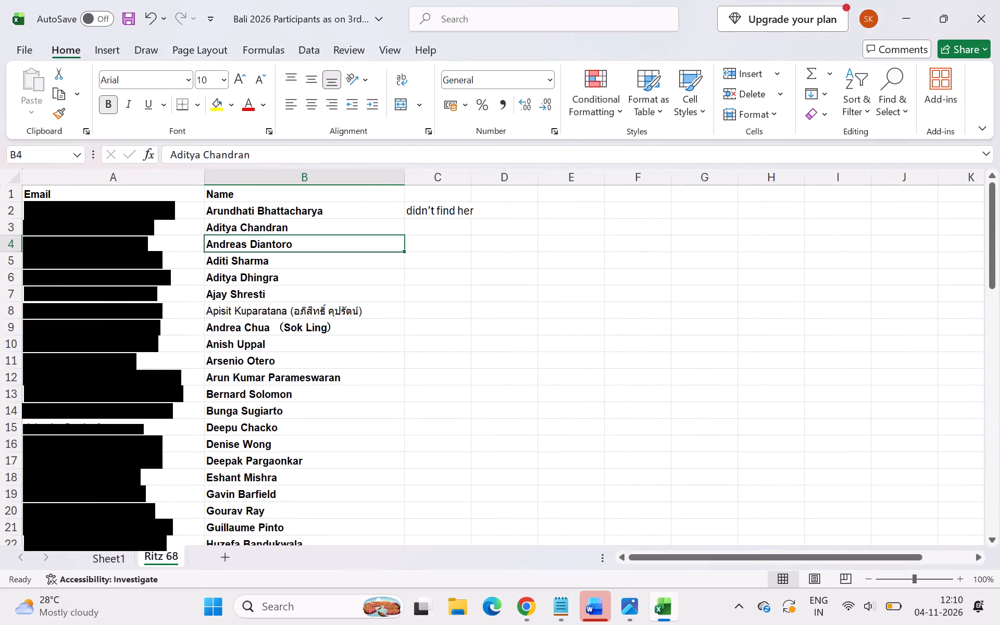
pyautogui.click(114, 565)
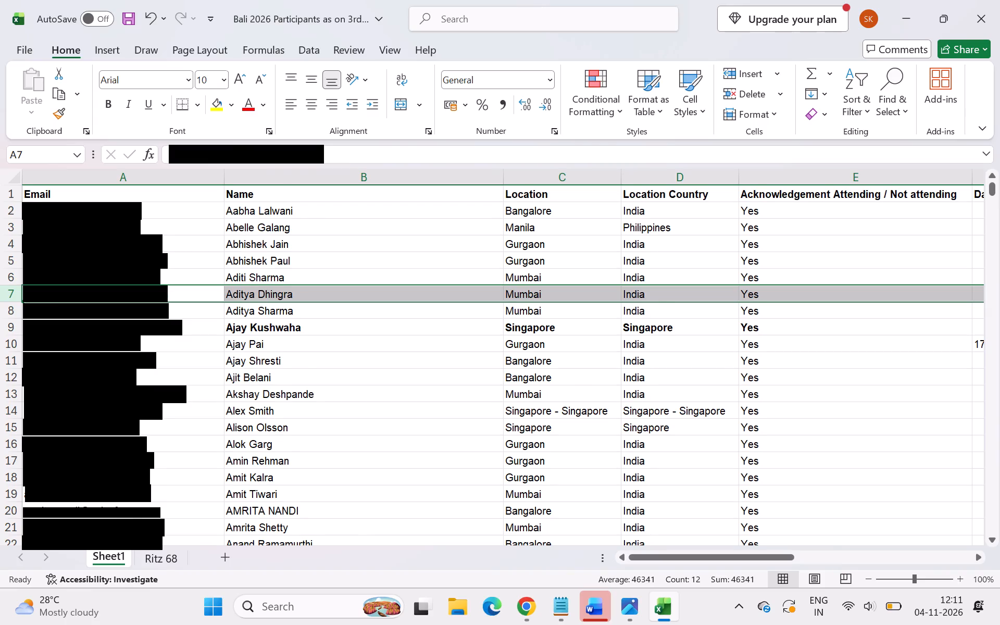
pyautogui.scroll(-2, 289, 451)
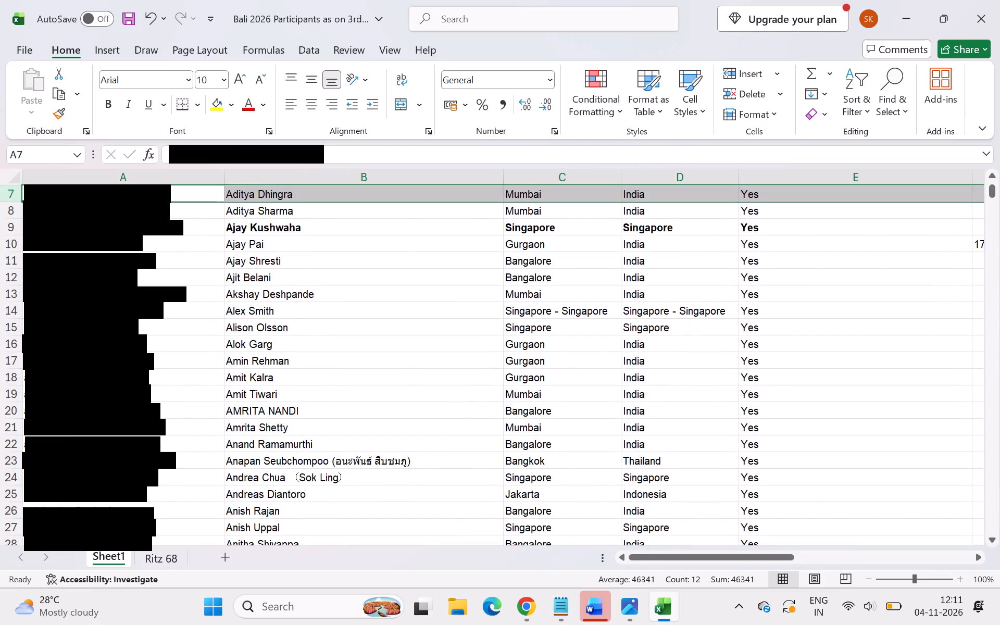
pyautogui.click(157, 553)
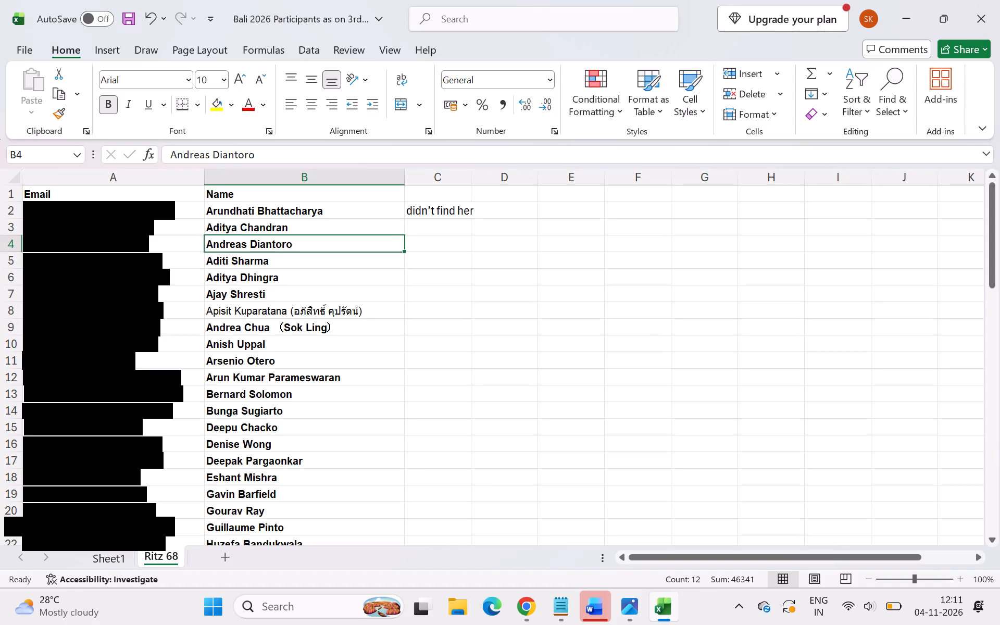
pyautogui.click(112, 564)
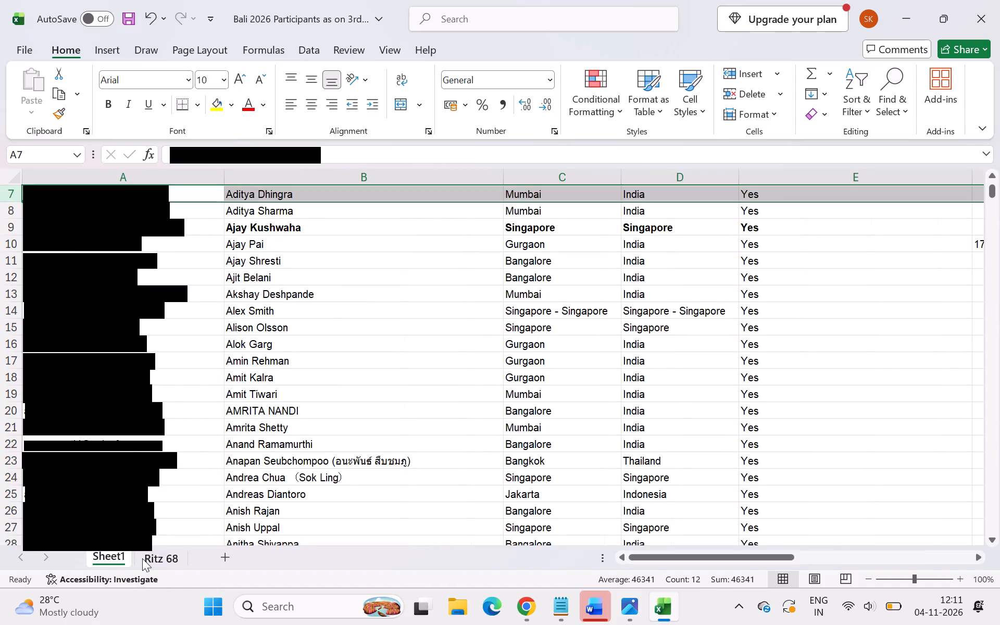
pyautogui.click(266, 493)
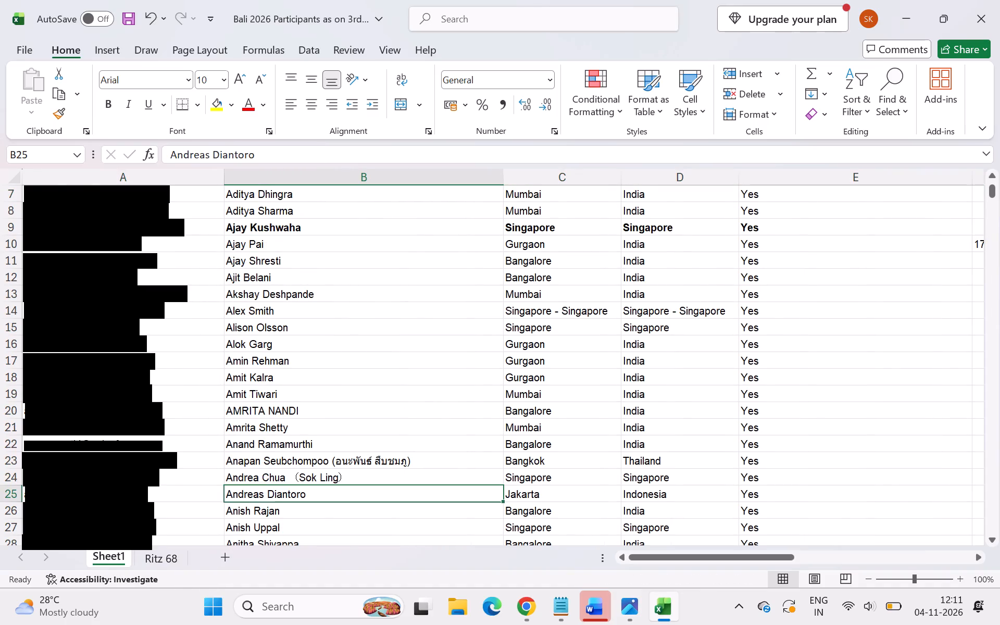
pyautogui.click(1, 495)
pyautogui.rightClick(2, 495)
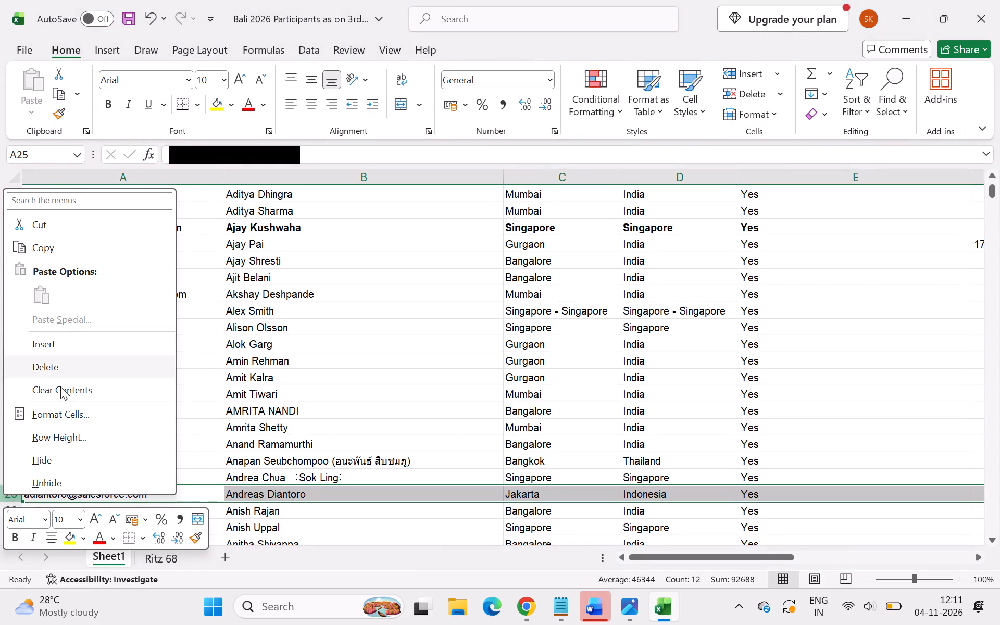
pyautogui.click(61, 369)
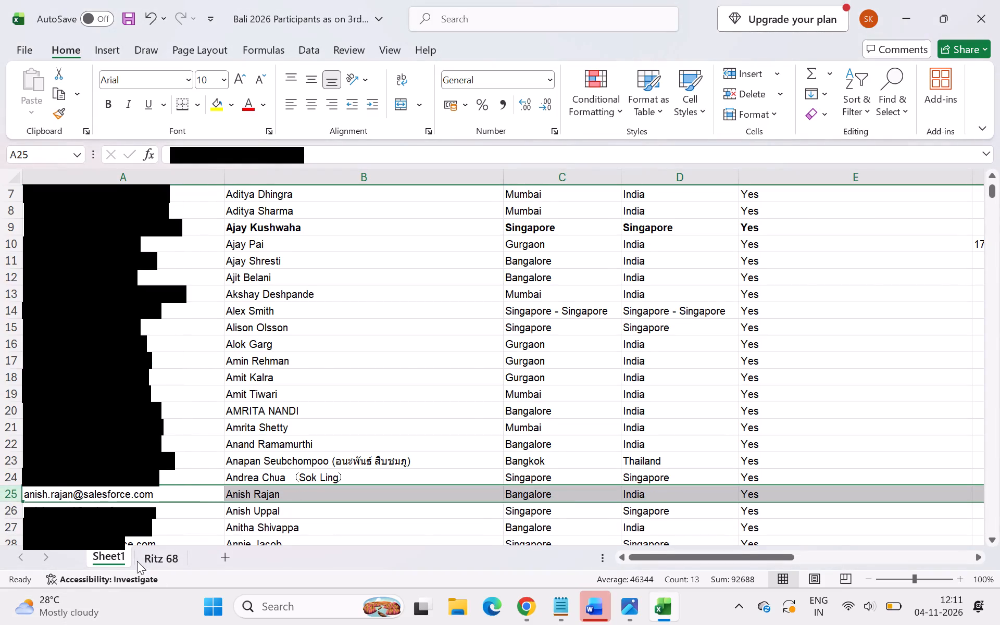
# Delete row 6 from Sheet1, the entry matching the participant in row 5 of the Ritz 68 sheet.
pyautogui.click(156, 555)
pyautogui.click(263, 258)
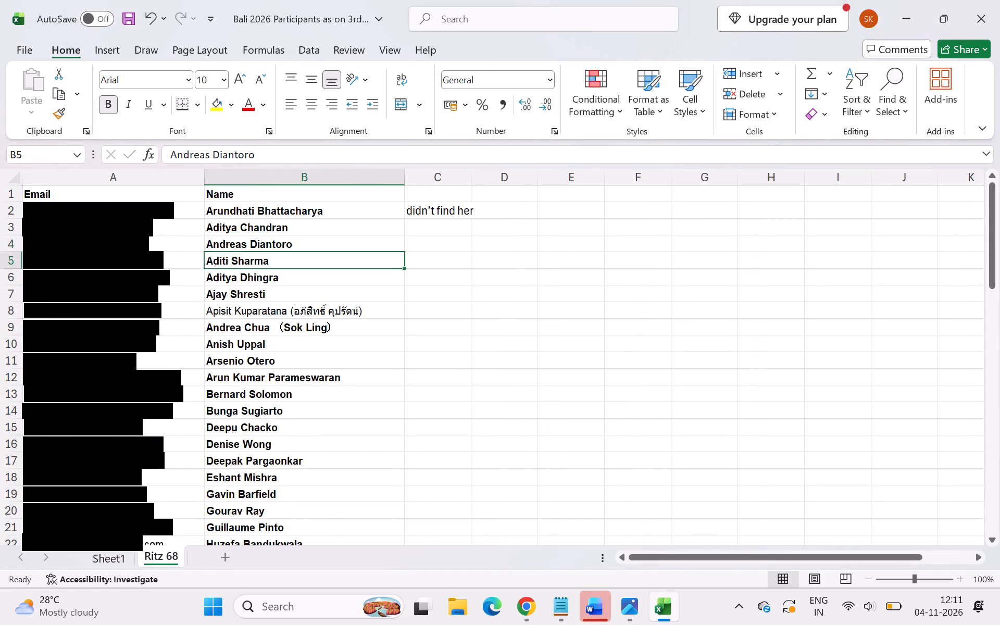
pyautogui.click(122, 558)
pyautogui.scroll(10, 364, 454)
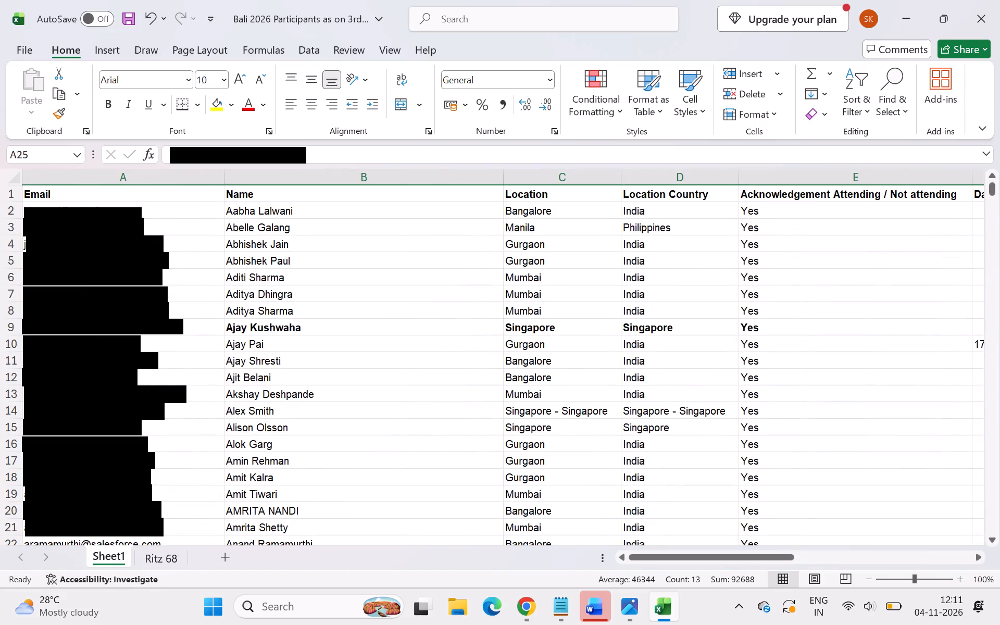
pyautogui.click(11, 278)
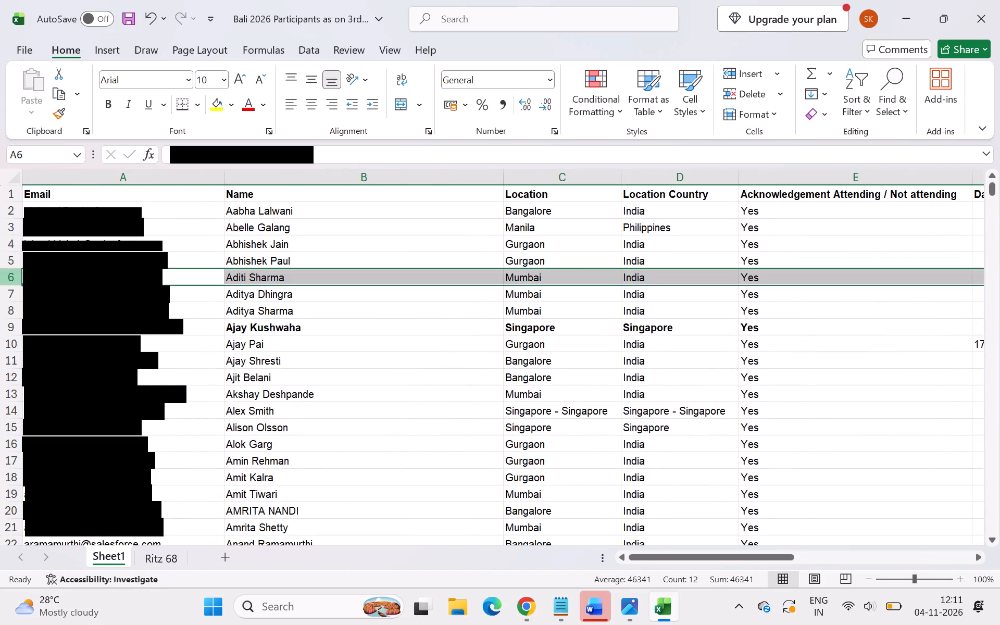
pyautogui.rightClick(11, 278)
pyautogui.click(84, 455)
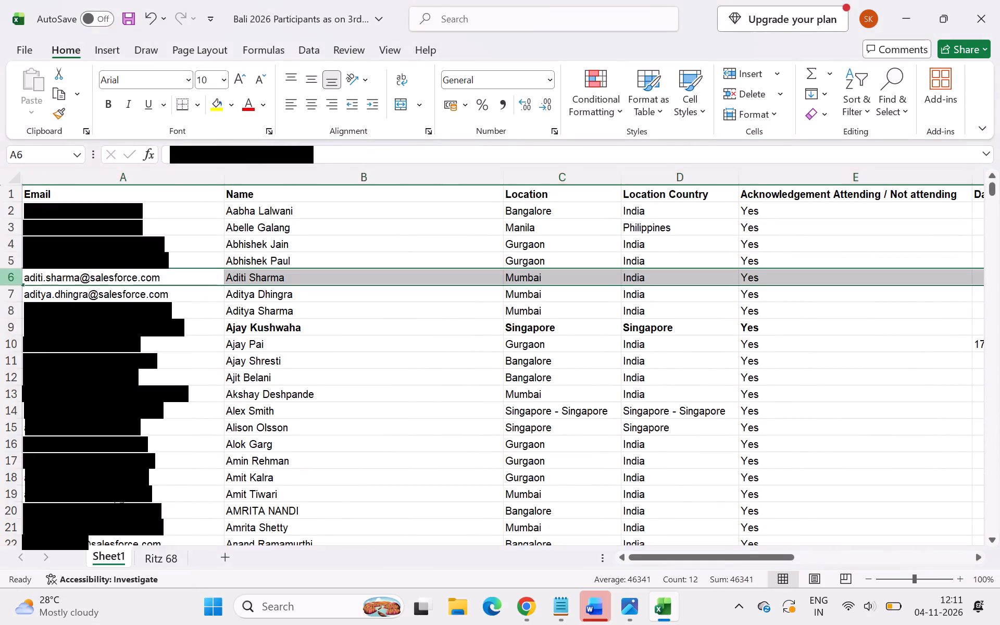
# Delete row 6 from Sheet1, the entry matching the participant in row 6 of the Ritz 68 sheet.
pyautogui.click(171, 562)
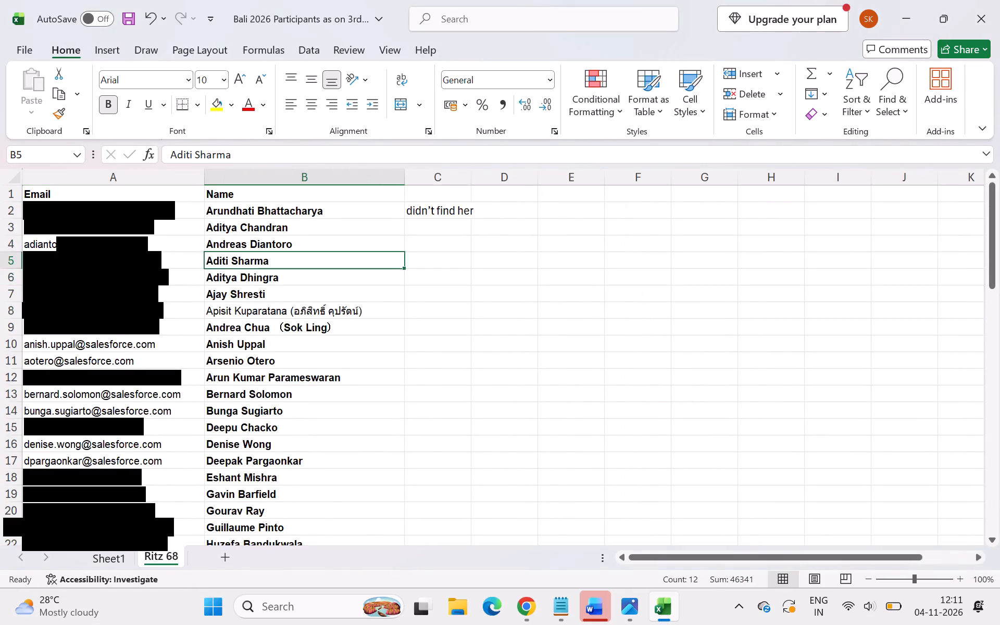
pyautogui.click(274, 272)
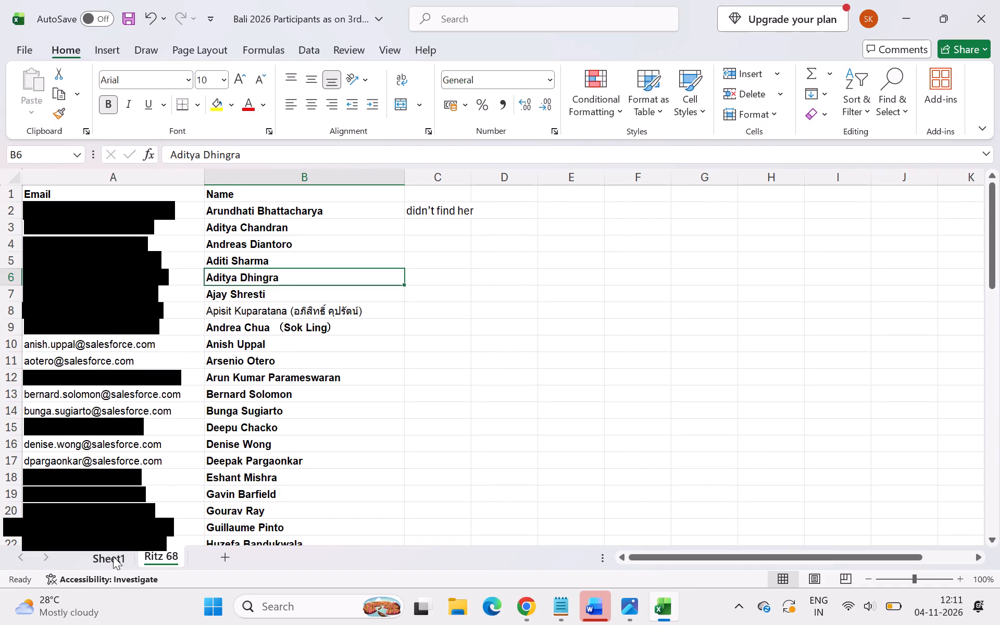
pyautogui.click(113, 556)
pyautogui.click(6, 281)
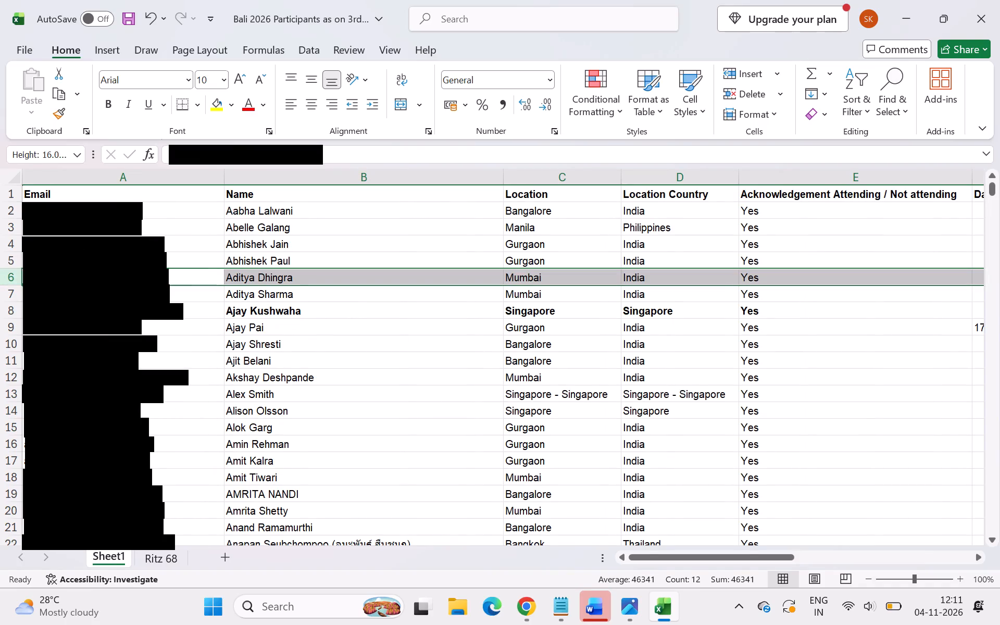
pyautogui.click(8, 281)
pyautogui.rightClick(9, 281)
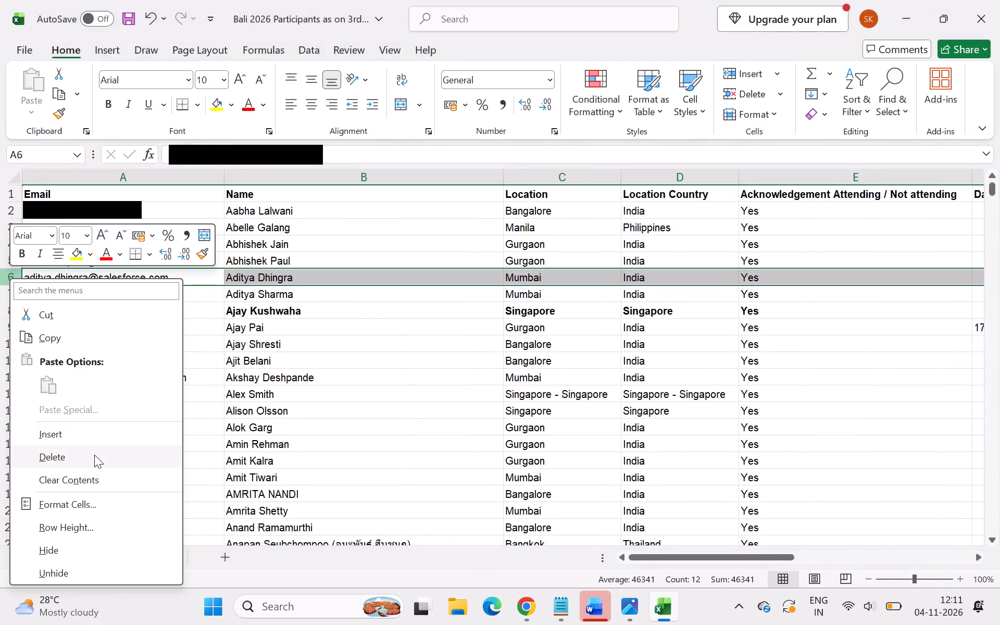
pyautogui.click(94, 455)
# Delete row 9 from Sheet1, the entry matching the participant in row 7 of the Ritz 68 sheet.
pyautogui.click(158, 553)
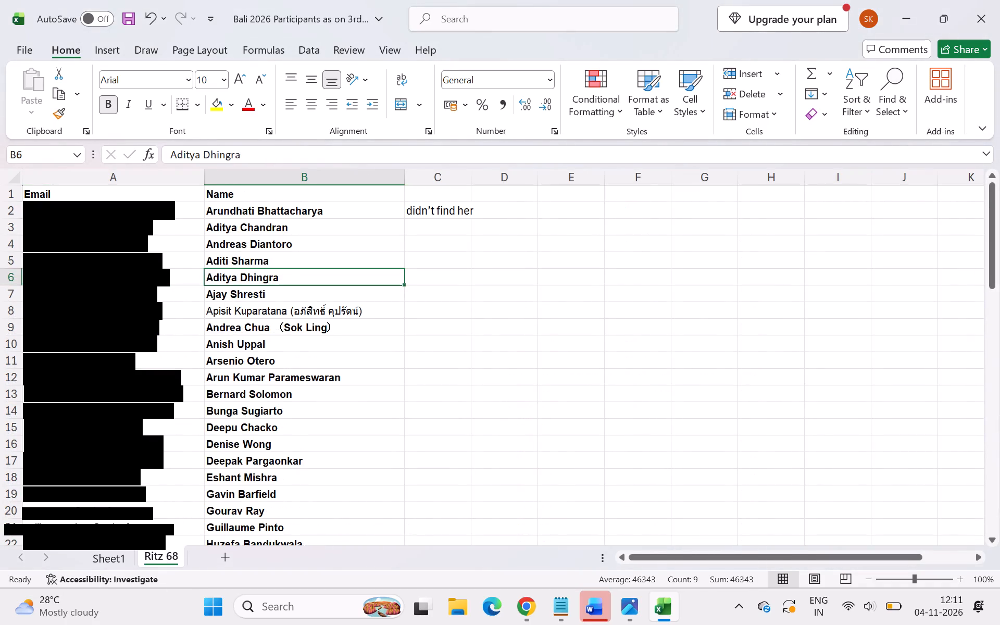
pyautogui.click(233, 295)
pyautogui.click(114, 553)
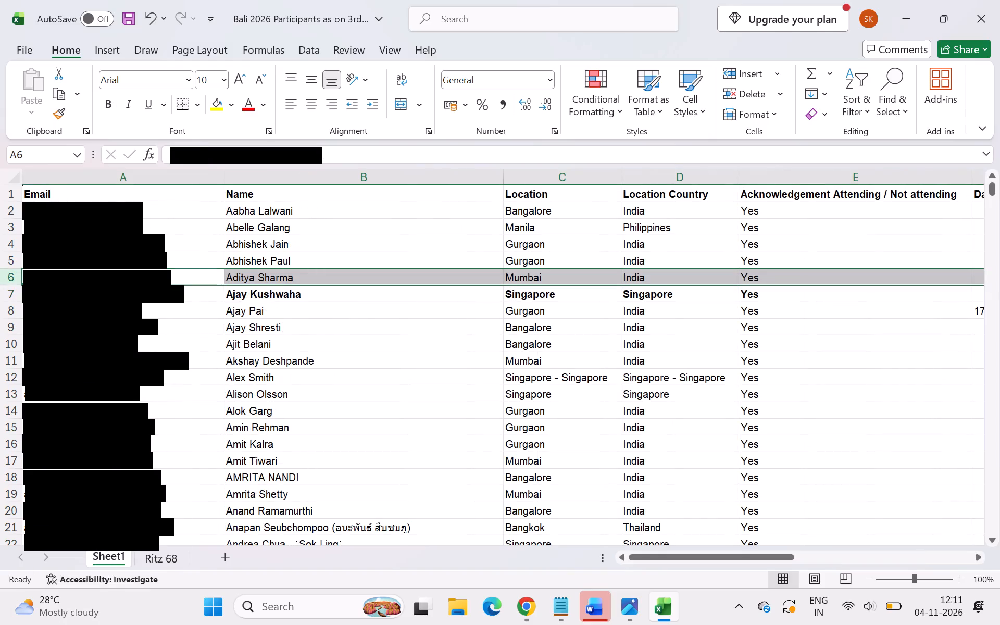
pyautogui.click(15, 329)
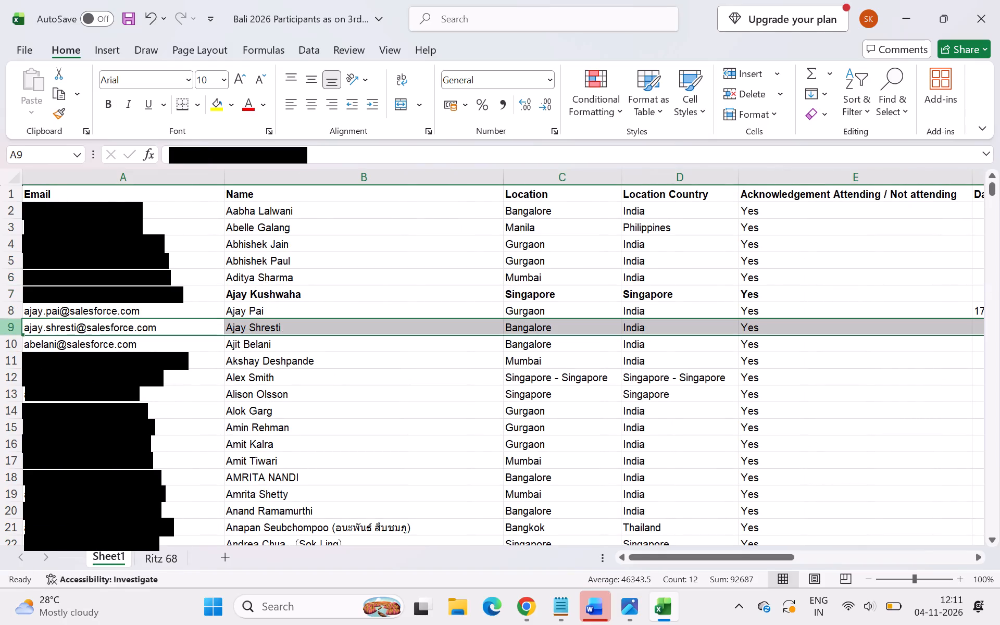
pyautogui.rightClick(15, 329)
pyautogui.click(102, 205)
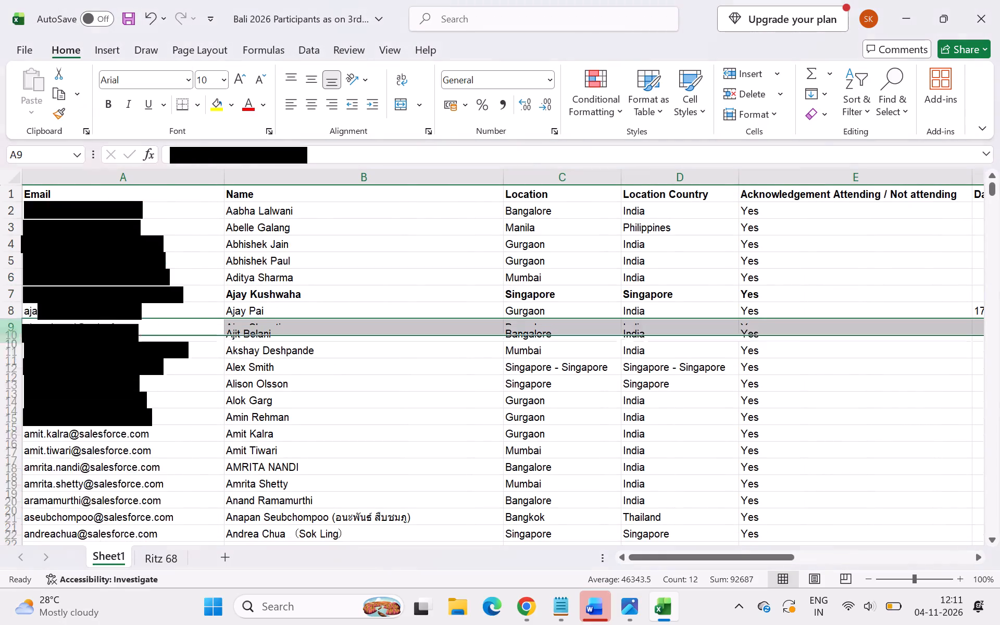
# Find the participant from row 8 of the Ritz 68 sheet on Sheet1 and delete that entry, row 26.
pyautogui.click(172, 558)
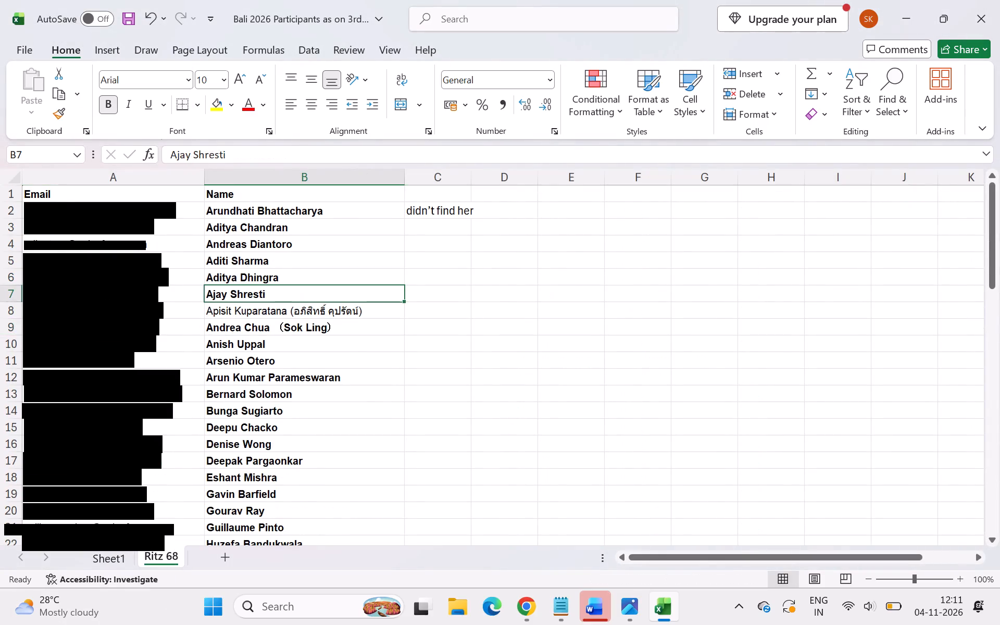
pyautogui.click(273, 315)
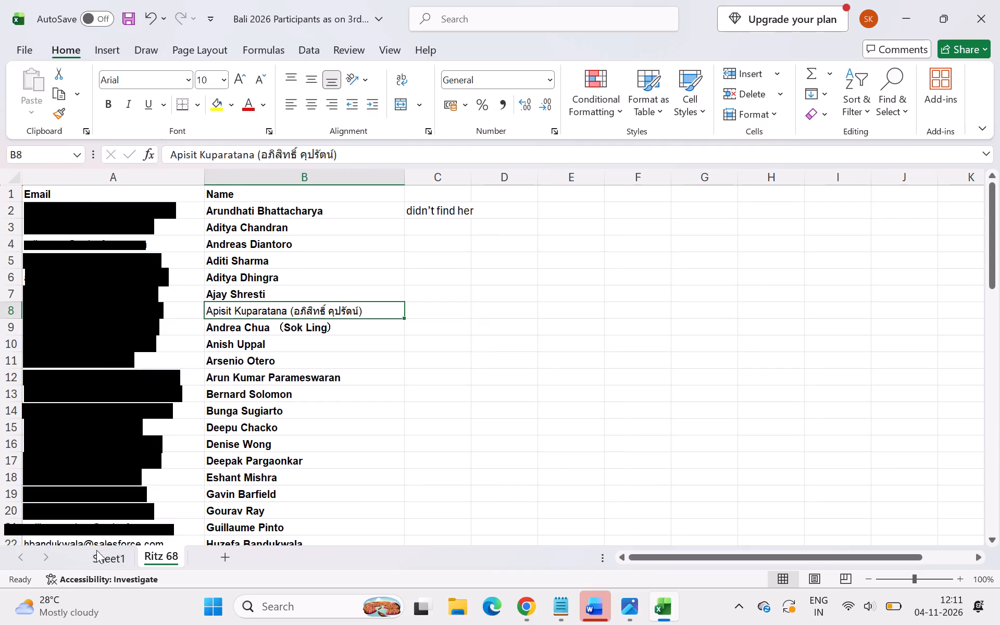
pyautogui.click(105, 557)
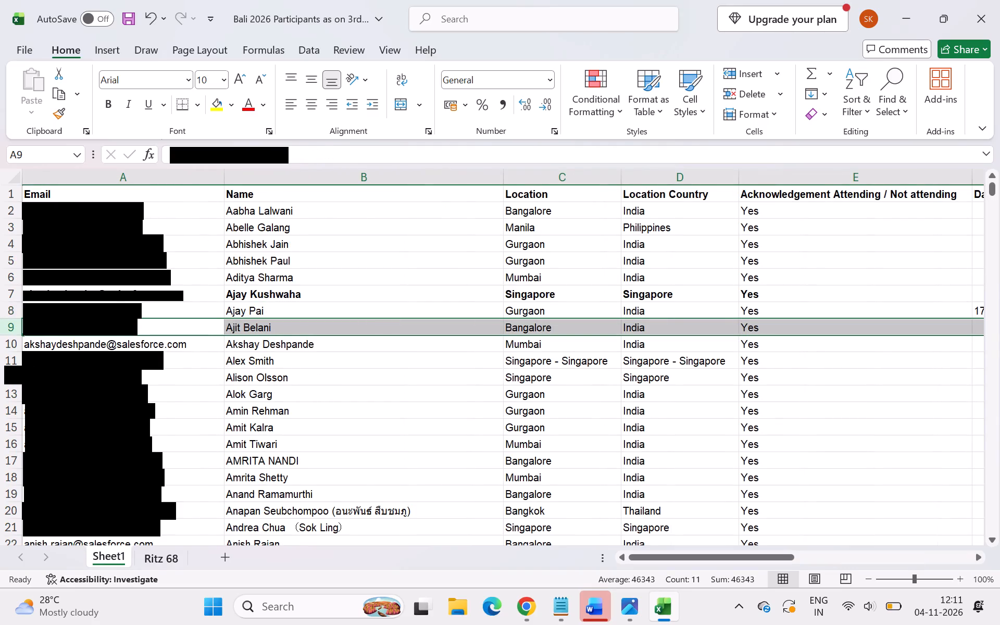
pyautogui.scroll(-2, 248, 441)
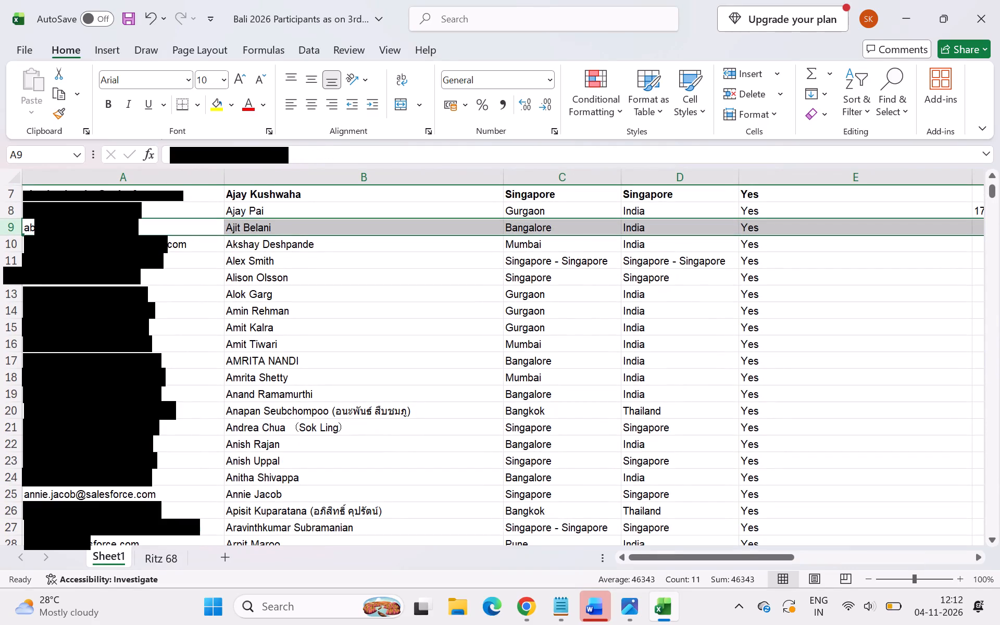
pyautogui.scroll(1, 238, 432)
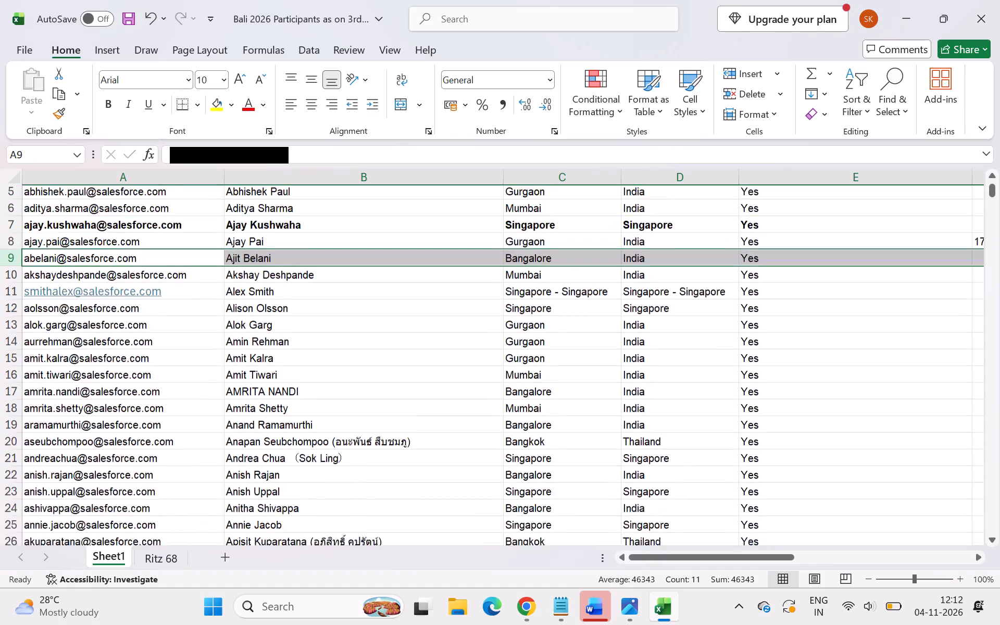
pyautogui.scroll(1, 238, 432)
pyautogui.scroll(-3, 238, 432)
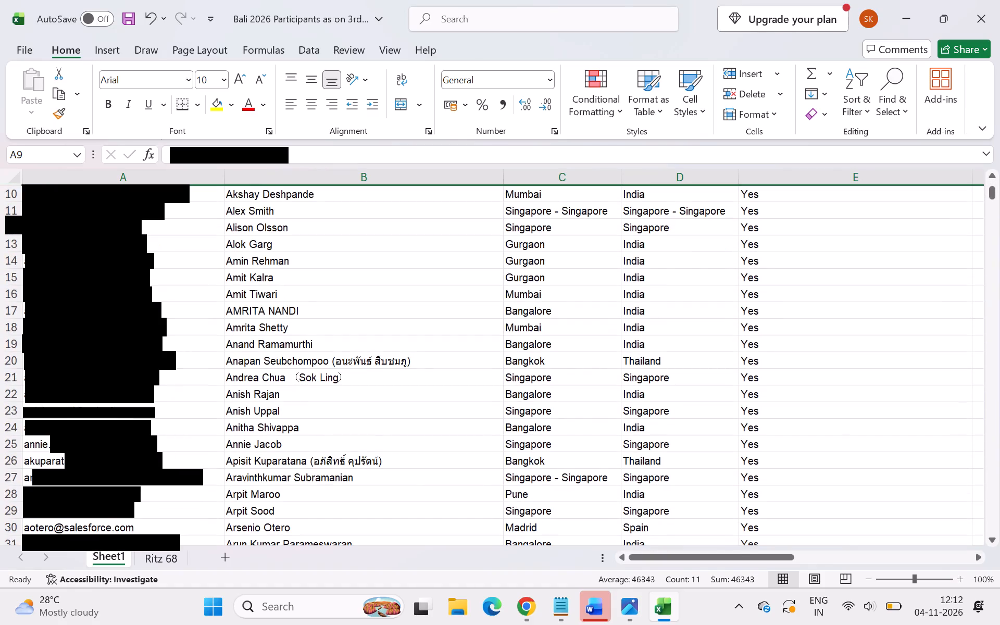
pyautogui.click(15, 463)
pyautogui.rightClick(15, 463)
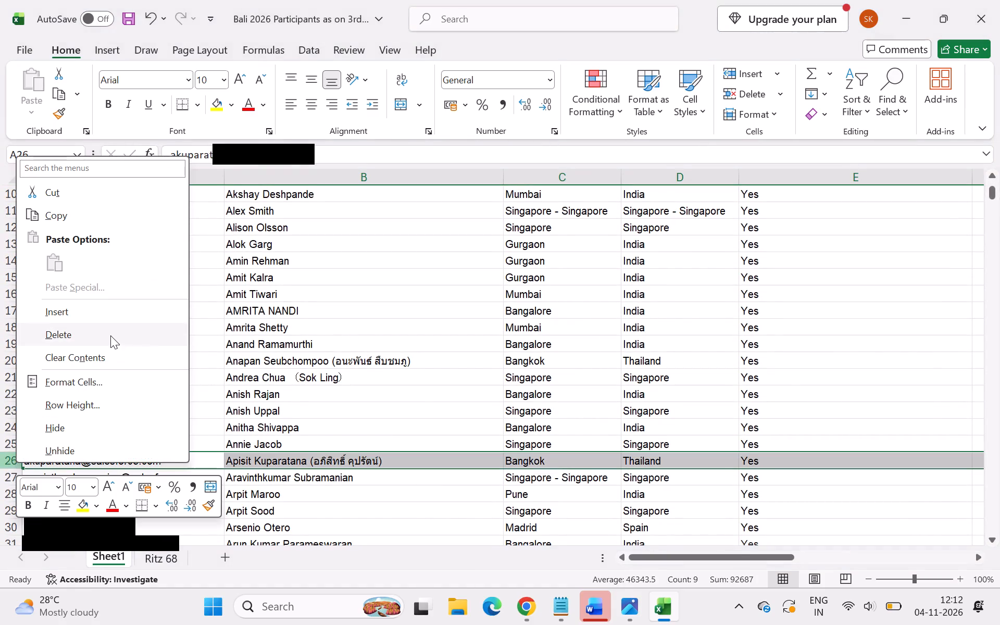
pyautogui.click(110, 335)
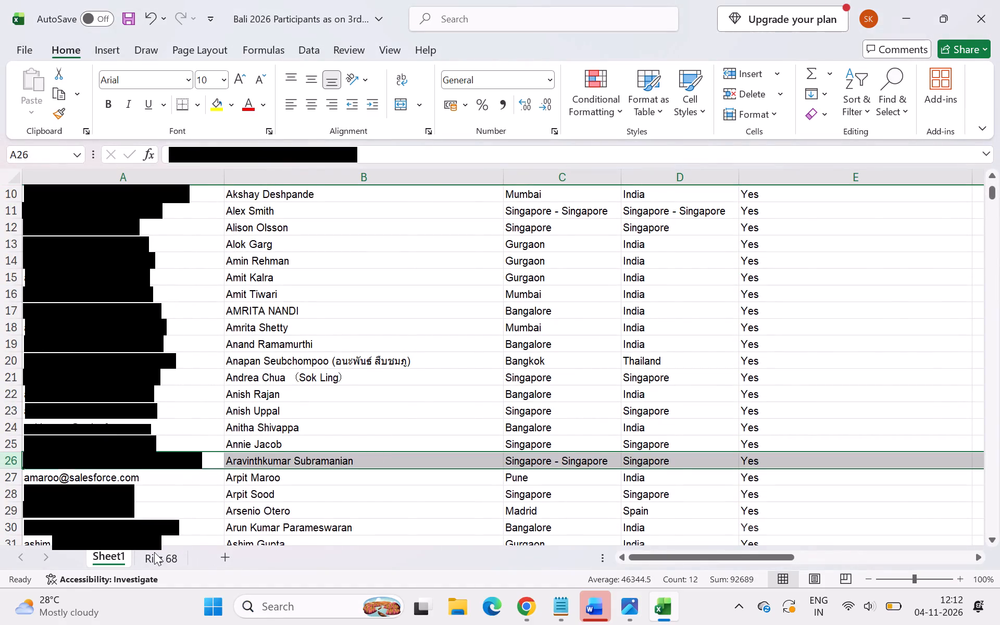
# Find the participant from row 9 of the Ritz 68 sheet on Sheet1 and delete that entry, row 21.
pyautogui.click(154, 552)
pyautogui.click(277, 333)
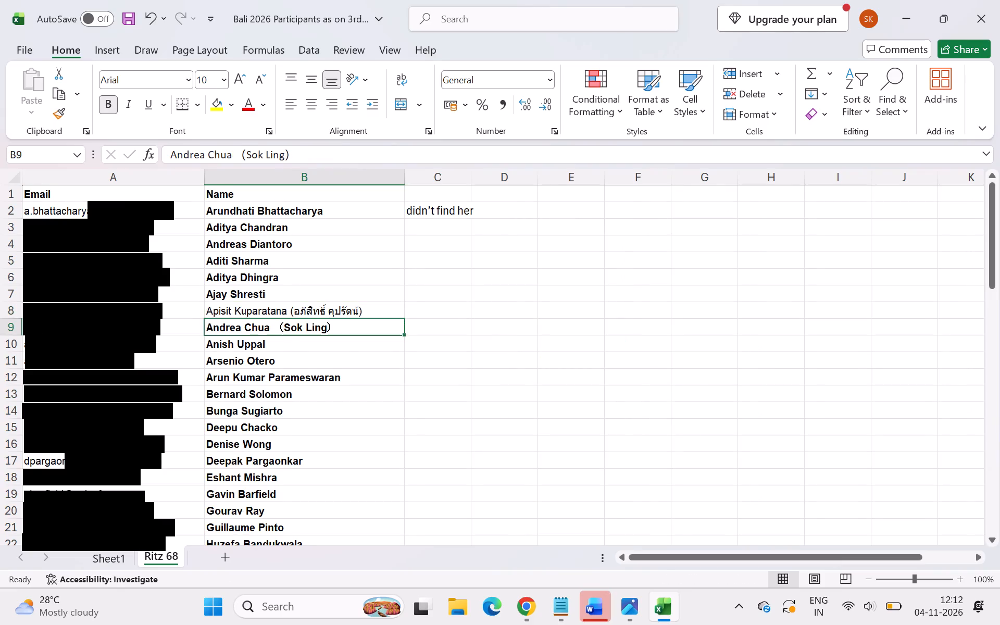
pyautogui.click(120, 563)
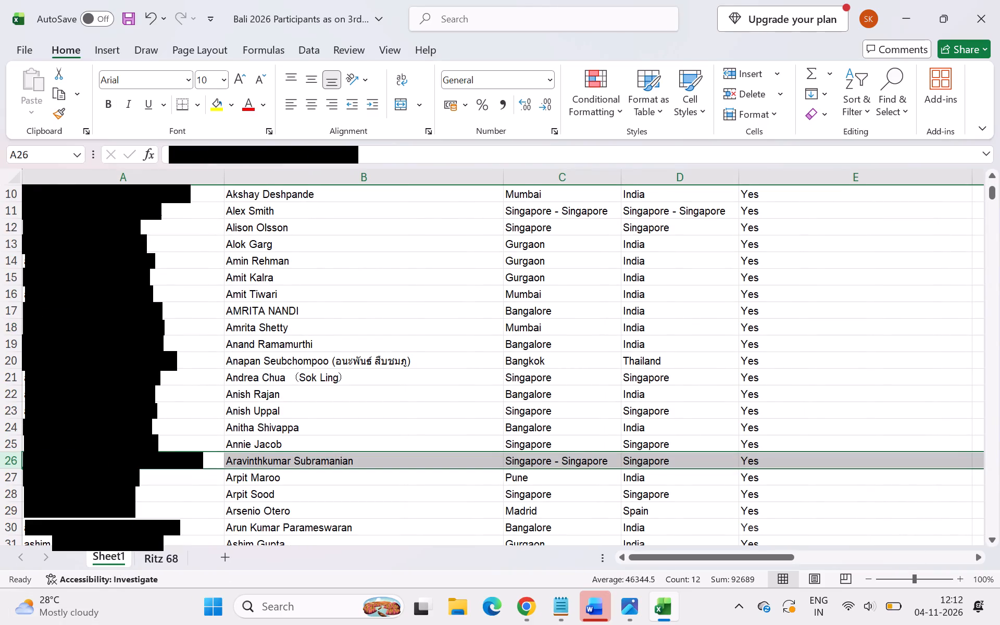
pyautogui.scroll(-1, 296, 516)
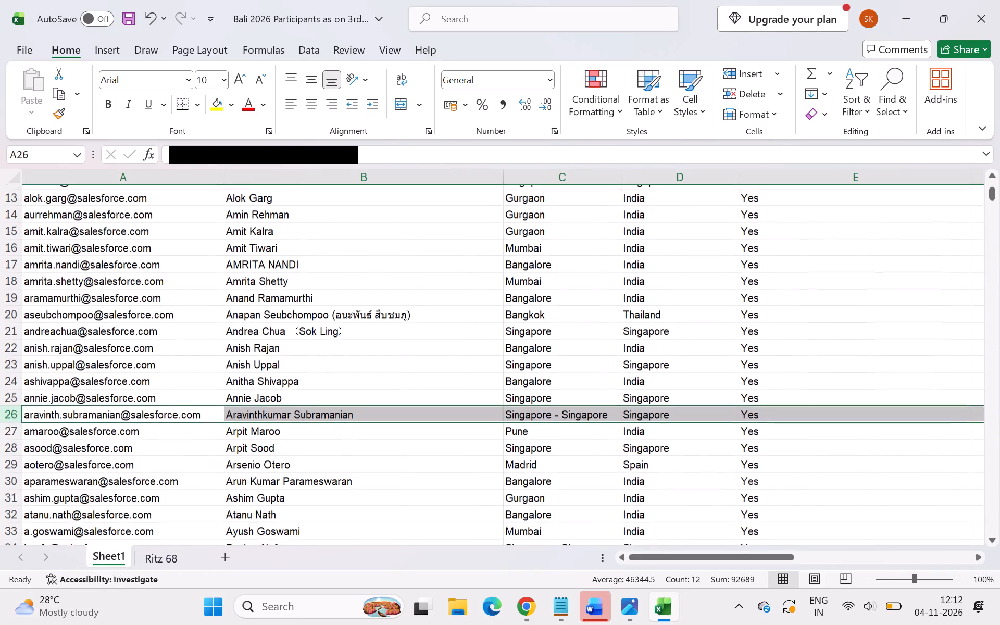
pyautogui.scroll(2, 297, 517)
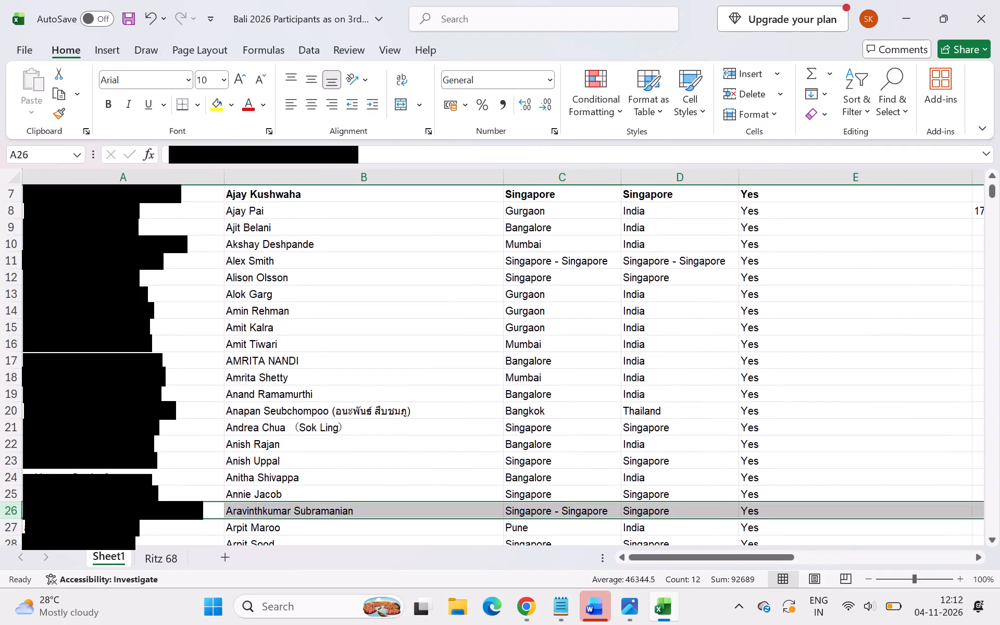
pyautogui.click(173, 556)
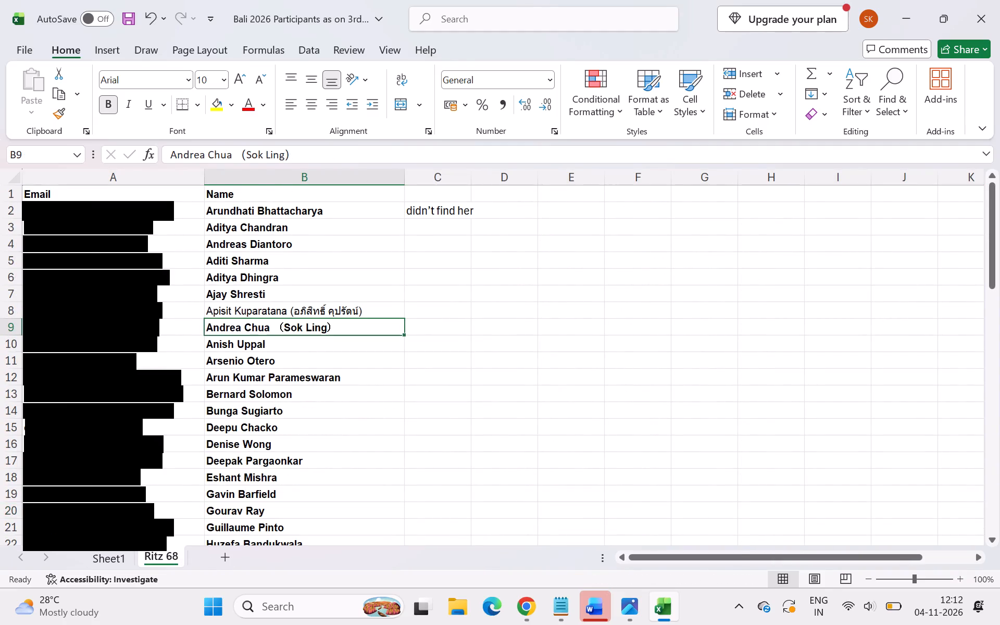
pyautogui.click(103, 554)
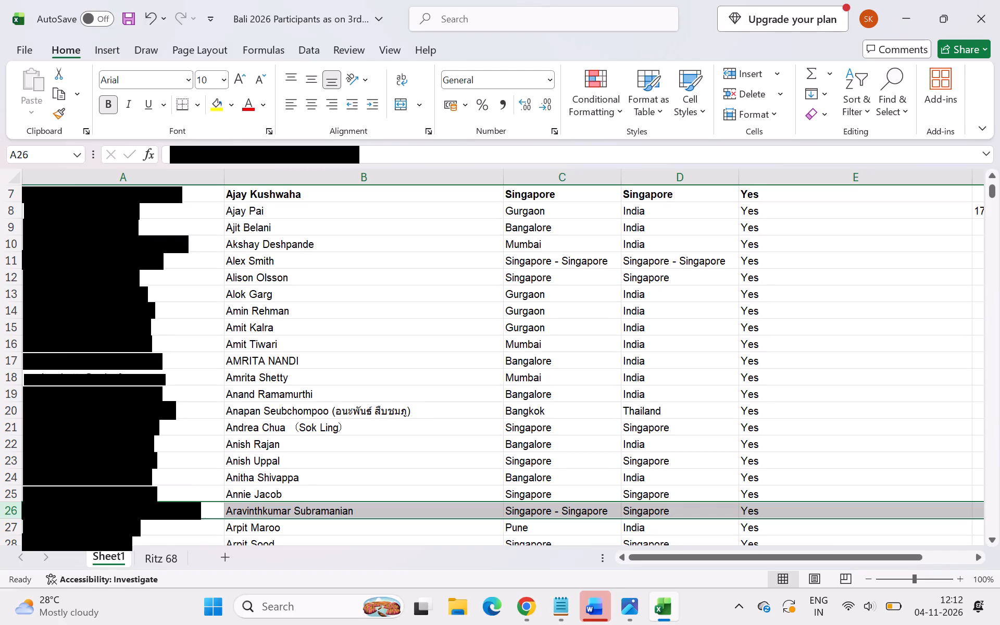
pyautogui.click(15, 426)
pyautogui.rightClick(14, 428)
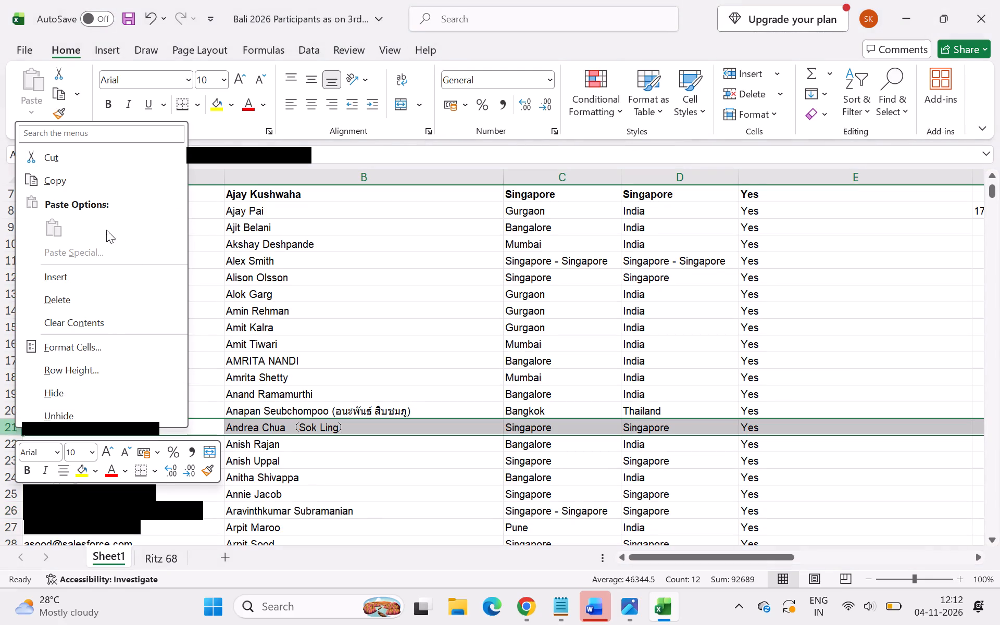
pyautogui.click(106, 299)
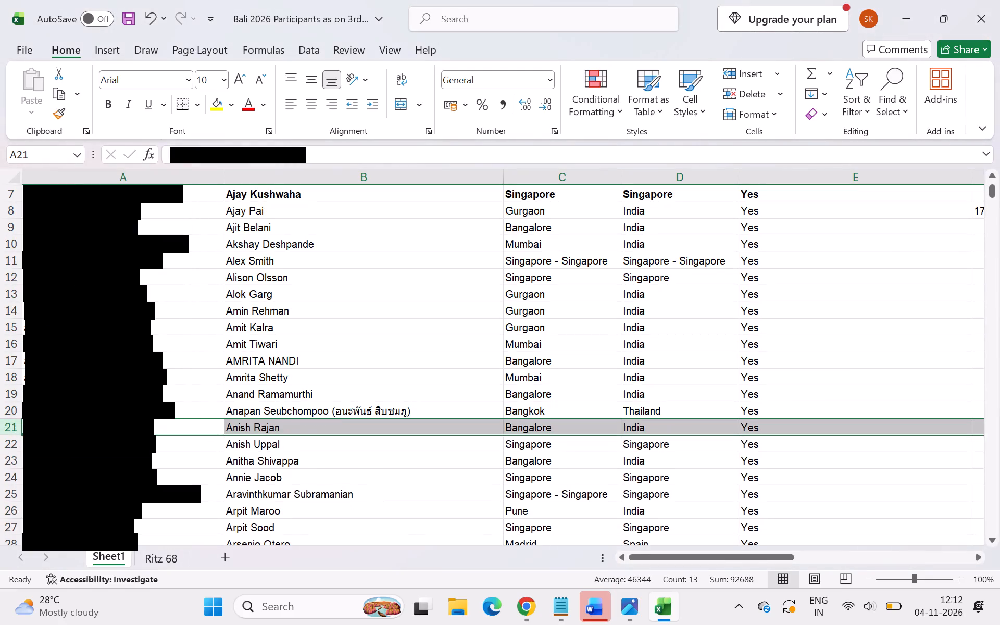
# Delete row 22 from Sheet1, the entry matching the participant in row 10 of the Ritz 68 sheet.
pyautogui.click(161, 559)
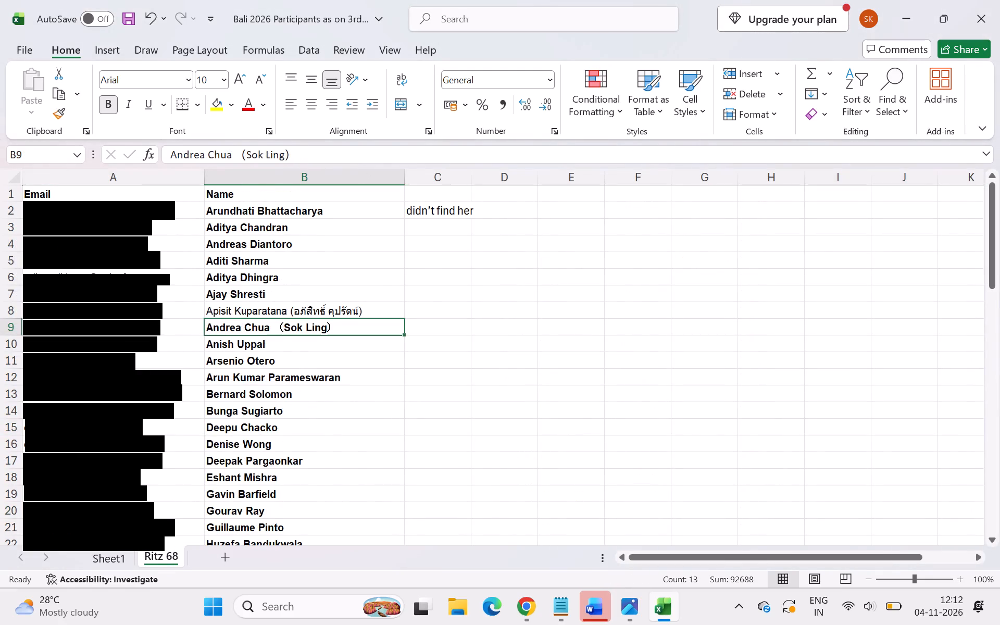
pyautogui.click(236, 348)
pyautogui.click(115, 559)
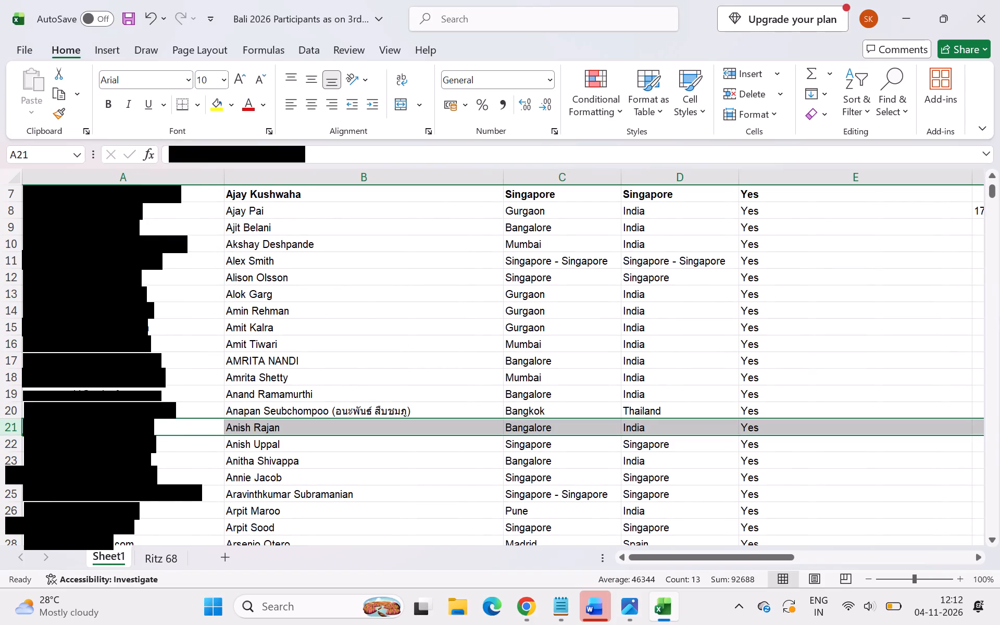
pyautogui.click(14, 439)
pyautogui.click(12, 443)
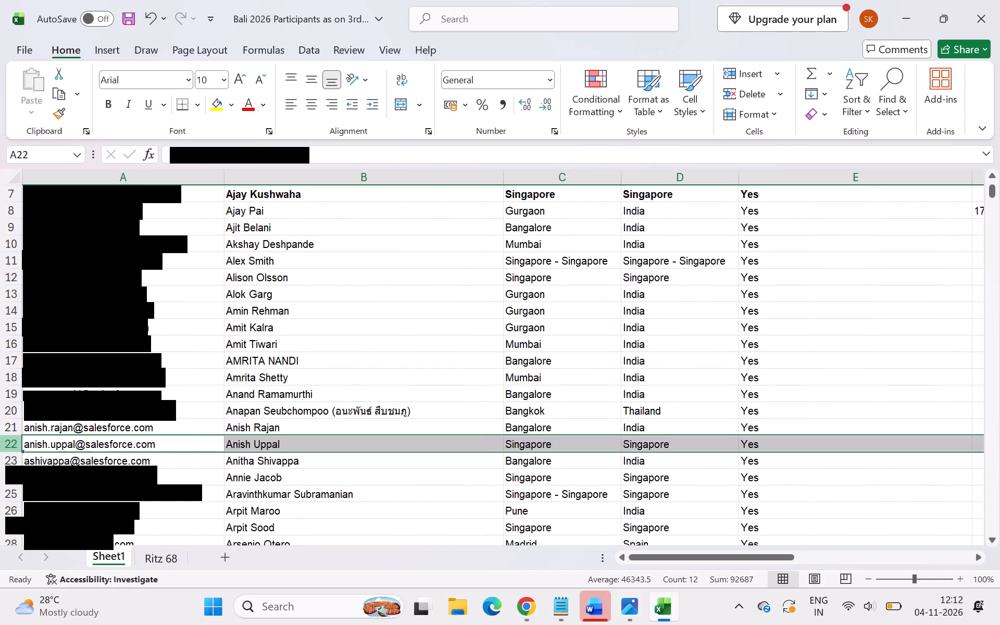
pyautogui.rightClick(12, 443)
pyautogui.click(77, 317)
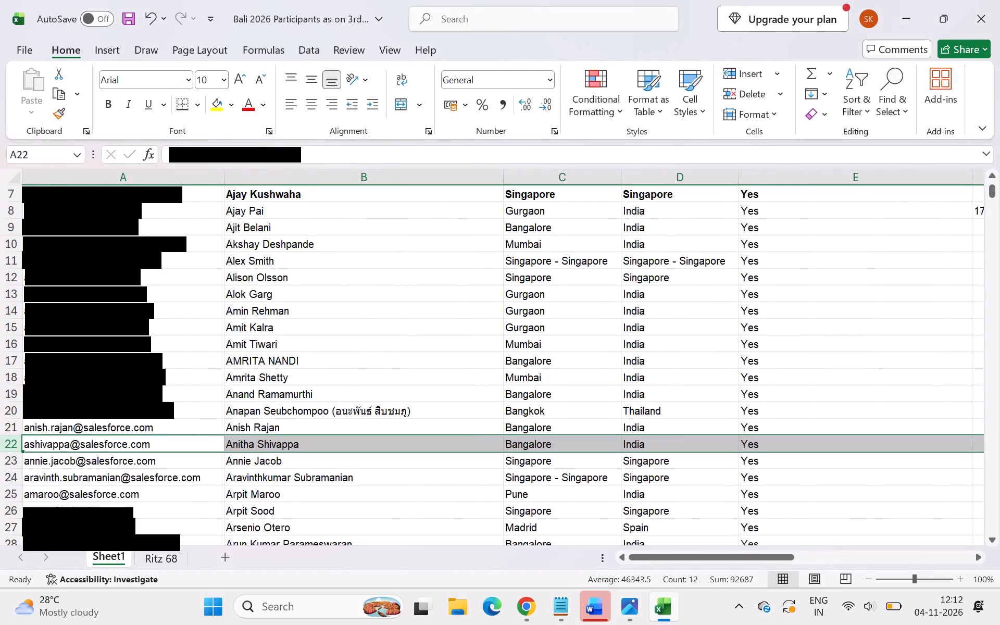
# Find the participant from row 11 of the Ritz 68 sheet on Sheet1 and delete that entry, row 27.
pyautogui.click(166, 565)
pyautogui.click(275, 364)
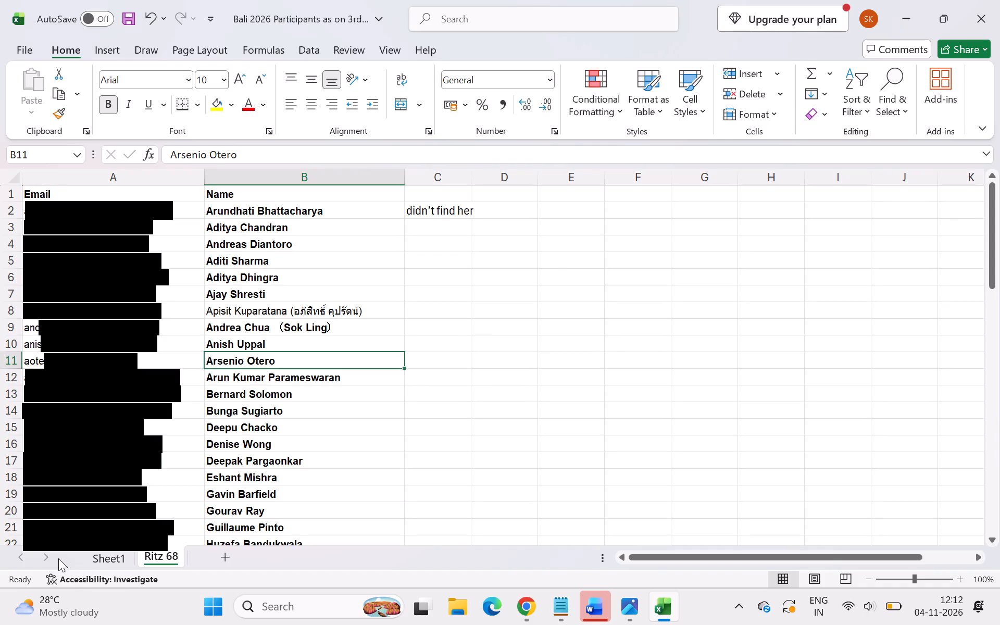
pyautogui.click(113, 555)
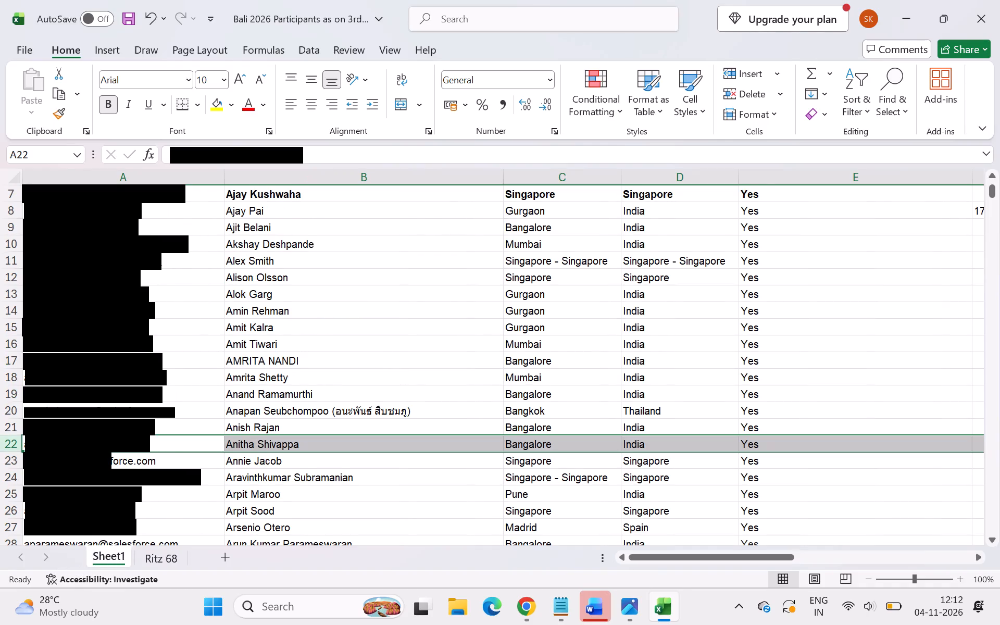
pyautogui.scroll(-3, 281, 456)
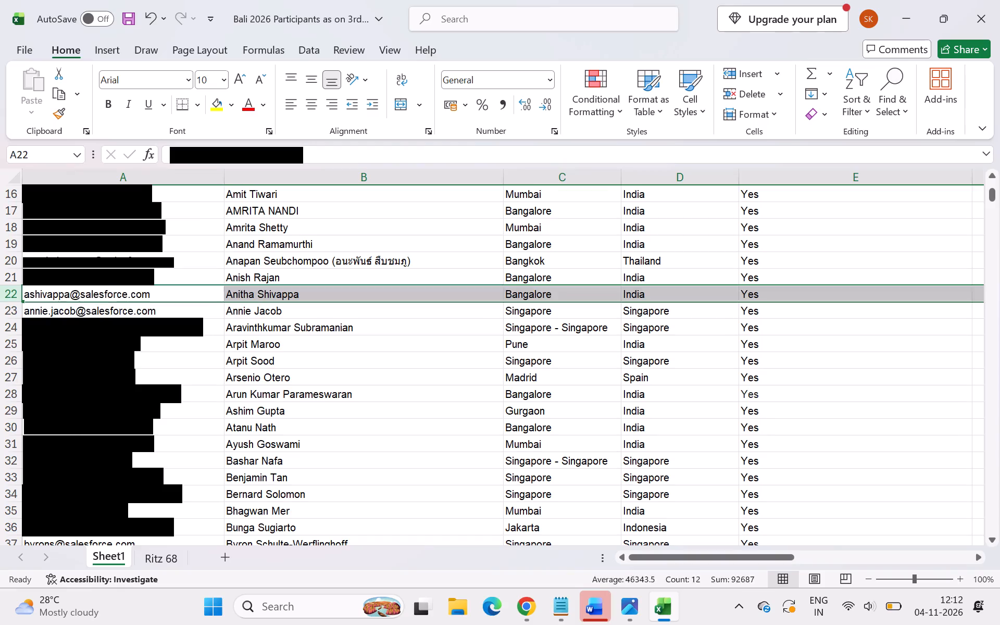
pyautogui.click(286, 378)
pyautogui.click(15, 378)
pyautogui.rightClick(16, 378)
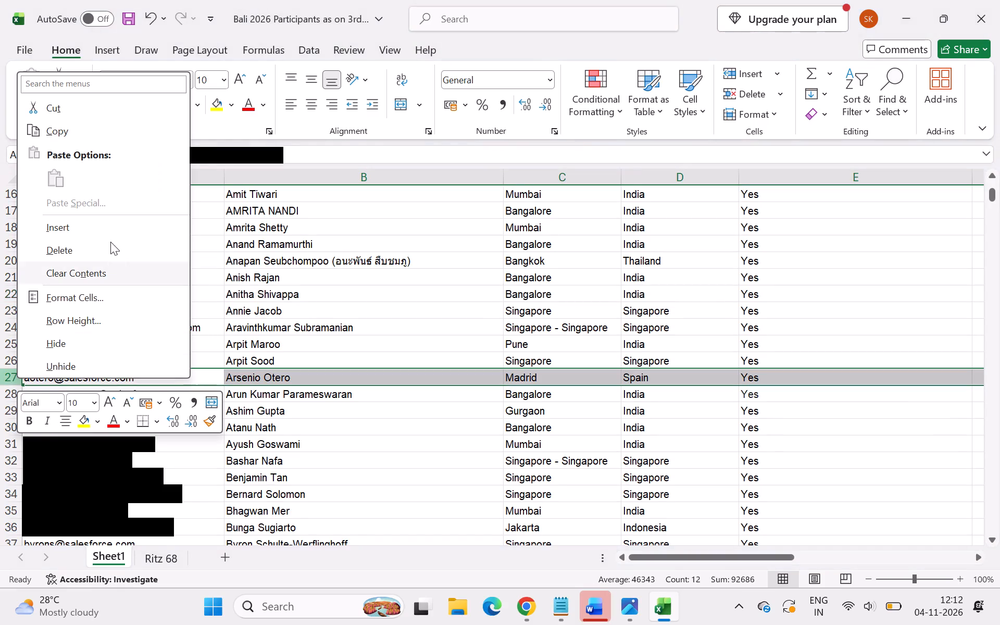
pyautogui.click(110, 252)
# Find the participant from row 12 of the Ritz 68 sheet on Sheet1 and delete that entry, row 27.
pyautogui.click(159, 552)
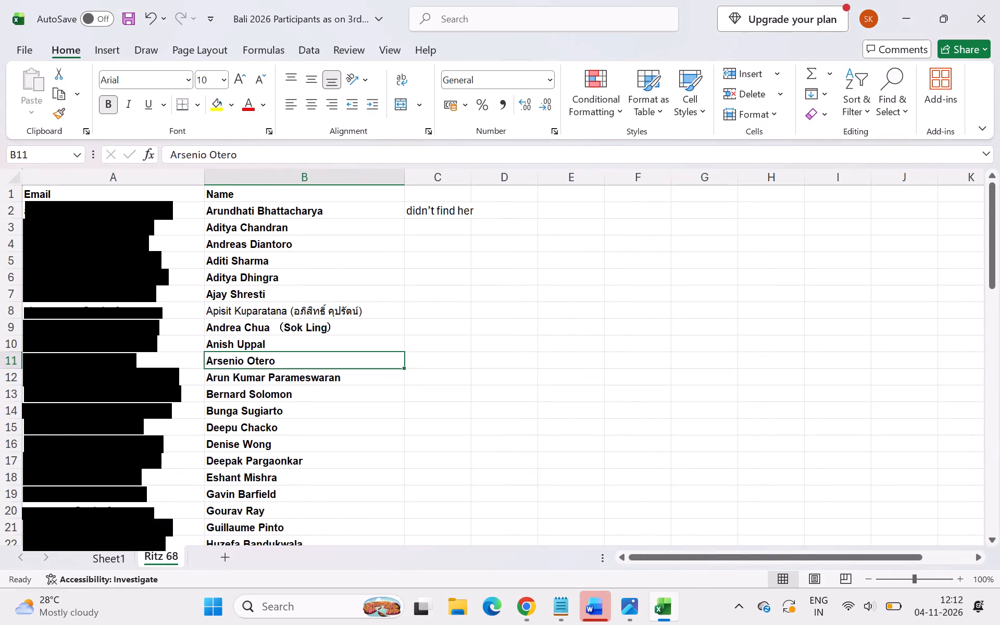
pyautogui.click(271, 374)
pyautogui.click(98, 555)
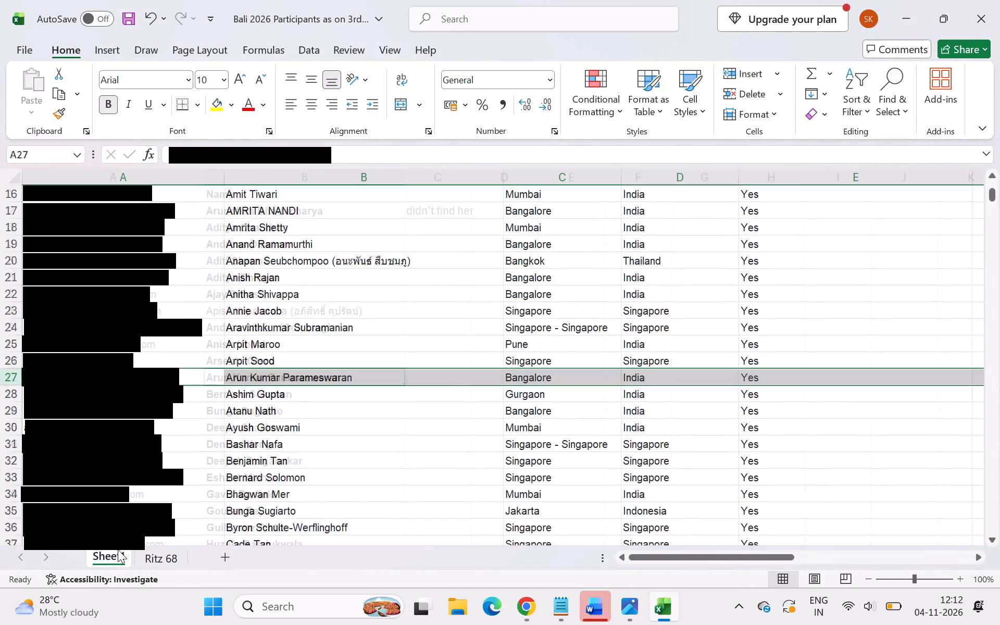
pyautogui.scroll(6, 338, 447)
pyautogui.scroll(-4, 338, 447)
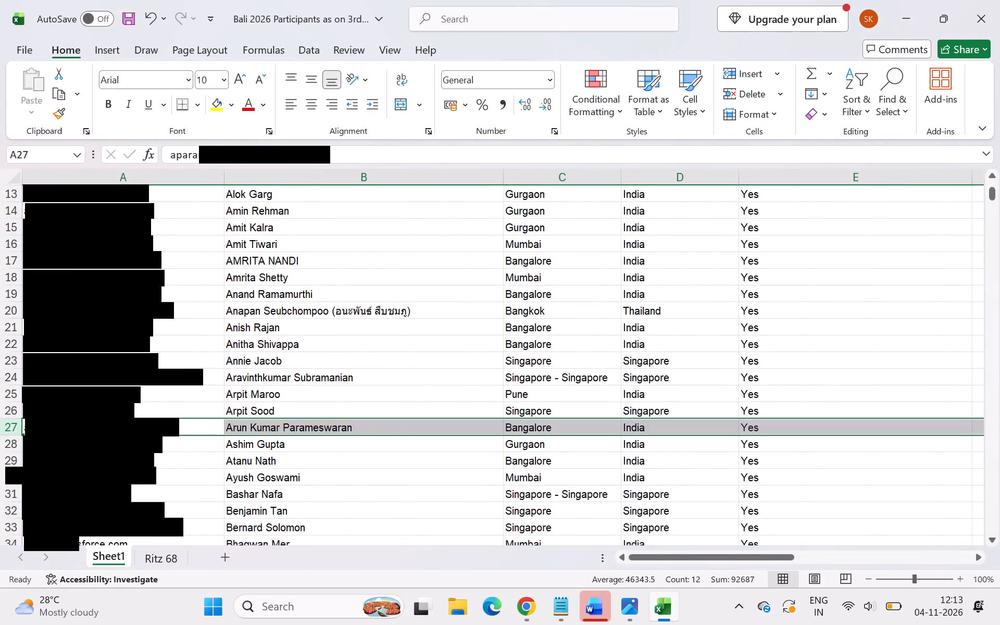
pyautogui.click(13, 423)
pyautogui.click(13, 423)
pyautogui.click(15, 431)
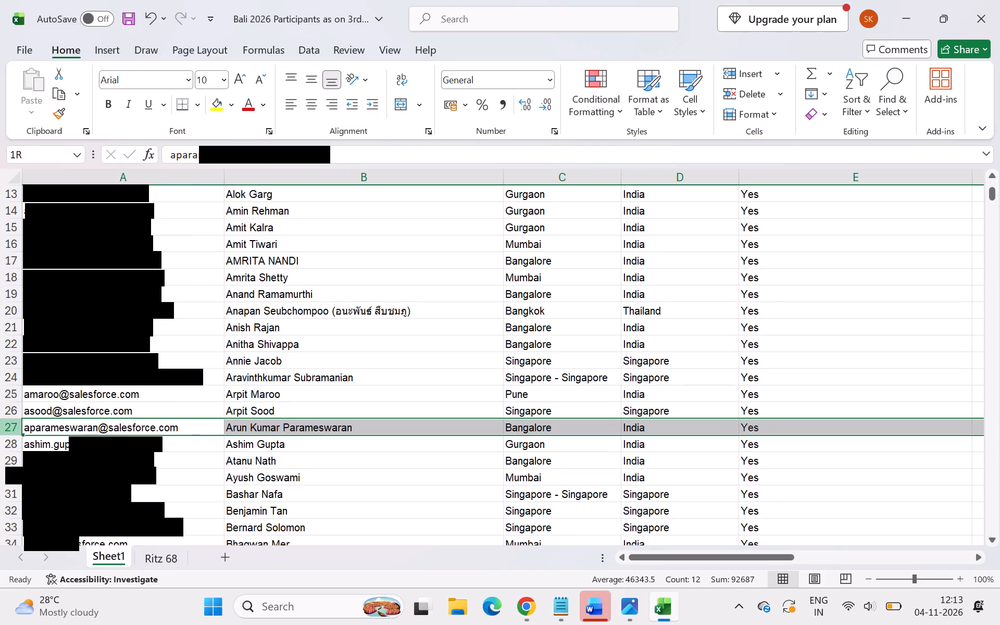
pyautogui.rightClick(15, 431)
pyautogui.click(154, 307)
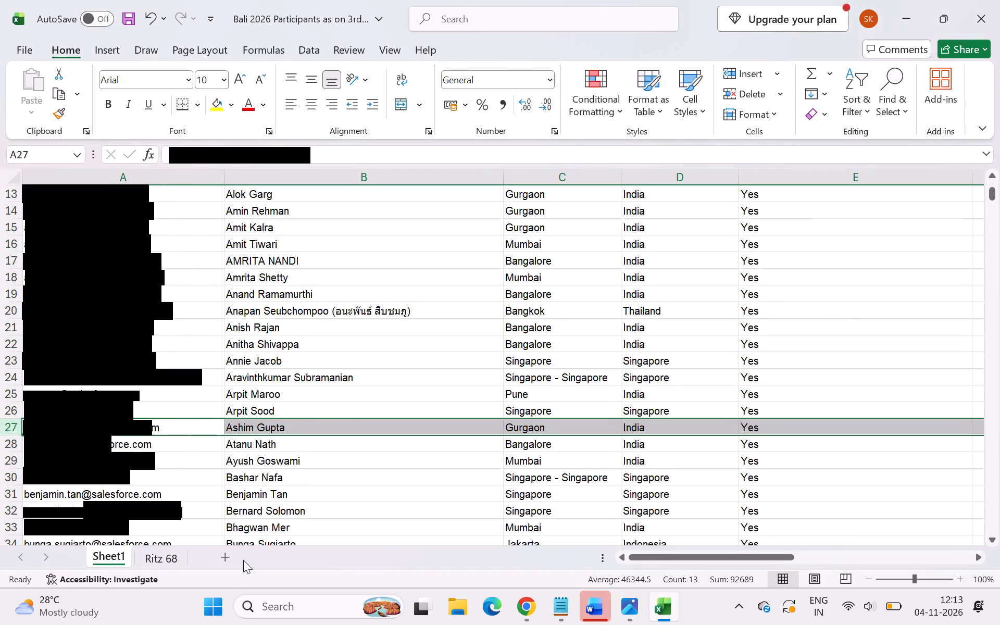
# Find the participant from row 13 of the Ritz 68 sheet on Sheet1 and delete that entry, row 32.
pyautogui.click(171, 554)
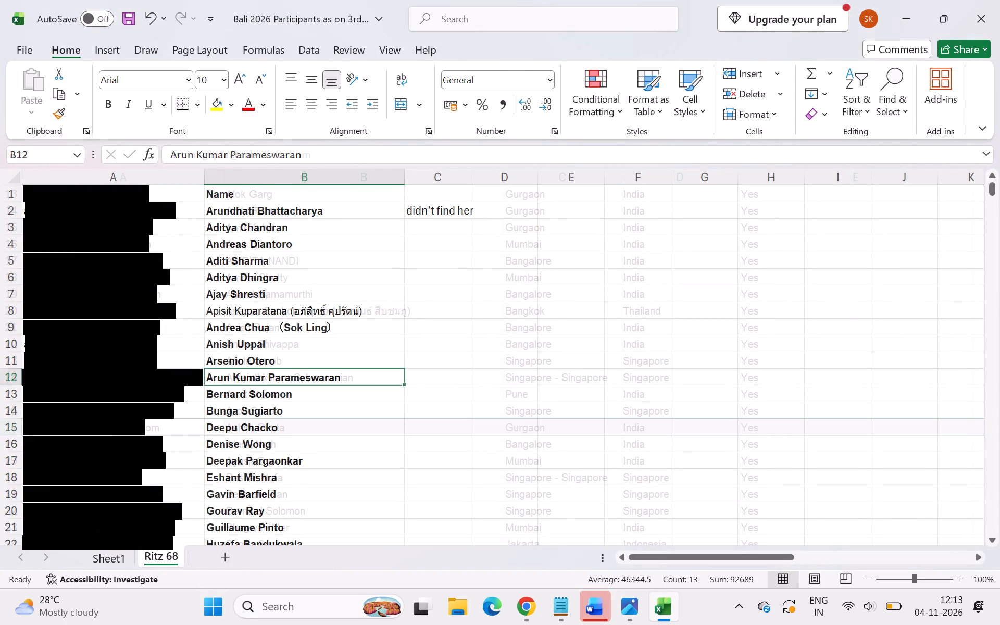
pyautogui.click(259, 398)
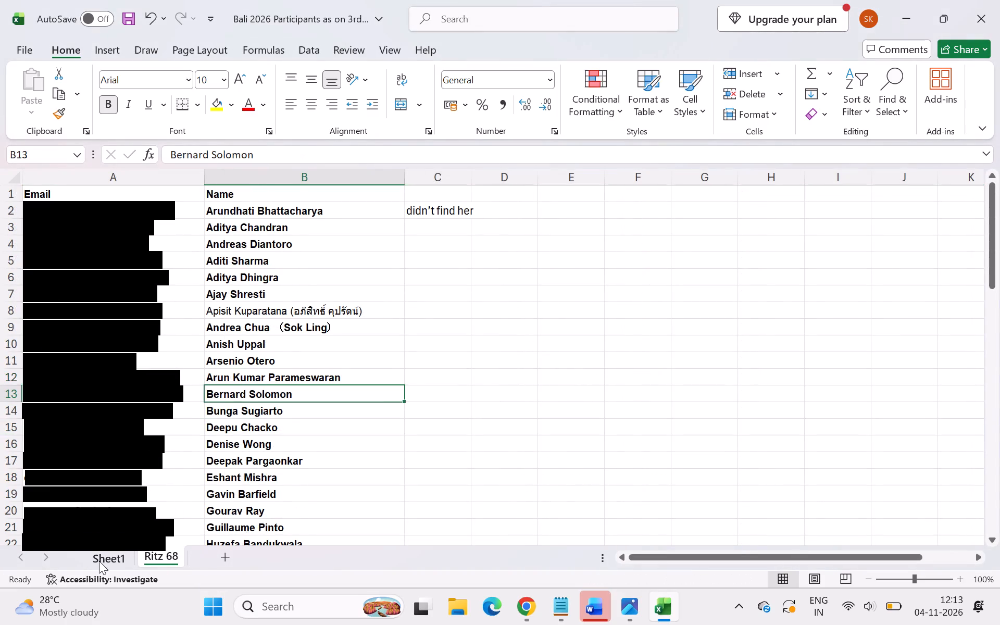
pyautogui.click(99, 561)
pyautogui.scroll(-1, 268, 474)
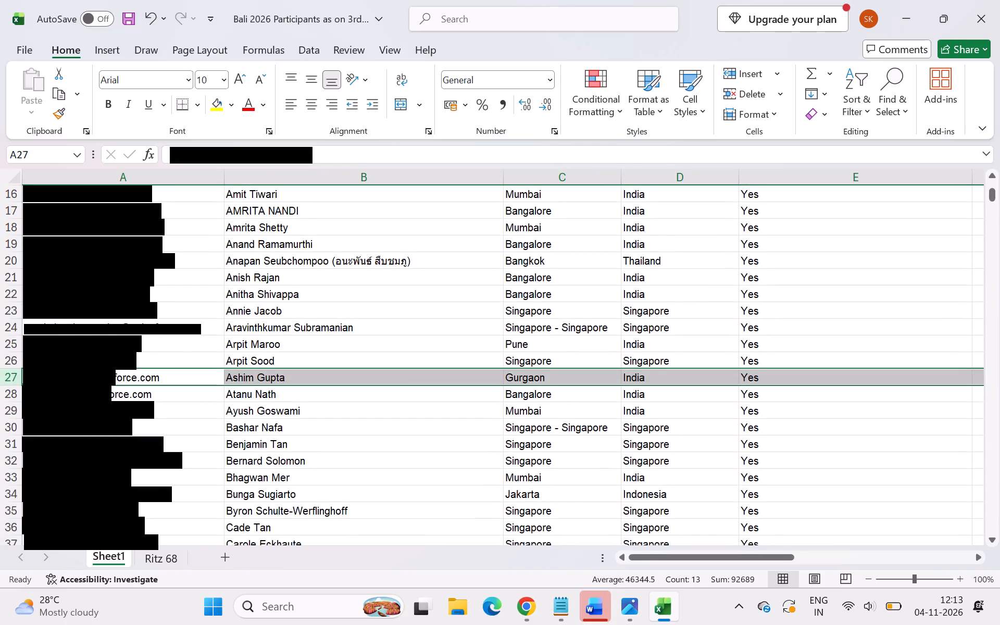
pyautogui.click(5, 464)
pyautogui.rightClick(5, 464)
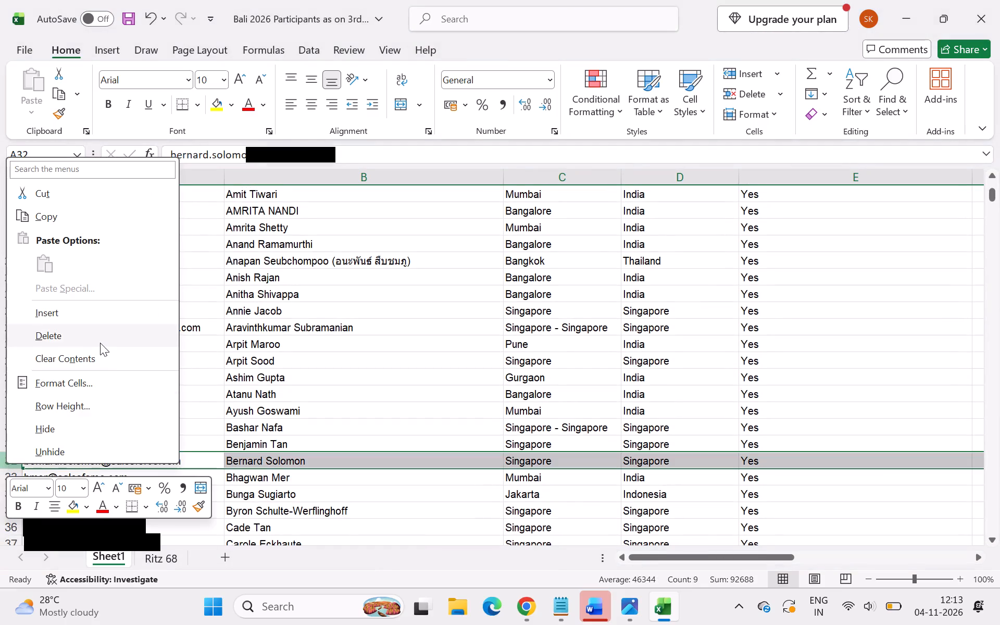
pyautogui.click(101, 342)
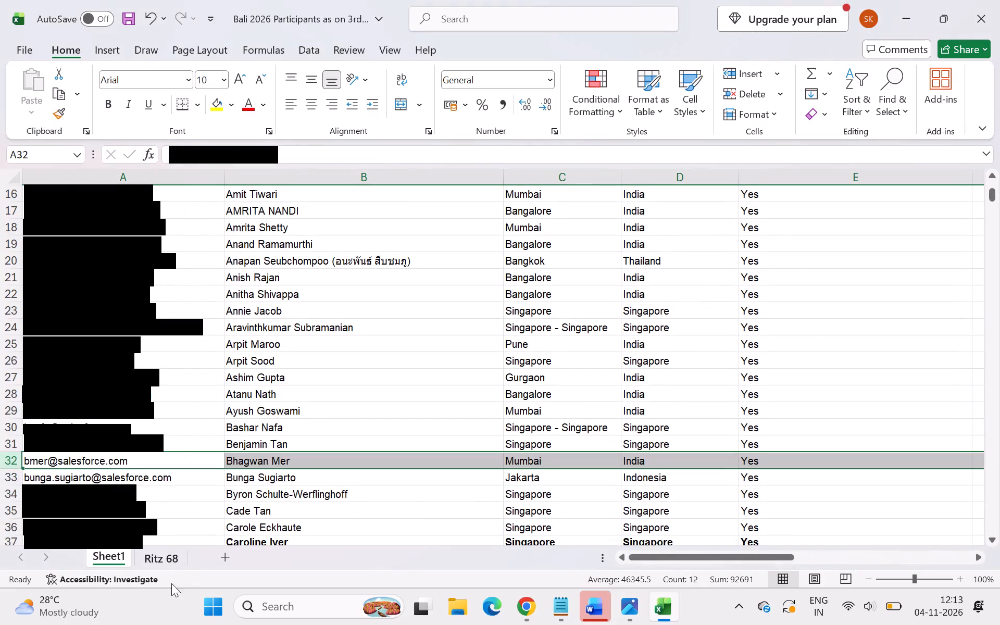
# Find the participant from row 14 of the Ritz 68 sheet on Sheet1 and delete that entry, row 33.
pyautogui.click(161, 559)
pyautogui.click(278, 412)
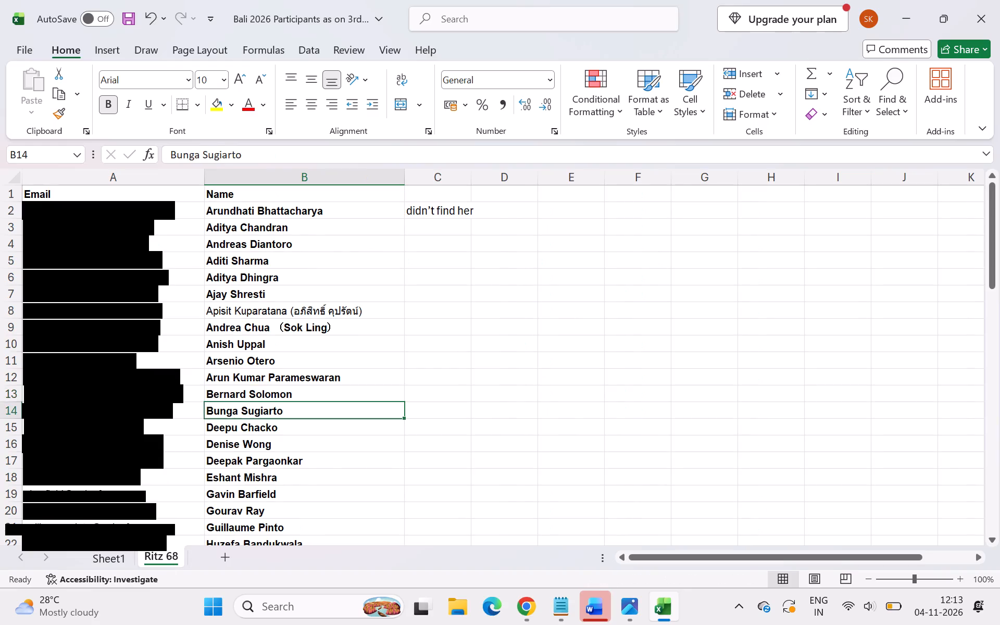
pyautogui.click(106, 562)
pyautogui.scroll(-1, 248, 505)
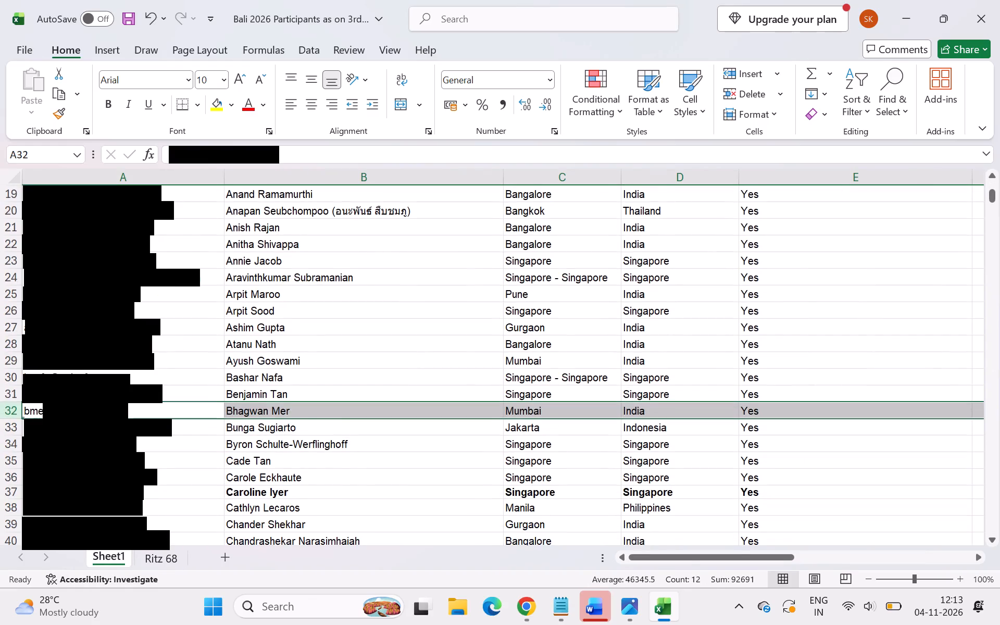
pyautogui.scroll(-1, 248, 505)
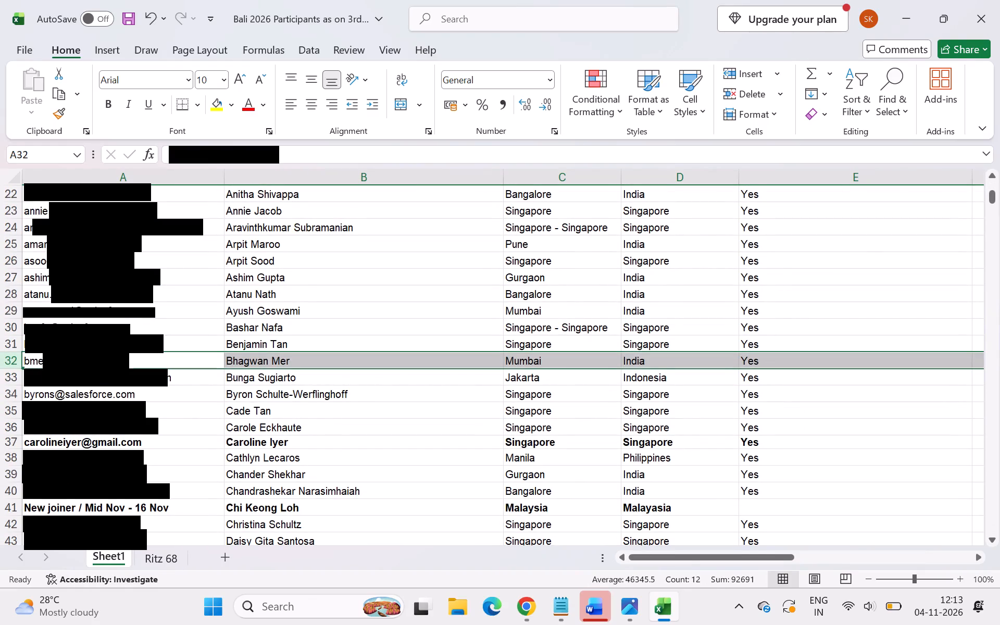
pyautogui.click(17, 379)
pyautogui.rightClick(17, 379)
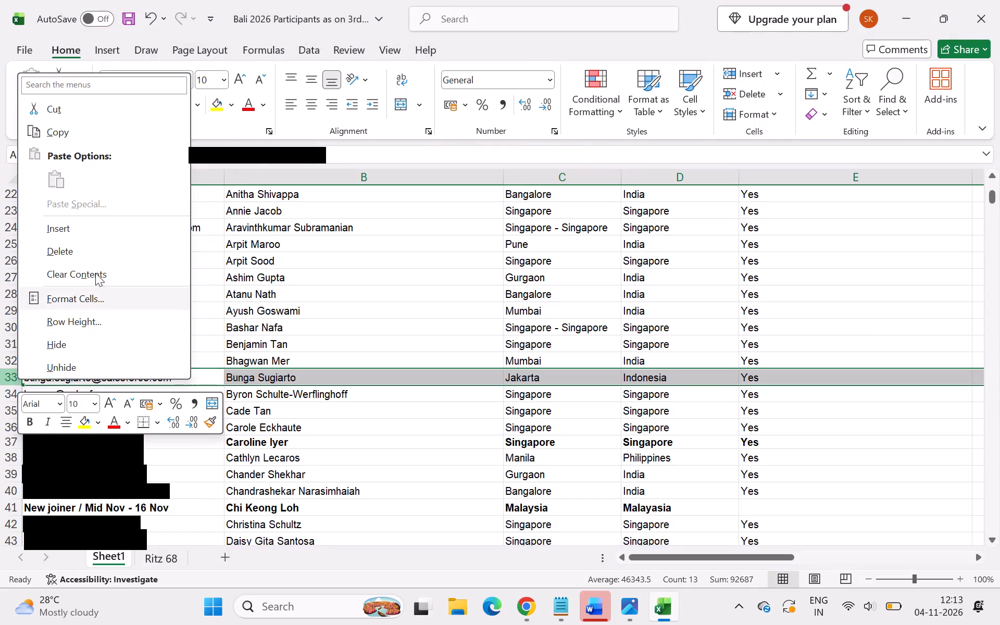
pyautogui.click(102, 253)
# Take the participant from row 15 of the Ritz 68 sheet and look for the matching entry on Sheet1.
pyautogui.click(157, 557)
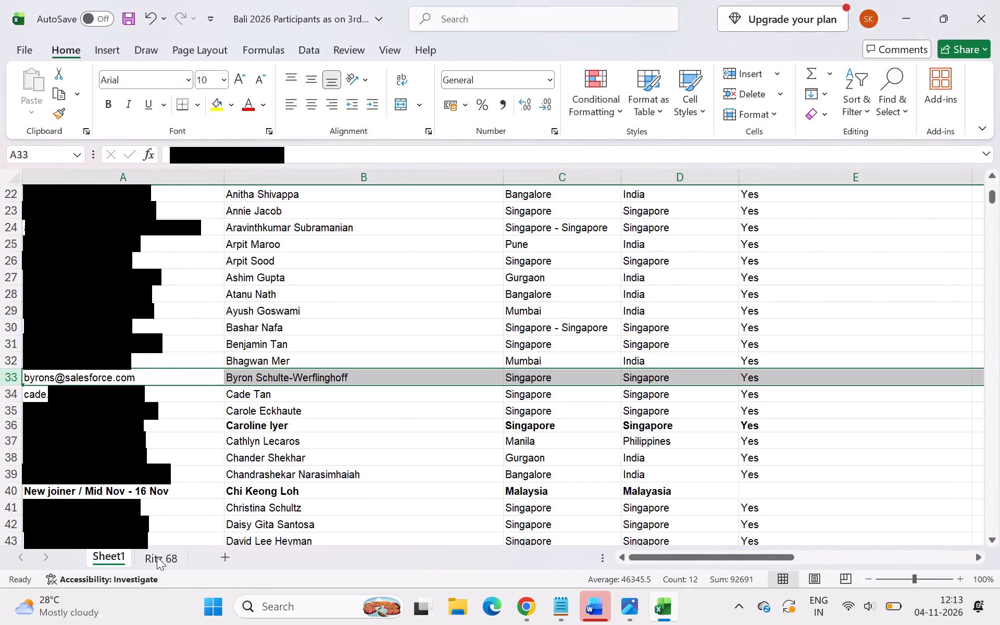
pyautogui.click(242, 432)
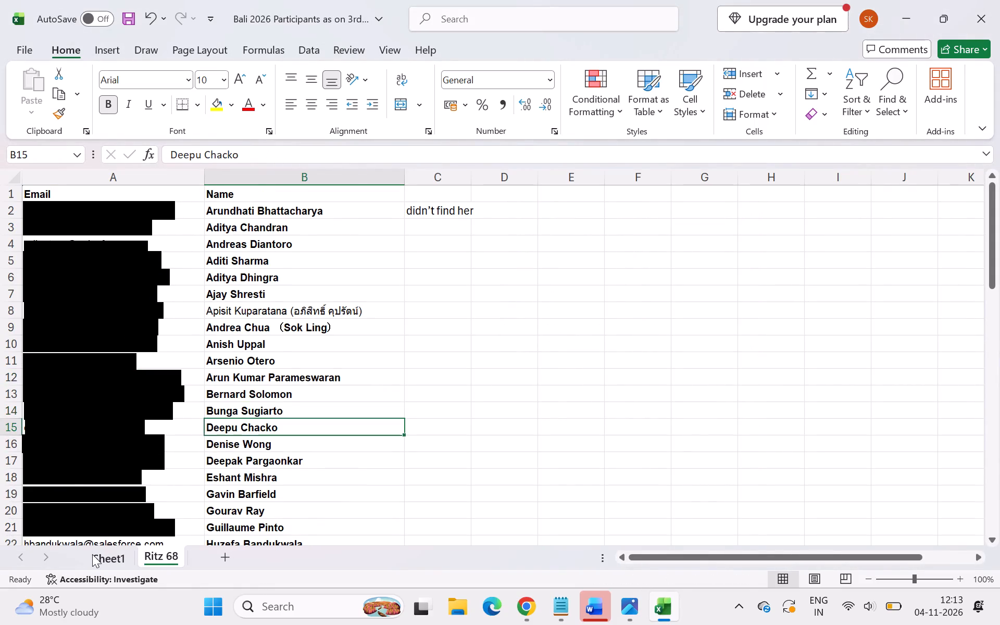
pyautogui.click(119, 555)
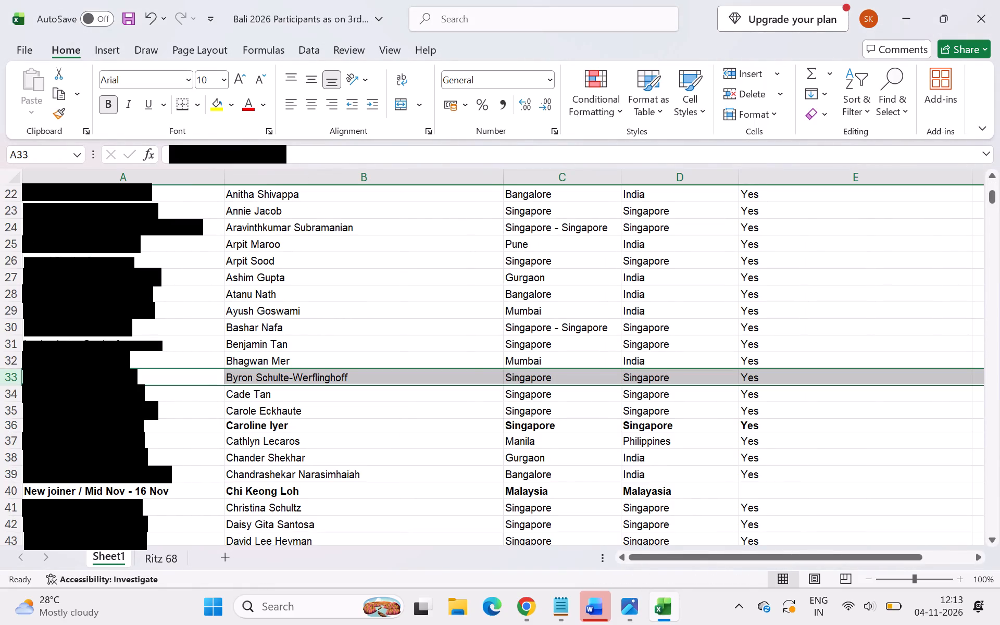
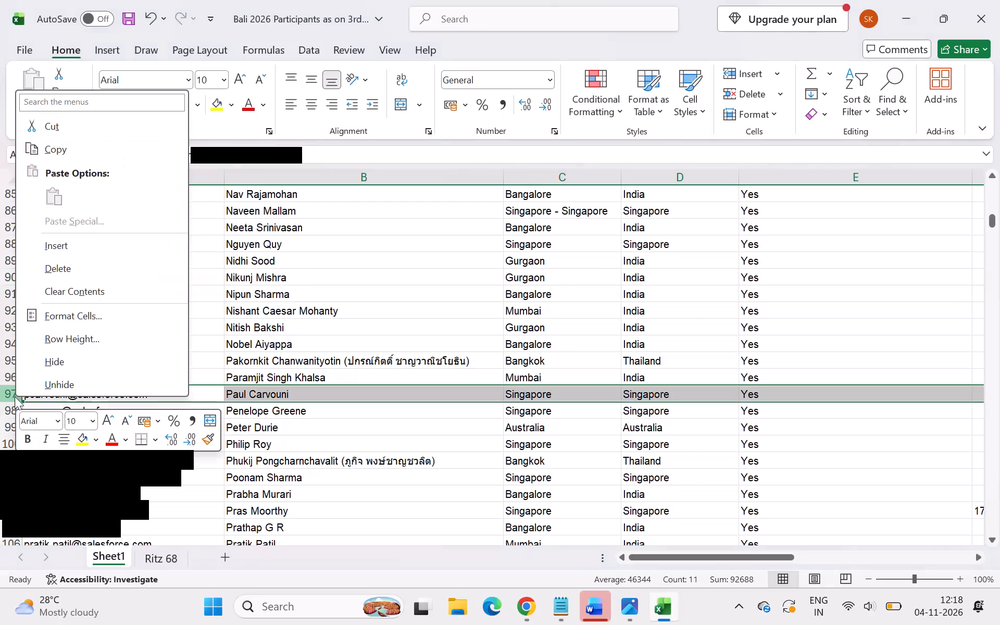
# Delete row 97 on Sheet1, the entry matching the participant from row 38 of the Ritz 68 sheet.
pyautogui.click(104, 269)
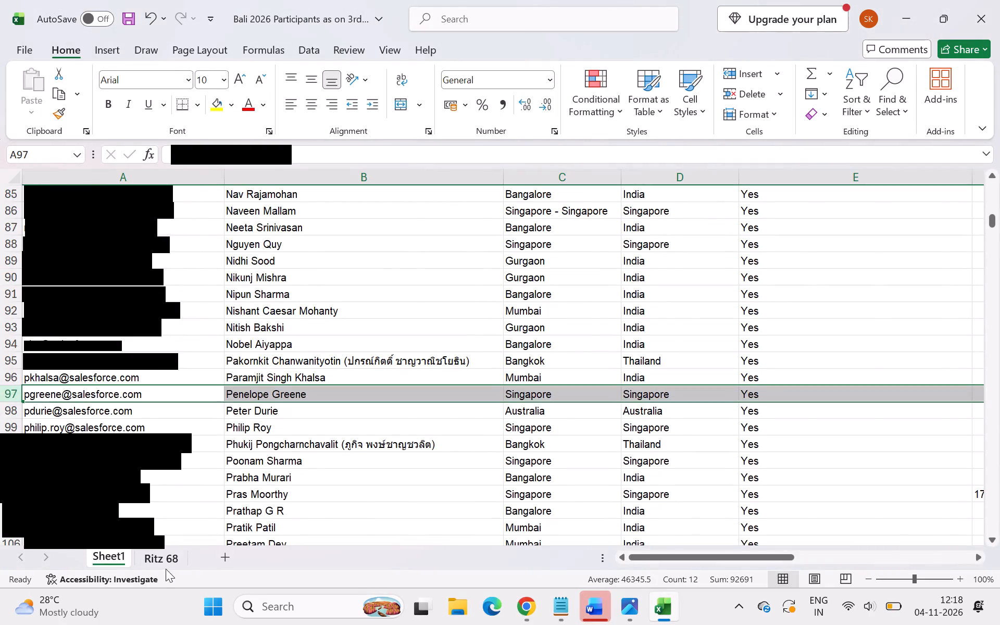
# Find the participant from row 39 of the Ritz 68 sheet on Sheet1 and delete that entry, row 98.
pyautogui.click(165, 558)
pyautogui.click(253, 483)
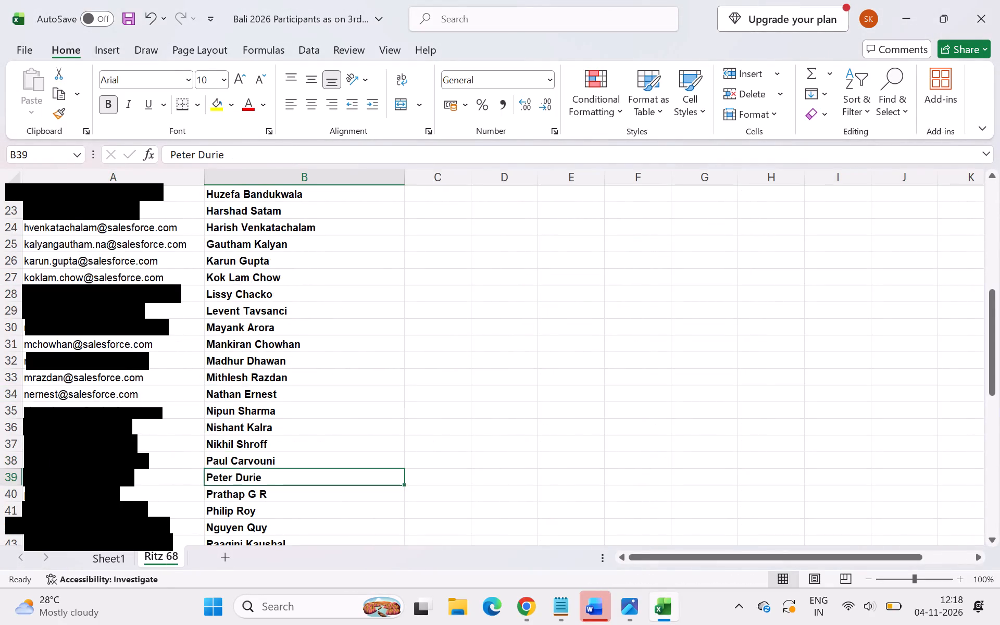
pyautogui.scroll(-4, 261, 501)
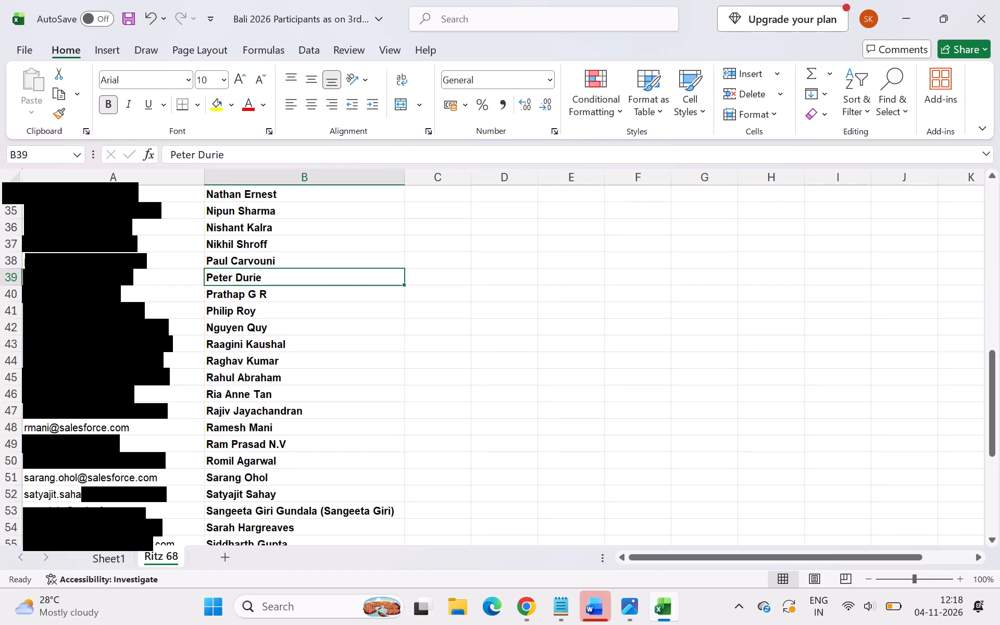
pyautogui.click(117, 557)
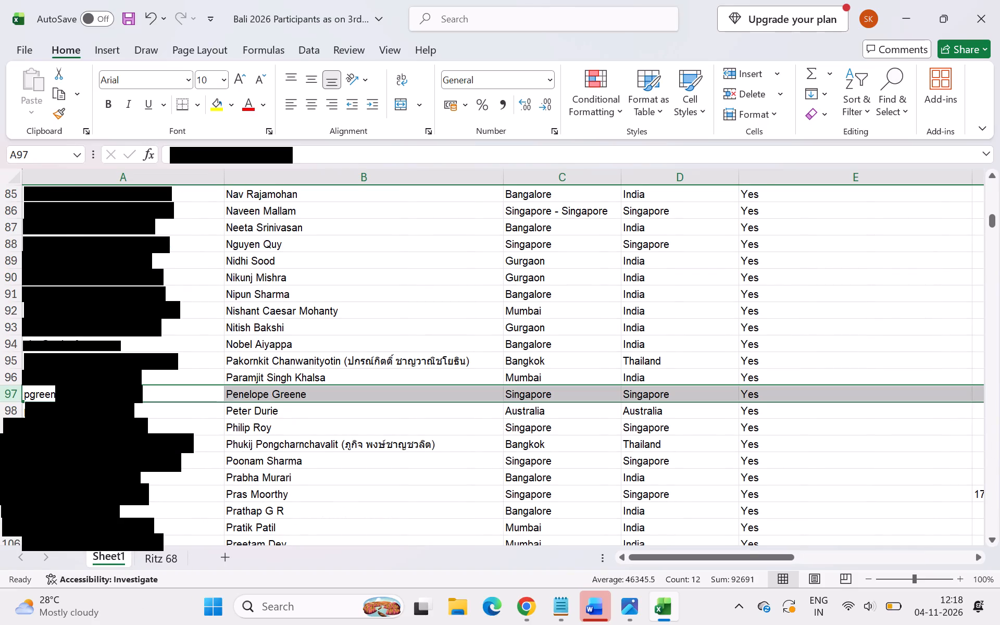
pyautogui.click(12, 411)
pyautogui.rightClick(10, 411)
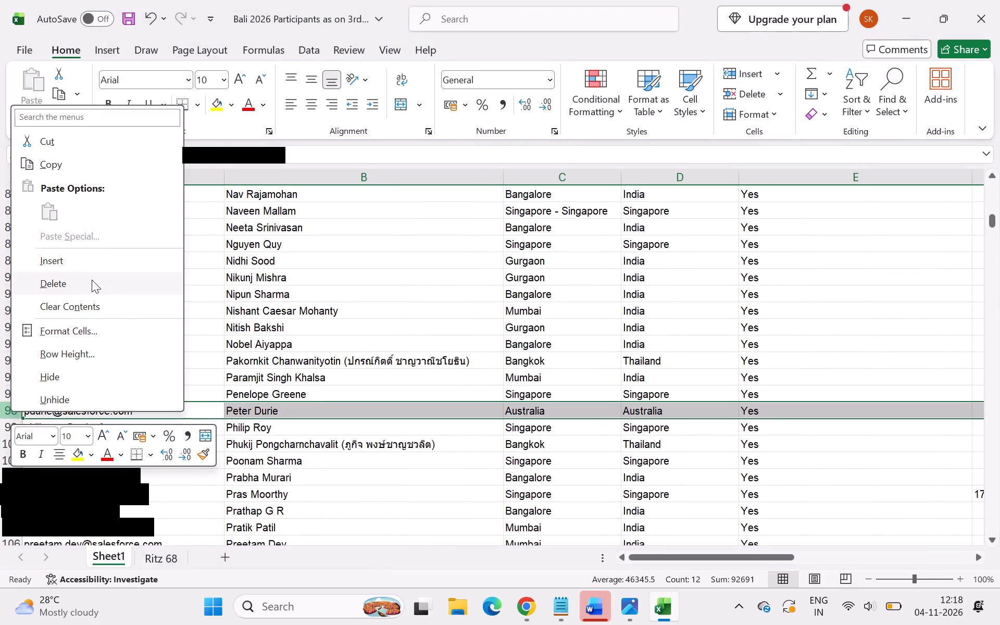
pyautogui.click(89, 286)
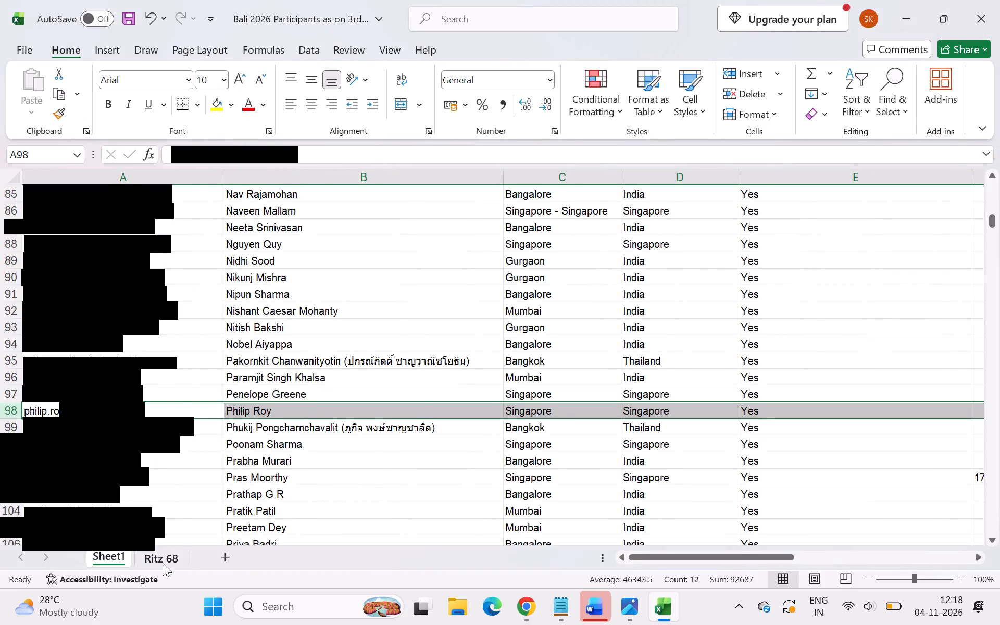
# Find the participant from row 40 of the Ritz 68 sheet on Sheet1 and delete that entry, row 103.
pyautogui.click(162, 560)
pyautogui.click(284, 296)
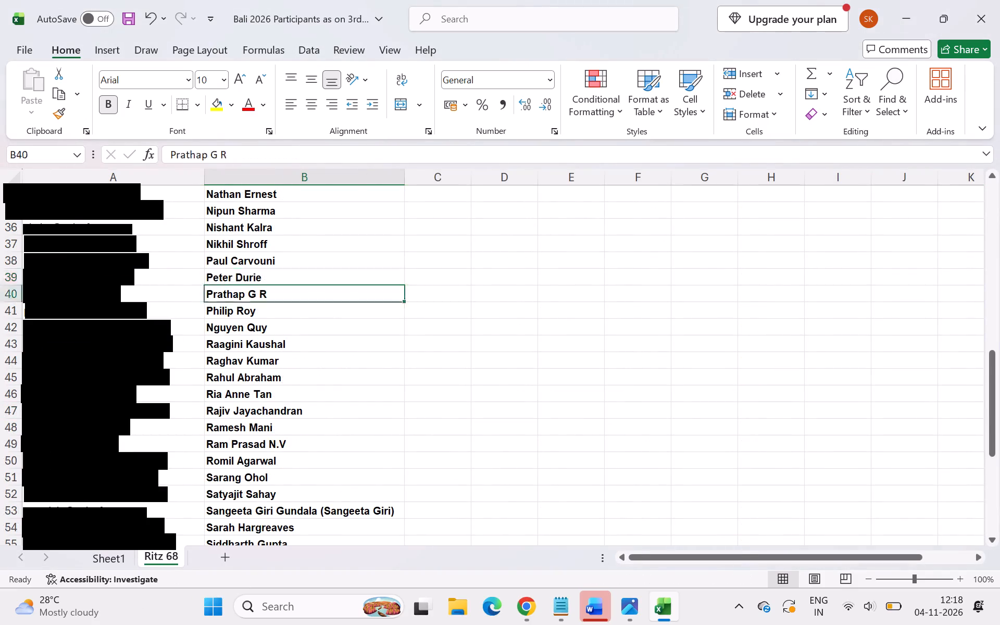
pyautogui.click(123, 564)
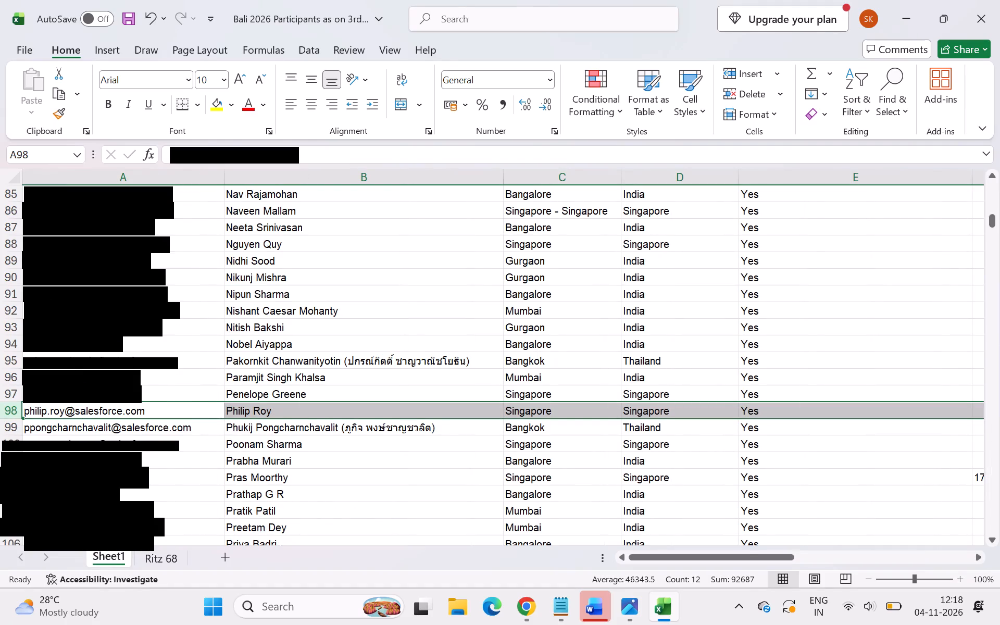
pyautogui.click(11, 495)
pyautogui.rightClick(11, 495)
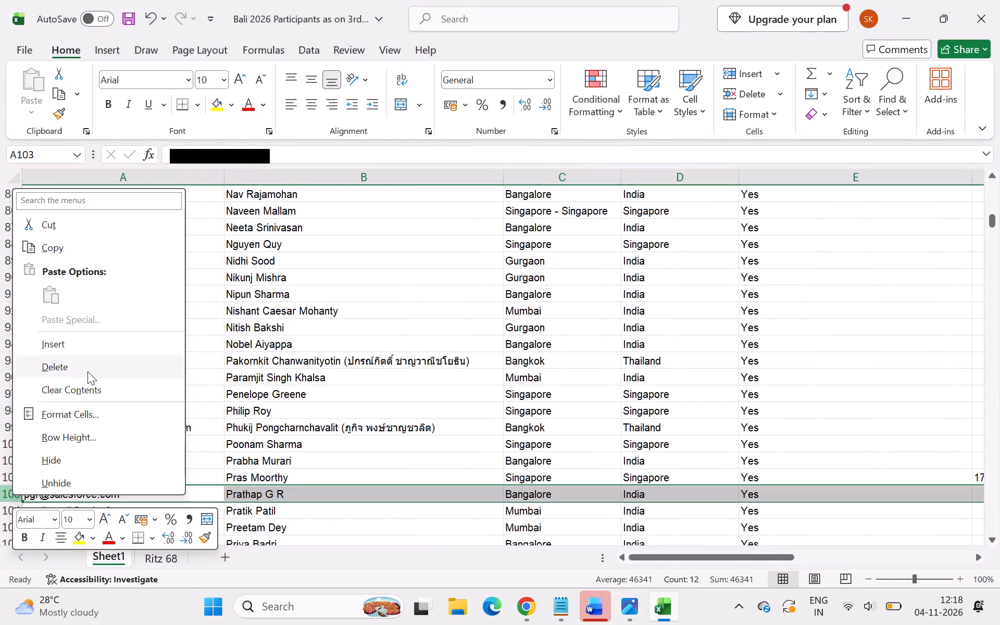
pyautogui.click(89, 366)
# Find the participant from row 41 of the Ritz 68 sheet on Sheet1 and delete that entry, row 98.
pyautogui.click(147, 568)
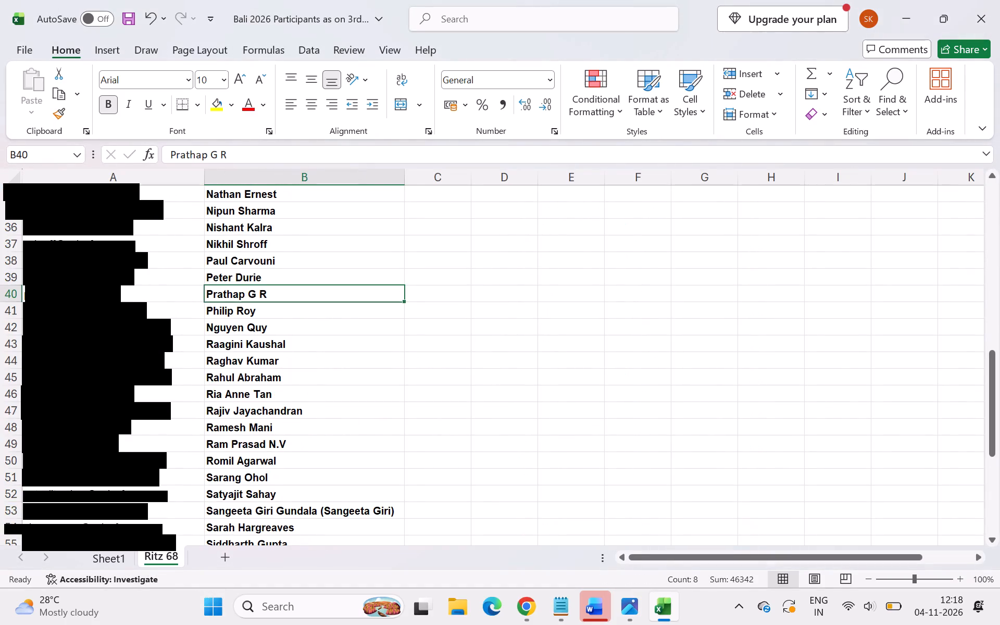
pyautogui.click(251, 317)
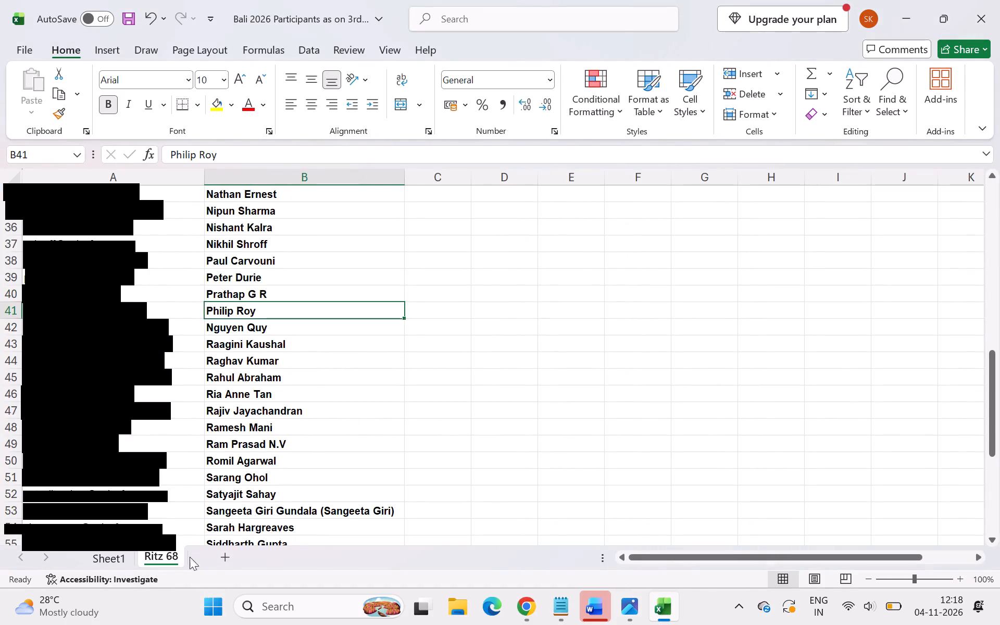
pyautogui.click(110, 556)
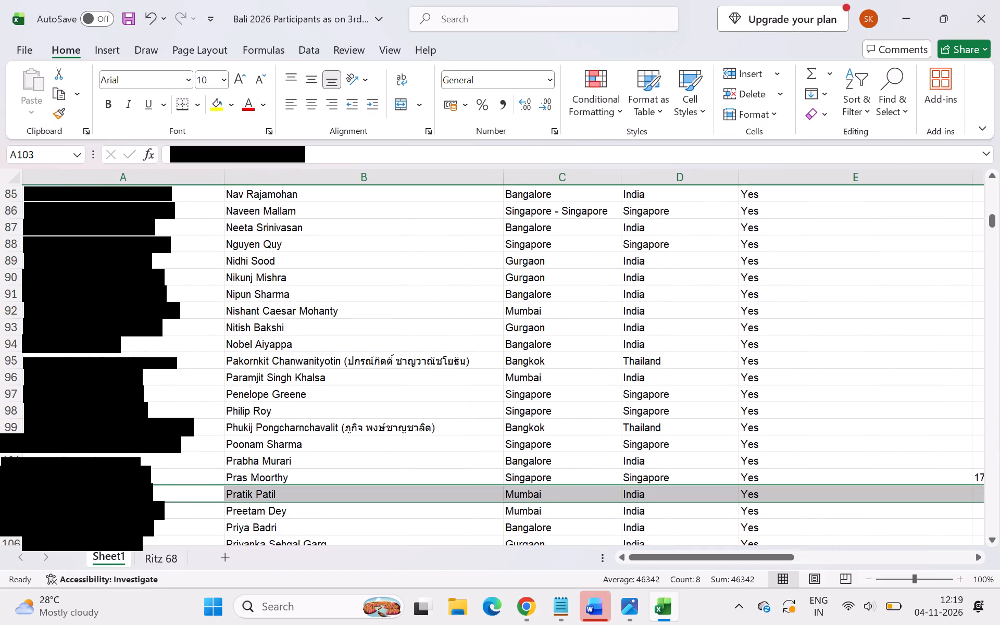
pyautogui.click(12, 413)
pyautogui.rightClick(12, 413)
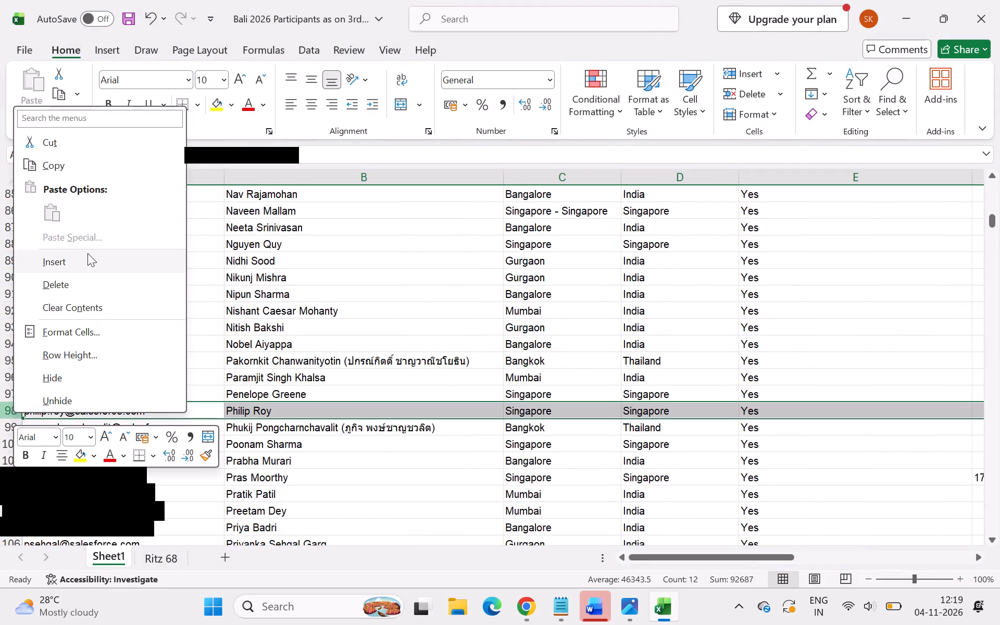
pyautogui.click(80, 287)
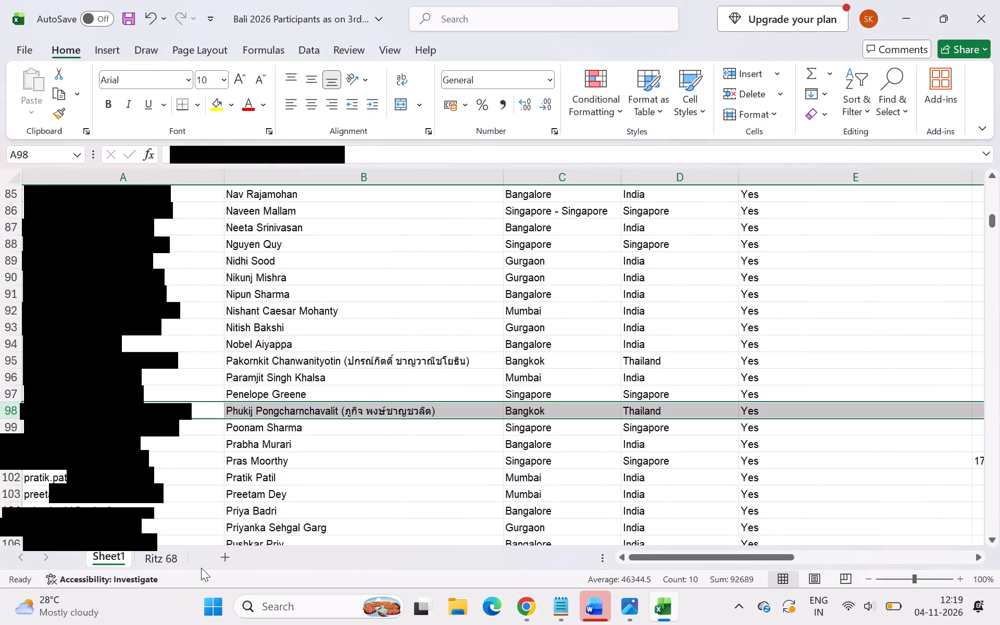
# Find the participant from row 42 of the Ritz 68 sheet on Sheet1 and delete that entry, row 88.
pyautogui.click(175, 567)
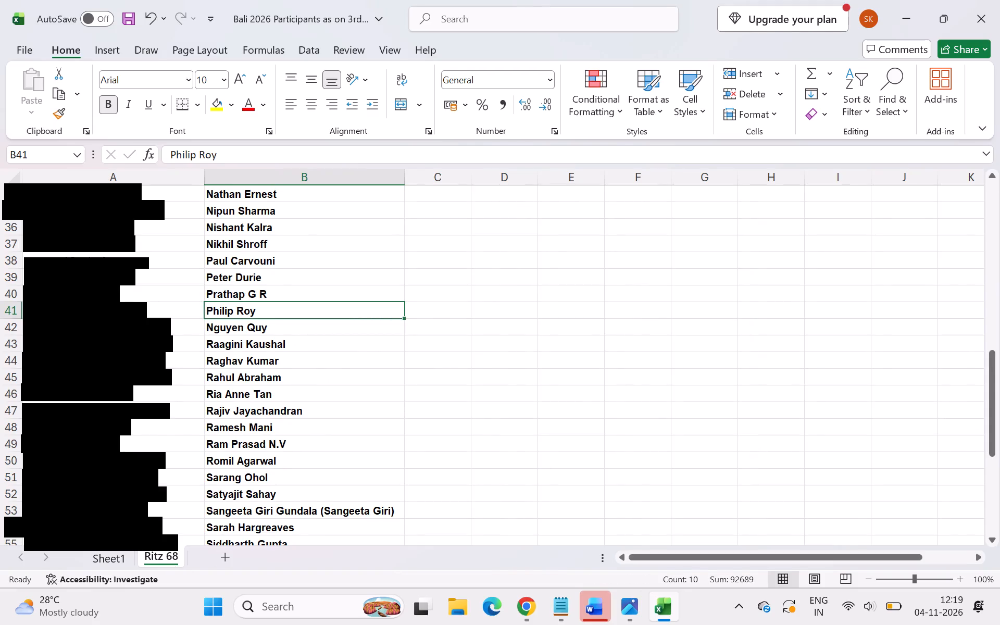
pyautogui.click(248, 339)
pyautogui.click(255, 331)
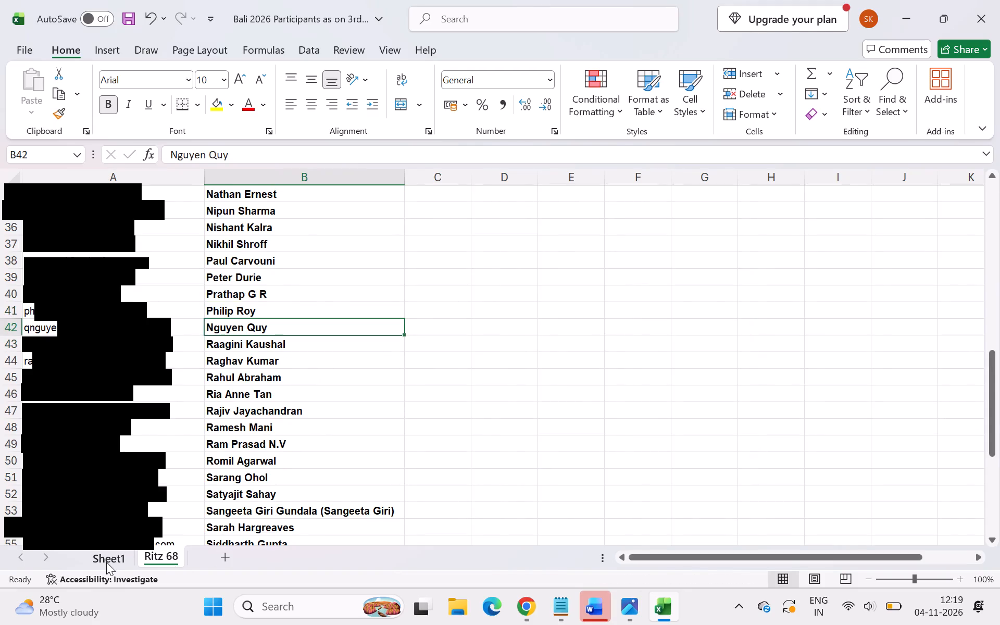
pyautogui.click(107, 562)
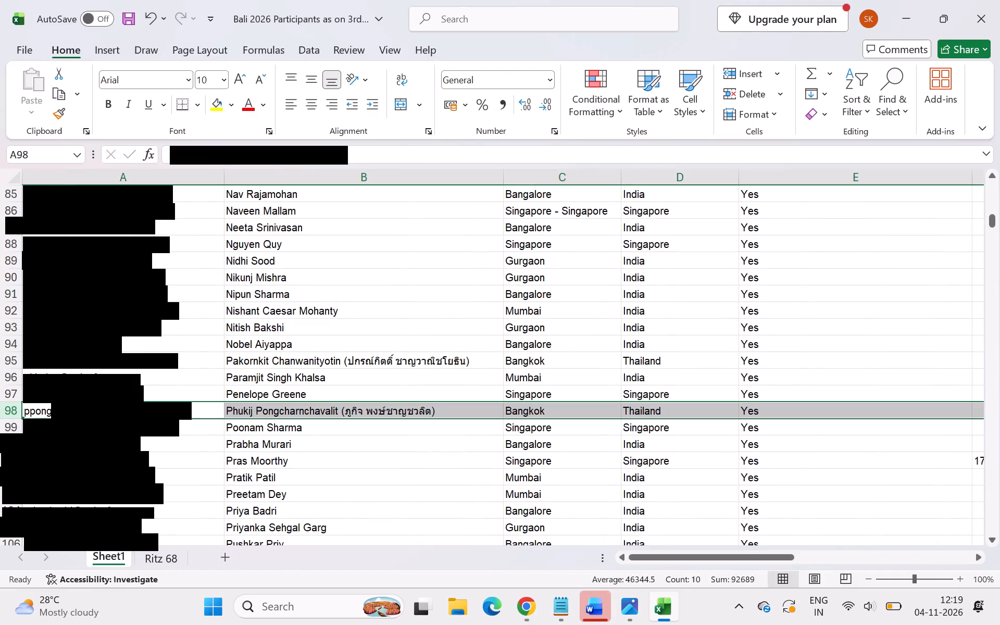
pyautogui.scroll(-4, 257, 509)
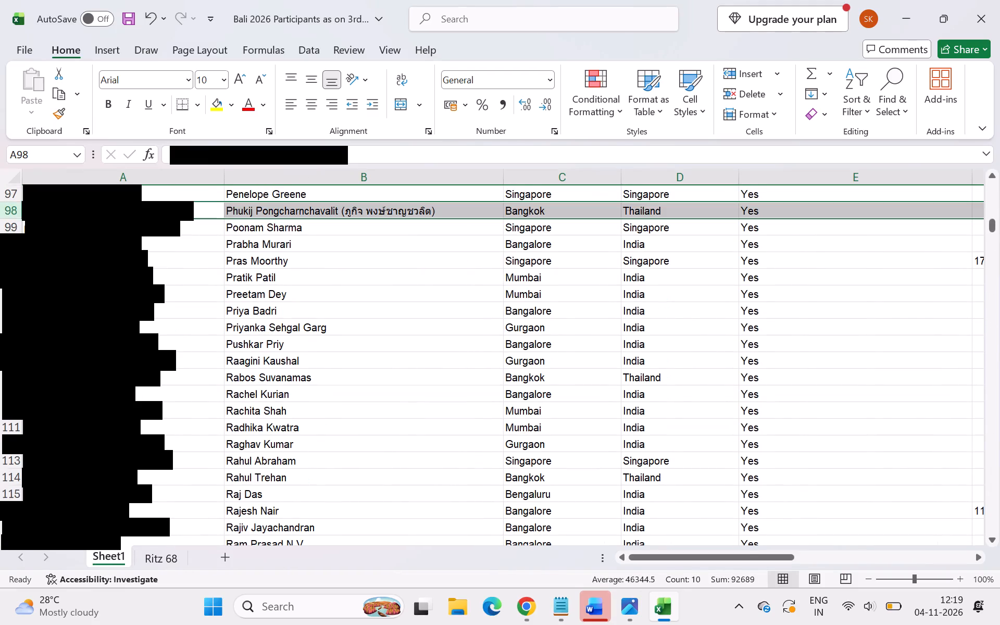
pyautogui.scroll(5, 257, 509)
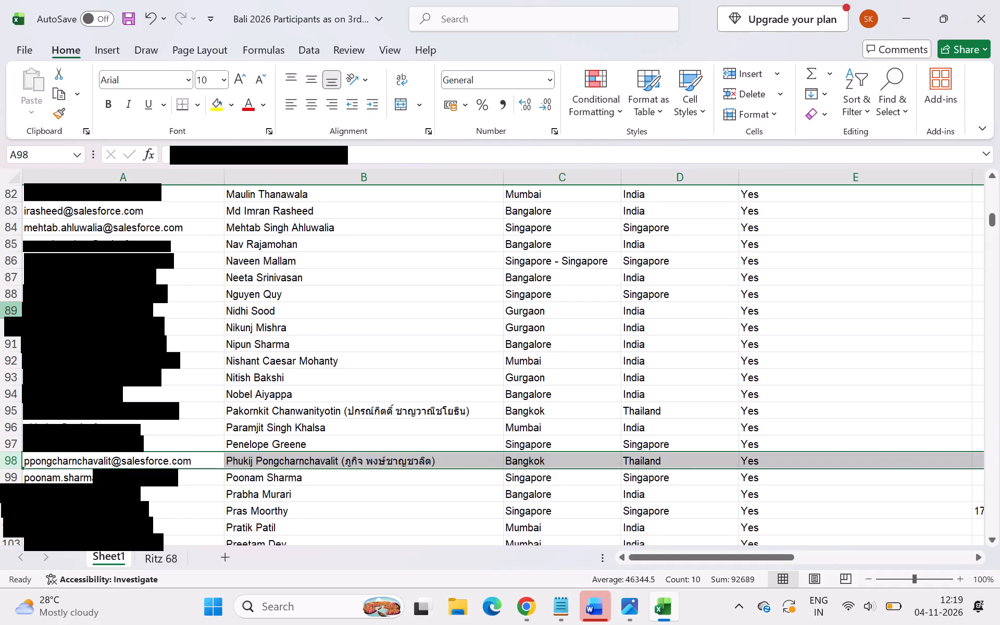
pyautogui.click(14, 295)
pyautogui.rightClick(14, 295)
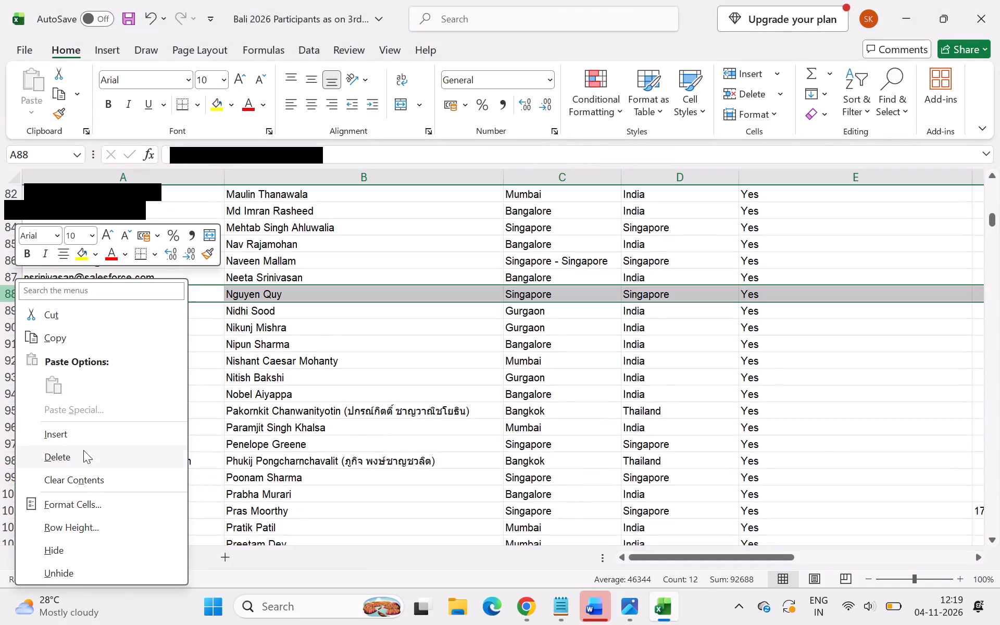
pyautogui.click(84, 464)
# Find the participant from row 43 of the Ritz 68 sheet on Sheet1 and delete that entry, row 106.
pyautogui.click(165, 557)
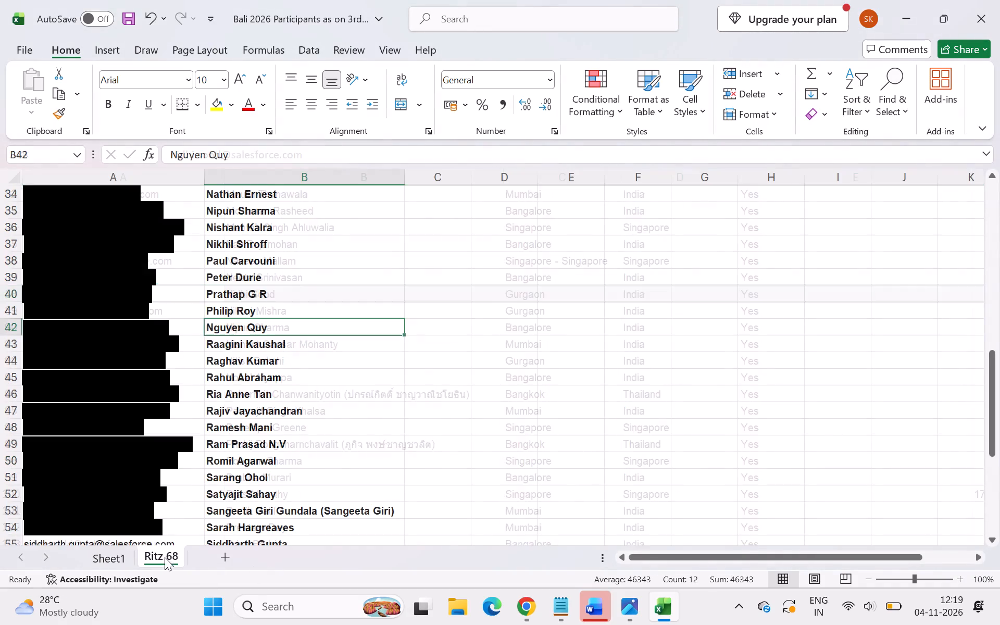
pyautogui.click(282, 344)
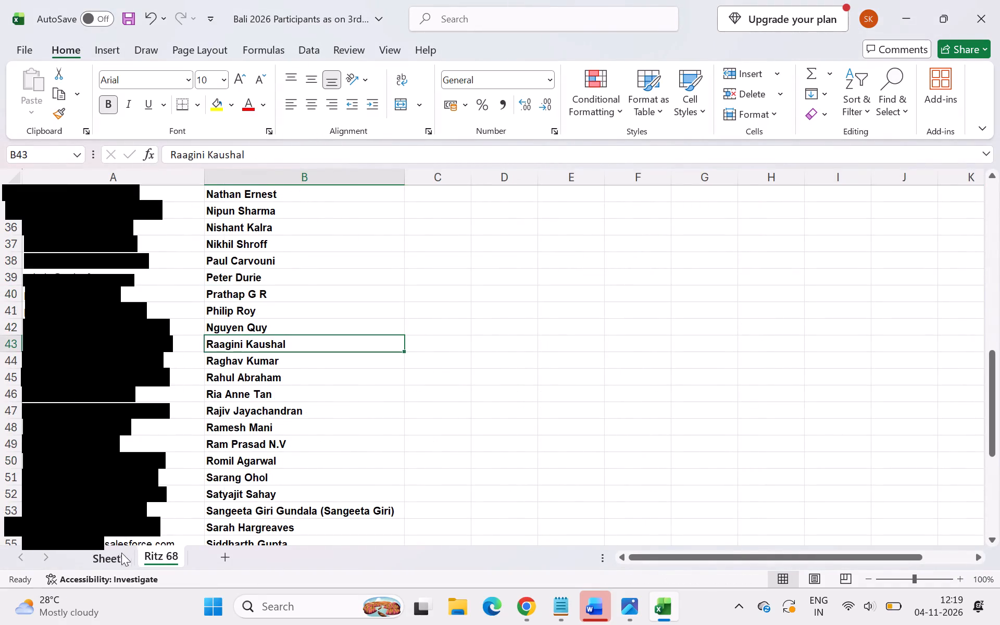
pyautogui.click(109, 554)
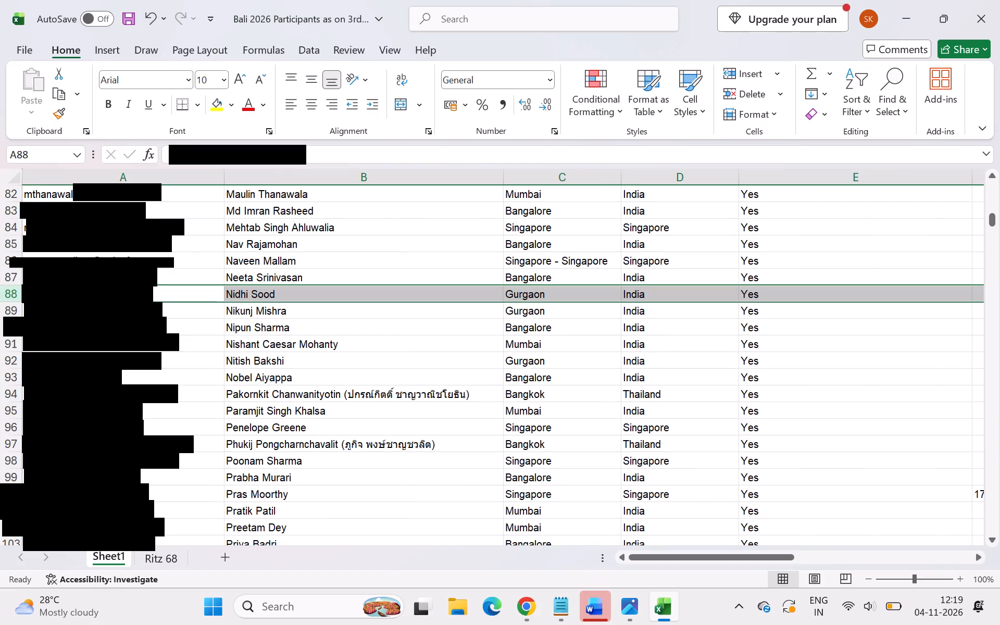
pyautogui.scroll(-4, 240, 447)
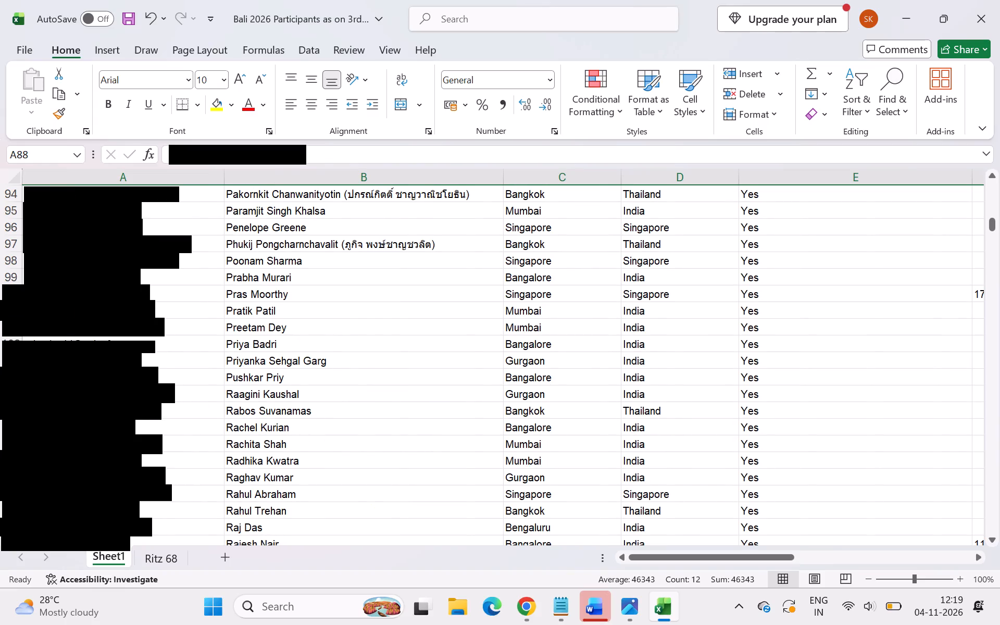
pyautogui.click(9, 395)
pyautogui.rightClick(9, 395)
pyautogui.click(99, 265)
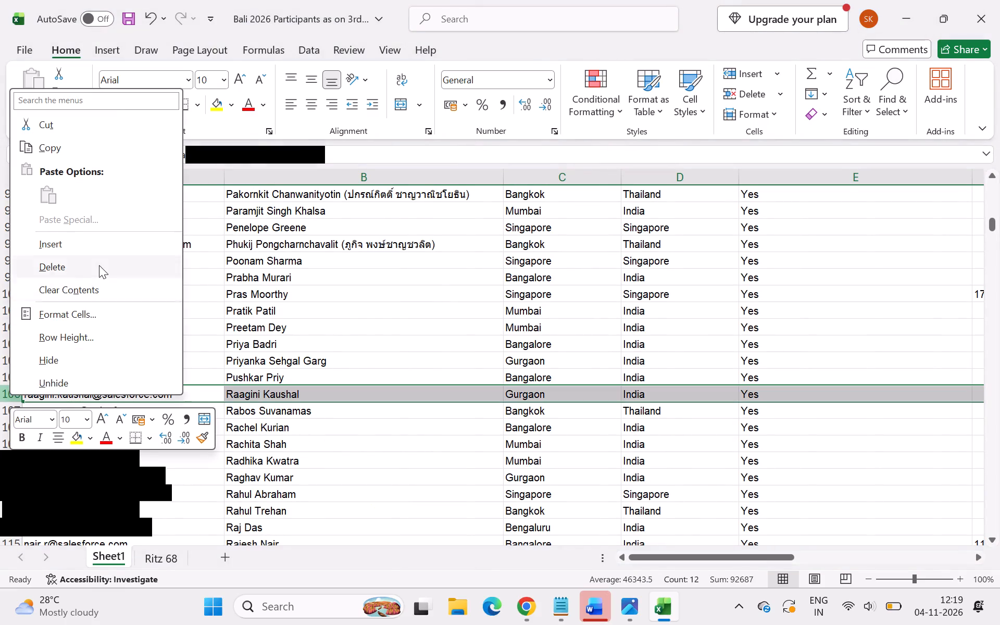
# Find the participant from row 44 of the Ritz 68 sheet on Sheet1 and delete that entry, row 110.
pyautogui.click(165, 554)
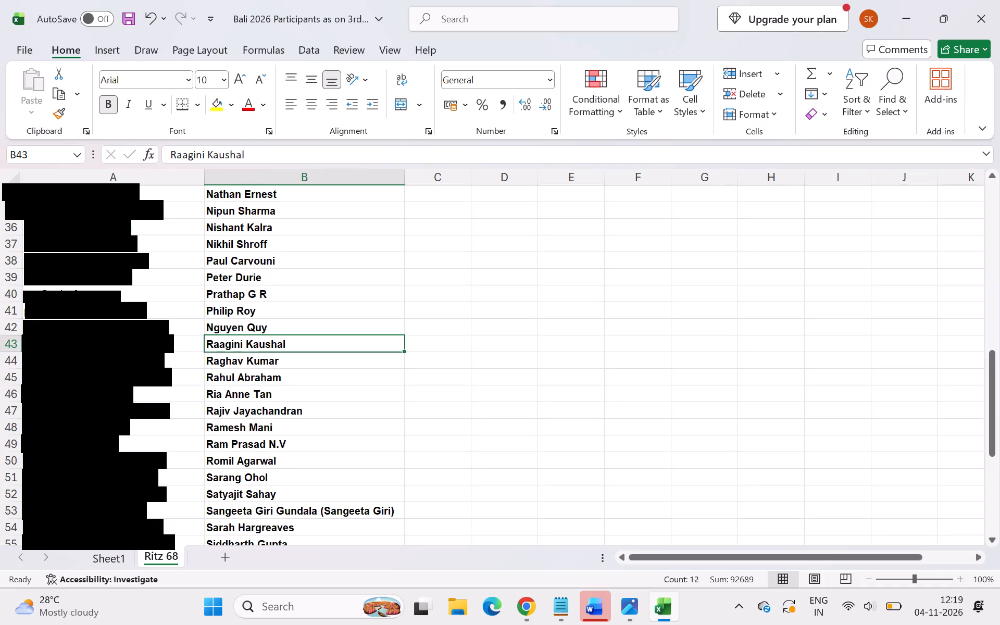
pyautogui.click(241, 359)
pyautogui.click(118, 554)
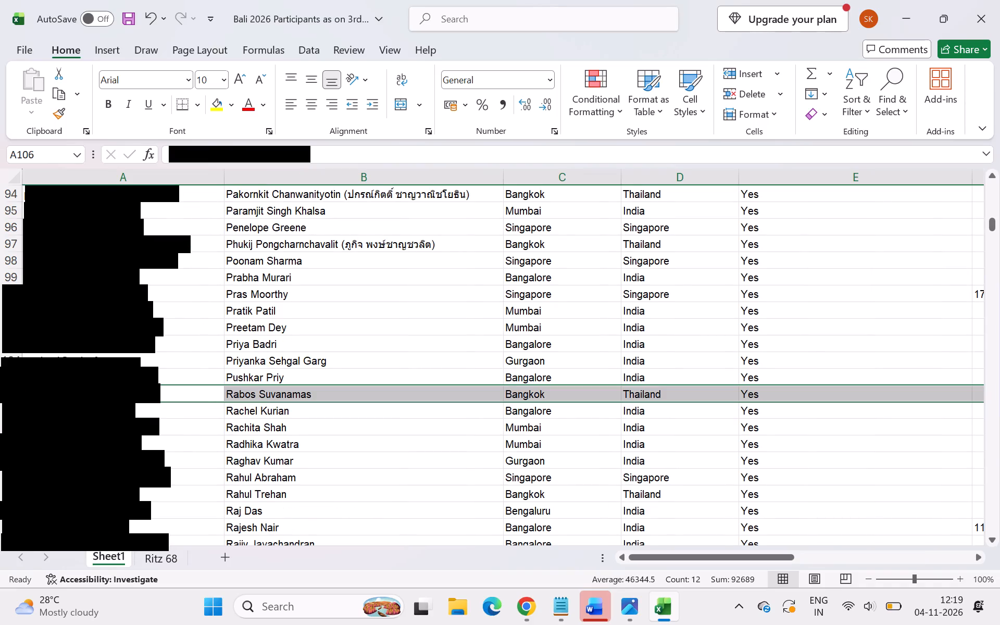
pyautogui.click(7, 461)
pyautogui.rightClick(7, 461)
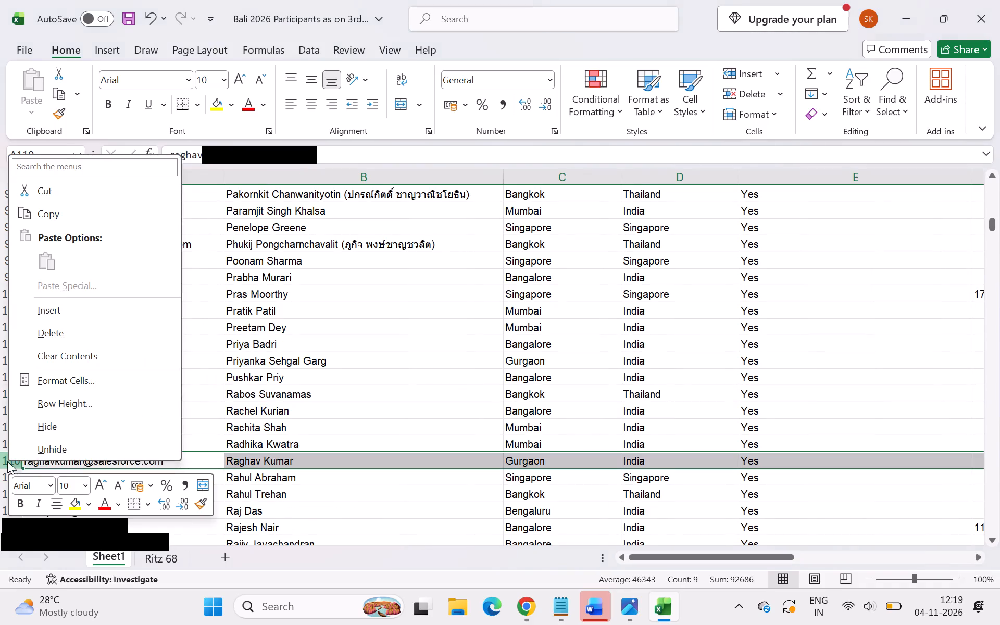
pyautogui.click(80, 337)
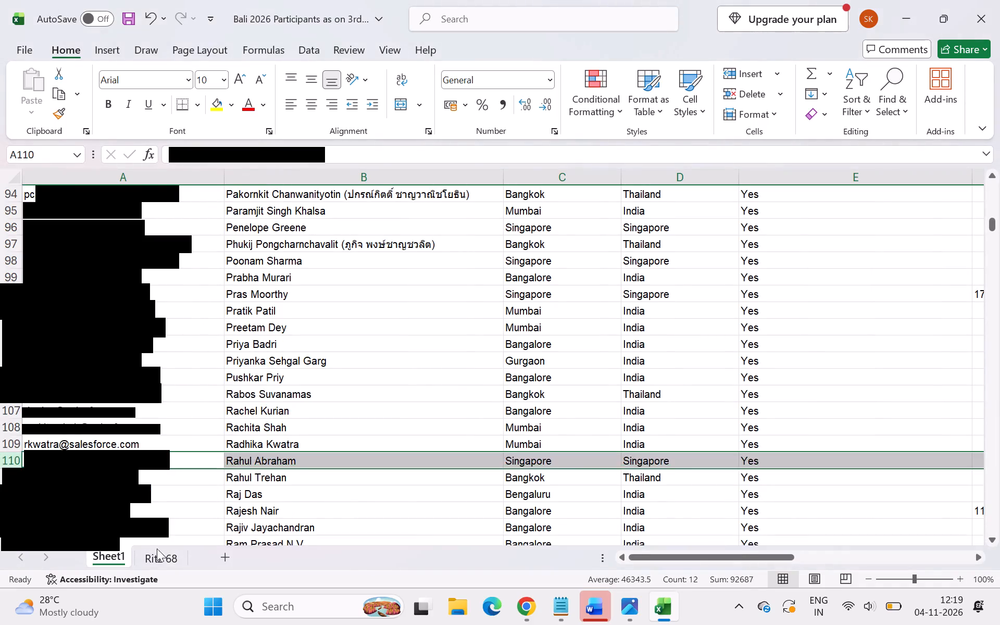
# Take the participant from row 45 of the Ritz 68 sheet and look for the matching entry on Sheet1.
pyautogui.click(157, 562)
pyautogui.click(241, 381)
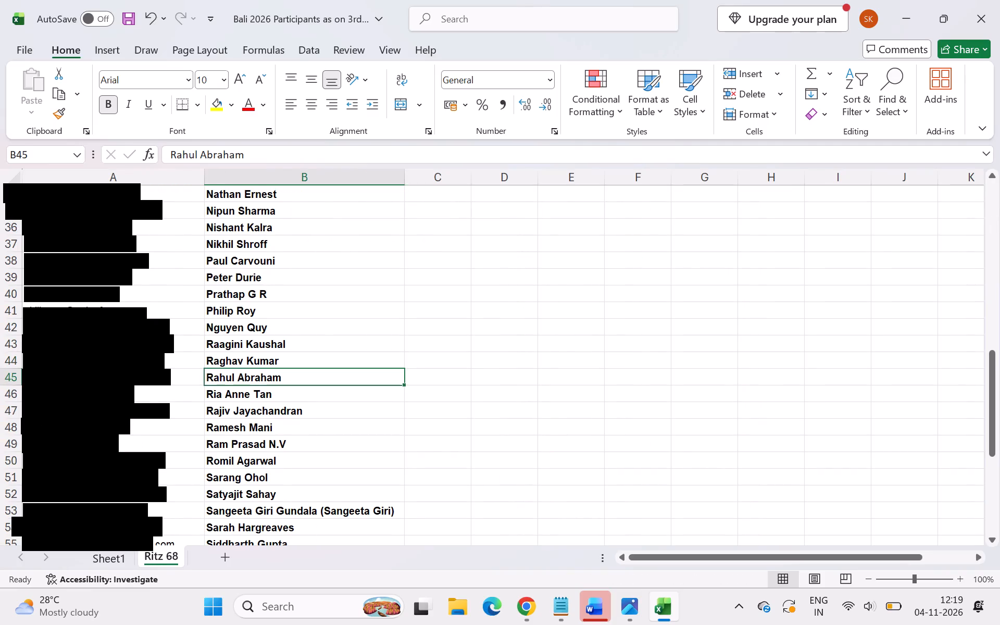
pyautogui.click(106, 559)
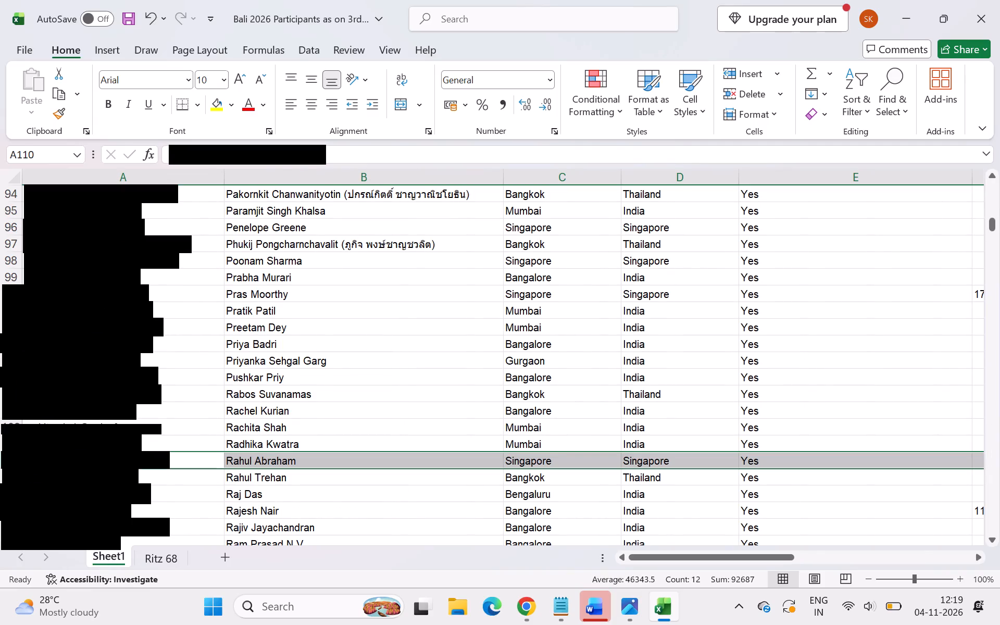
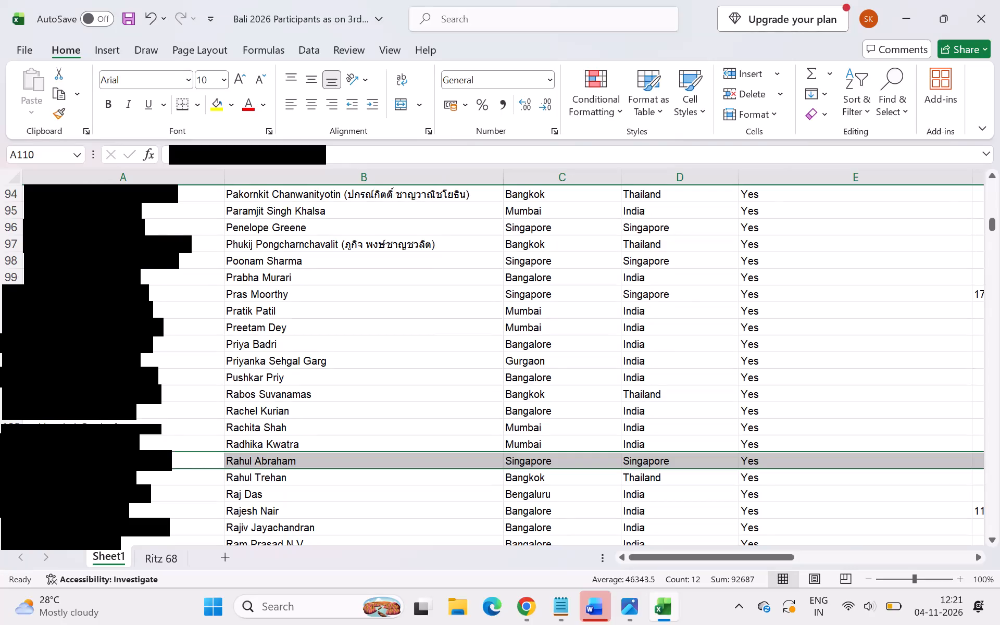
# Recheck the participant in row 45 of the Ritz 68 sheet and delete the matching entry on Sheet1, row 110.
pyautogui.click(154, 566)
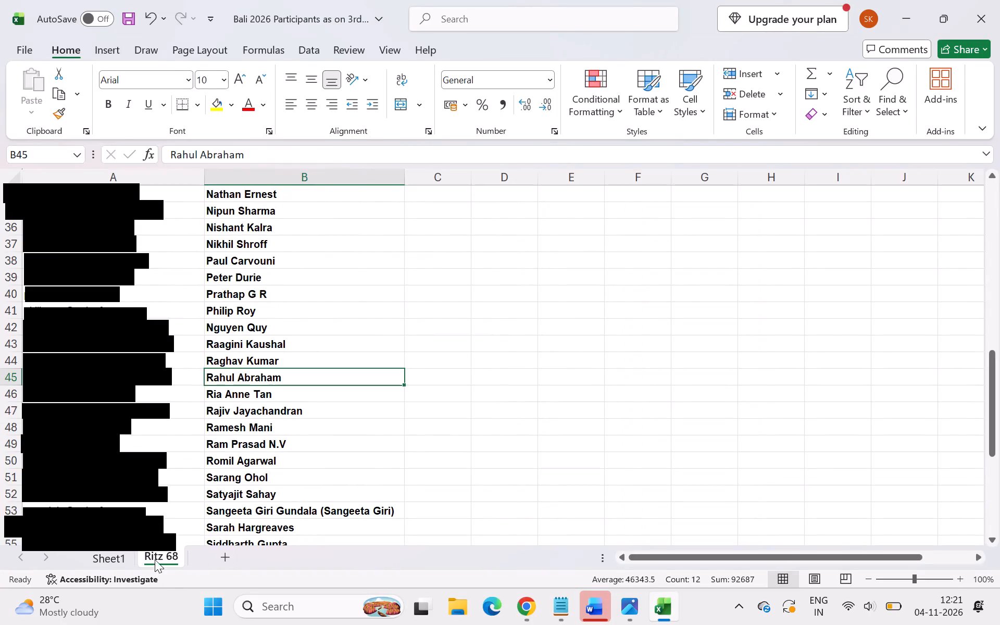
pyautogui.click(282, 357)
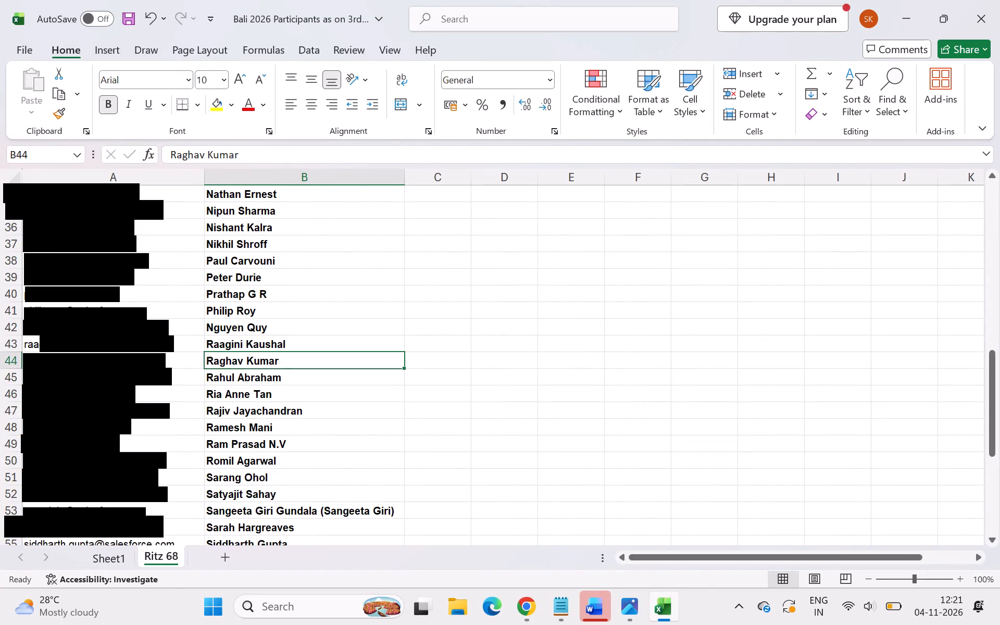
pyautogui.click(251, 379)
pyautogui.click(111, 567)
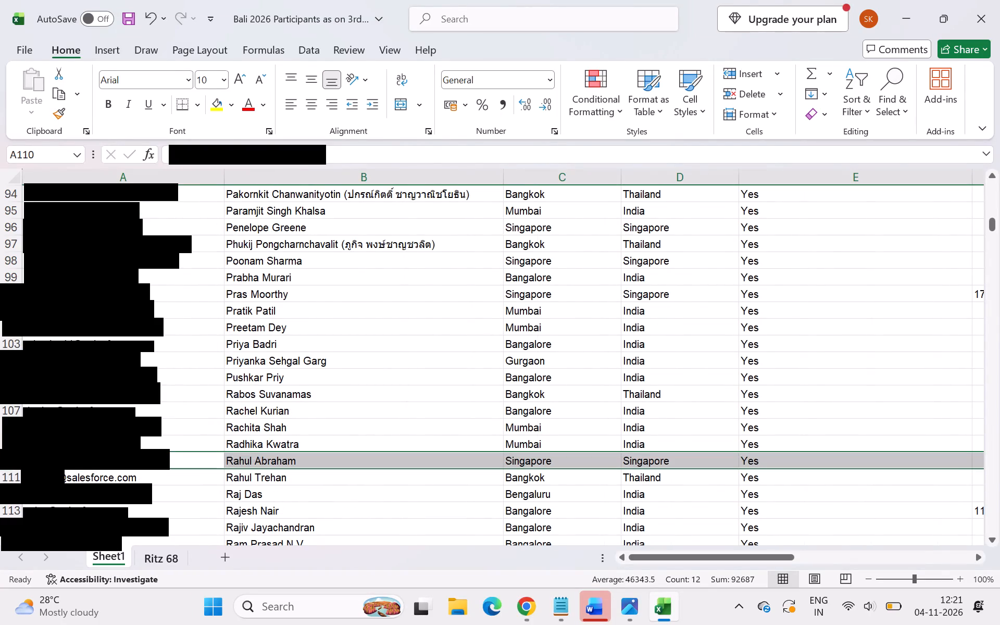
pyautogui.click(13, 461)
pyautogui.rightClick(13, 461)
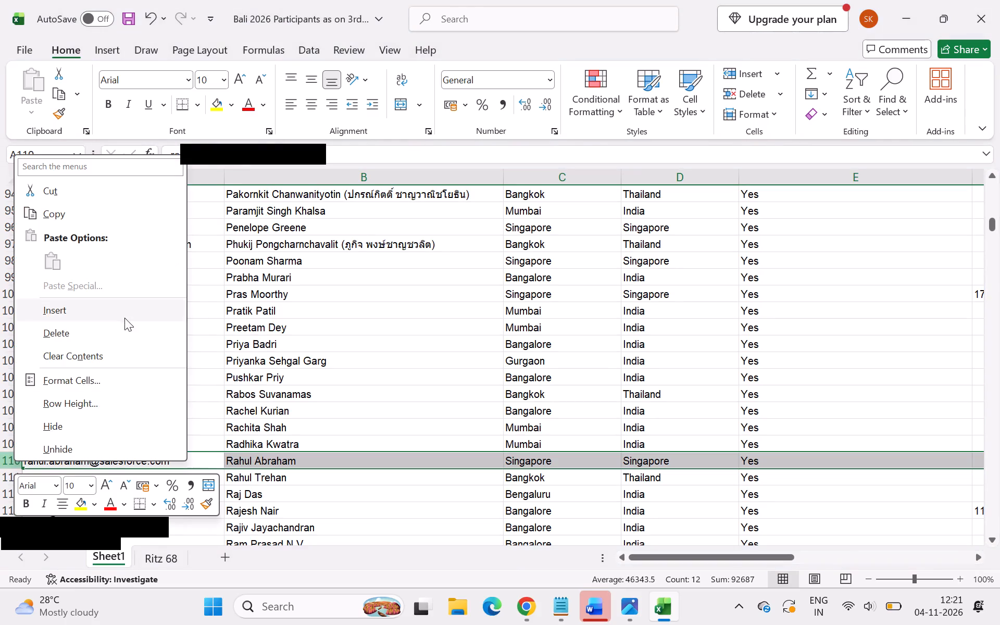
pyautogui.click(121, 335)
# Find the participant from row 46 of the Ritz 68 sheet on Sheet1 and delete that entry, row 119.
pyautogui.click(161, 556)
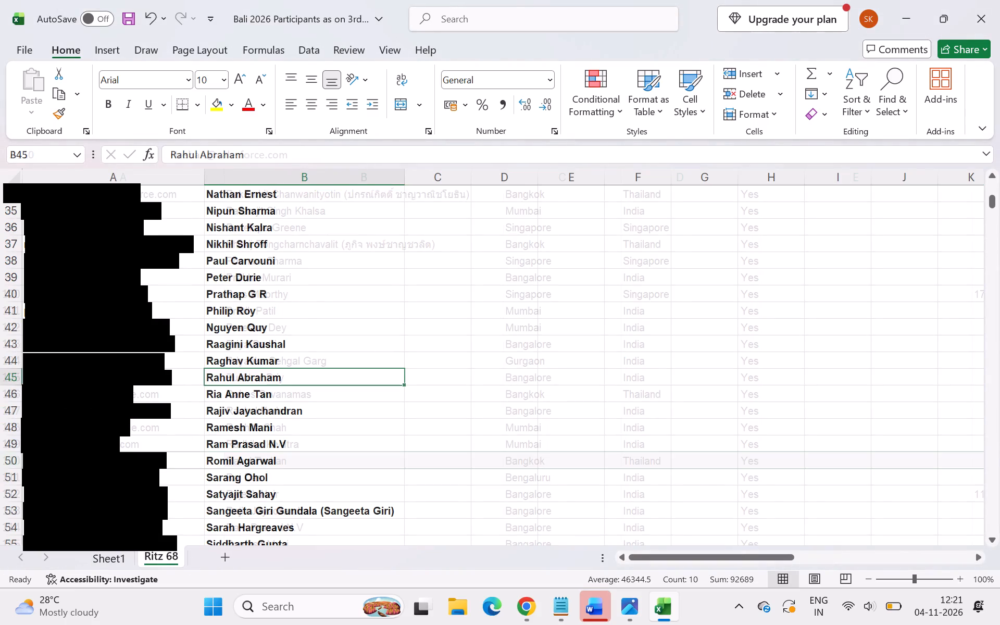
pyautogui.click(266, 397)
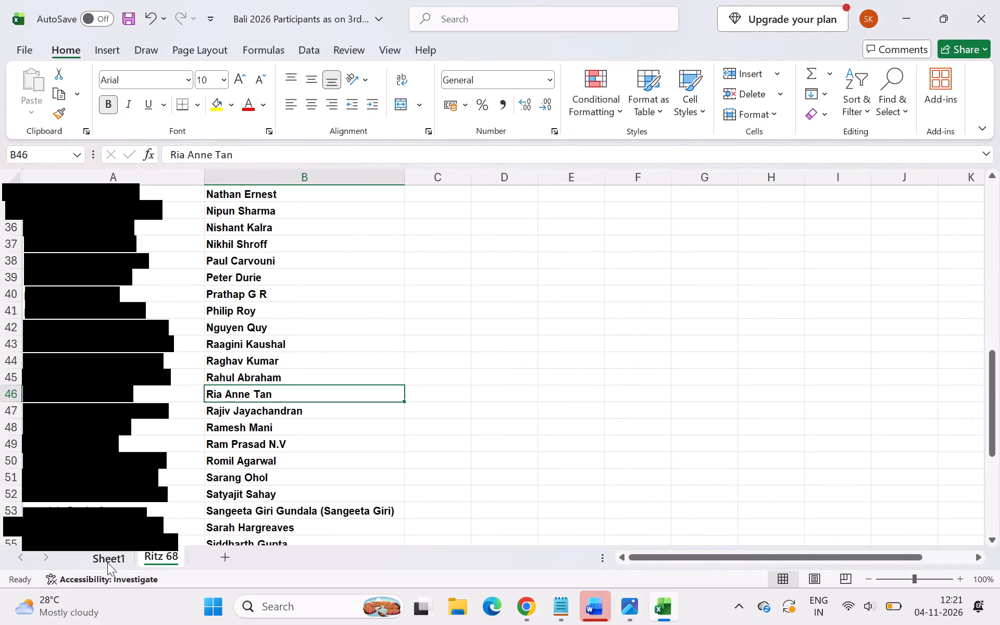
pyautogui.click(107, 562)
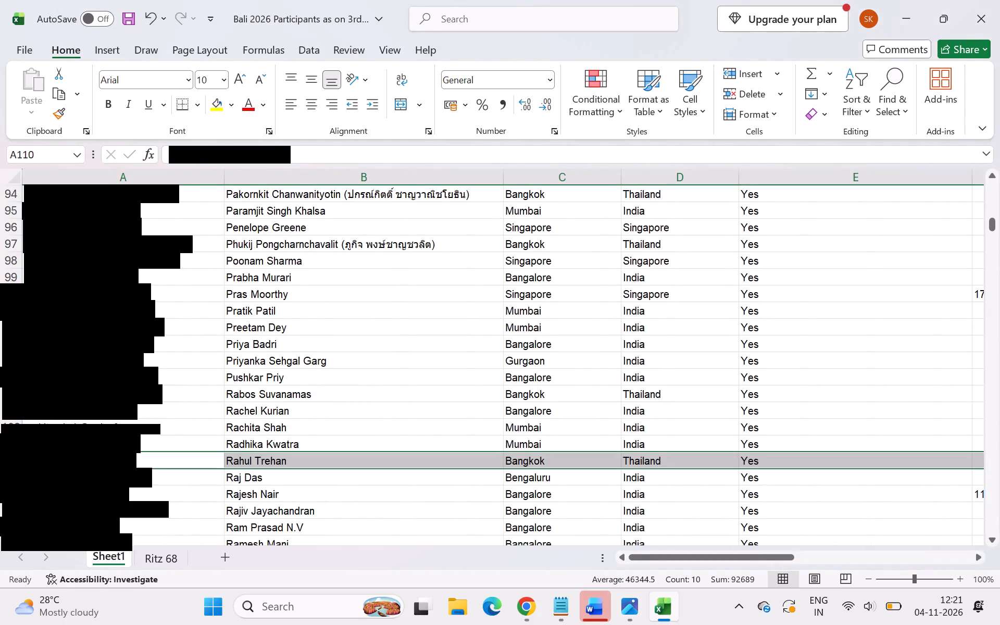
pyautogui.scroll(-1, 201, 509)
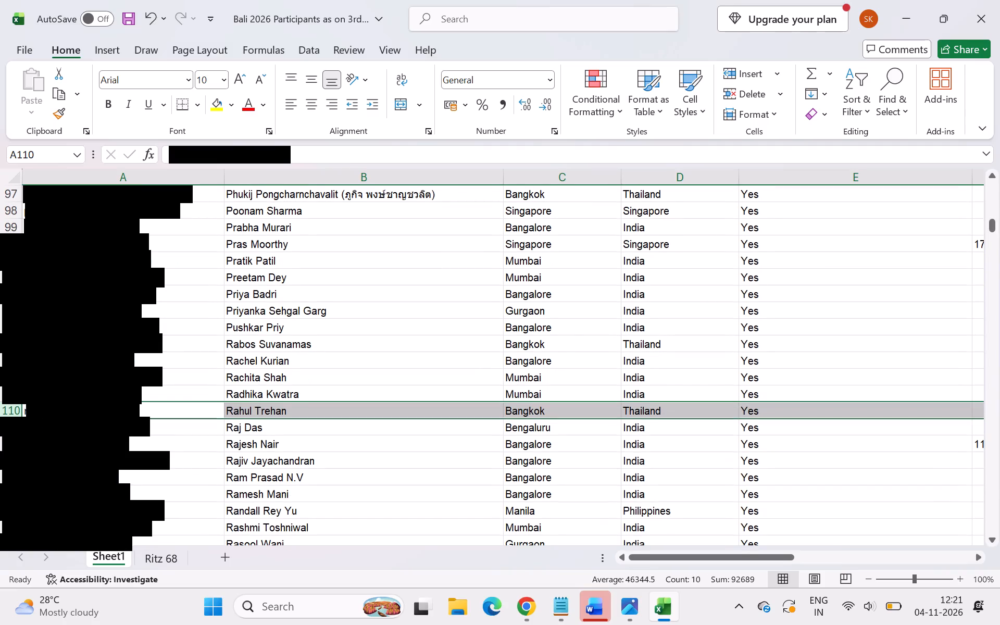
pyautogui.scroll(-1, 201, 509)
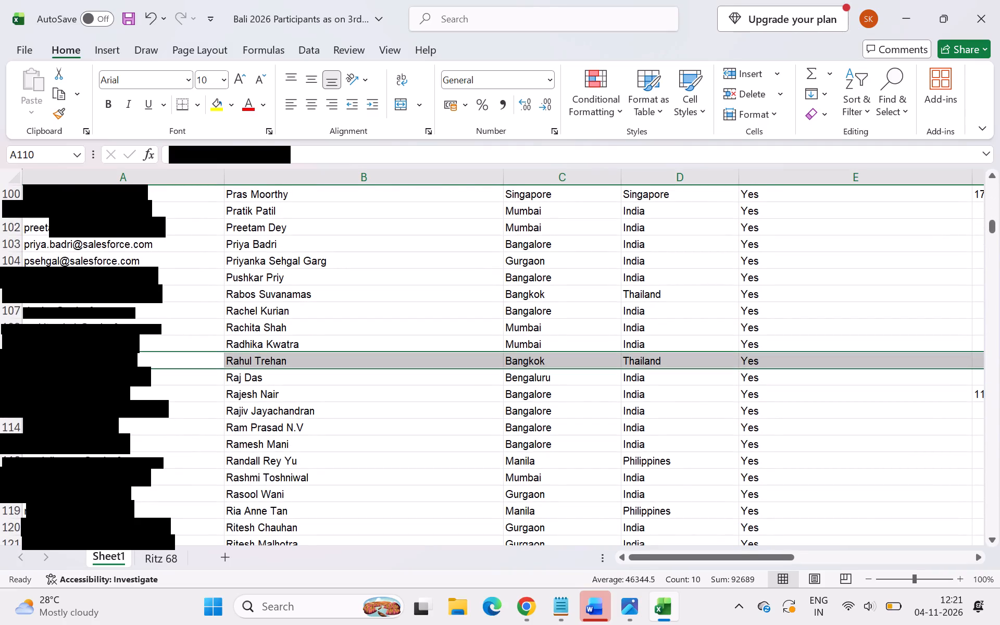
pyautogui.click(13, 510)
pyautogui.rightClick(13, 510)
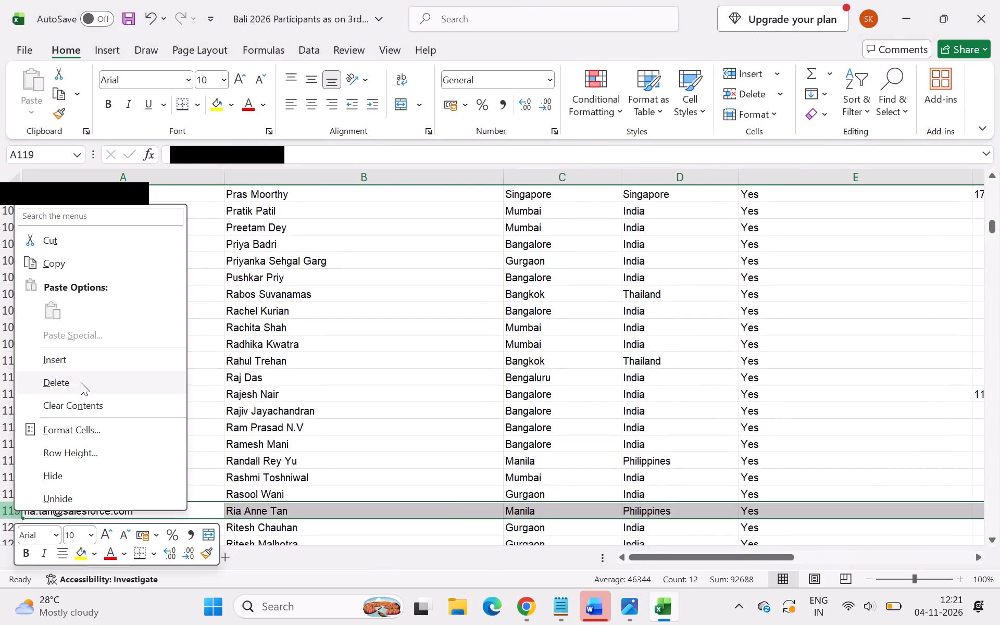
pyautogui.click(81, 382)
# Find the participant from row 47 of the Ritz 68 sheet on Sheet1 and delete that entry, row 113.
pyautogui.click(144, 557)
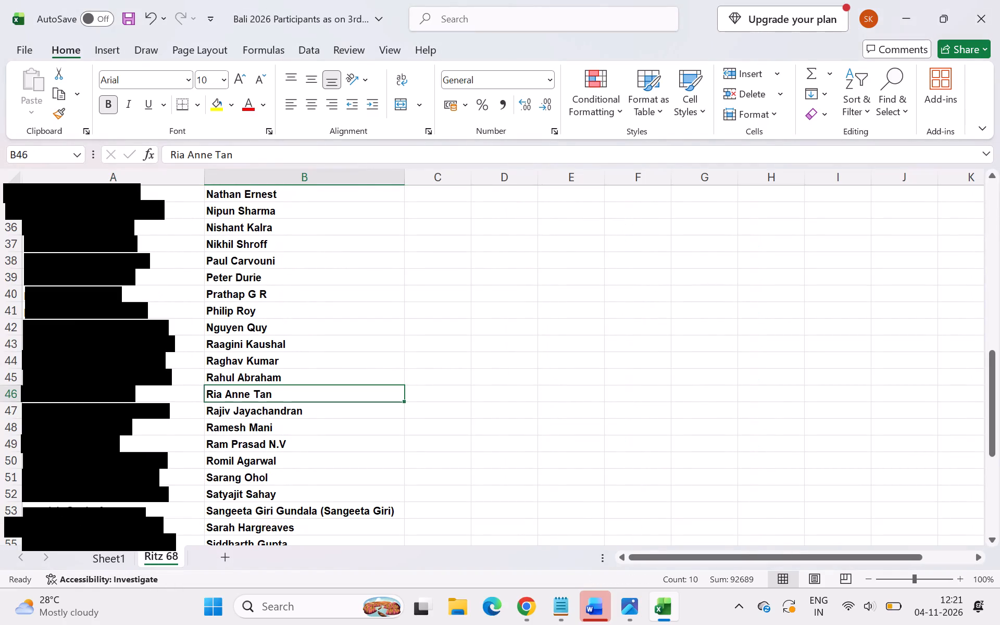
pyautogui.click(273, 413)
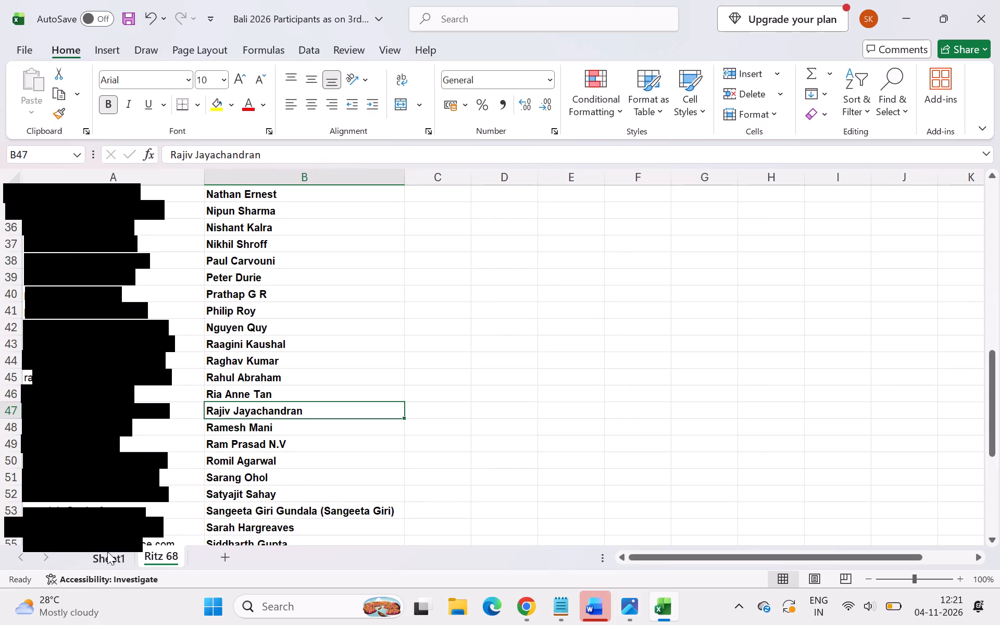
pyautogui.click(110, 552)
pyautogui.scroll(-1, 194, 473)
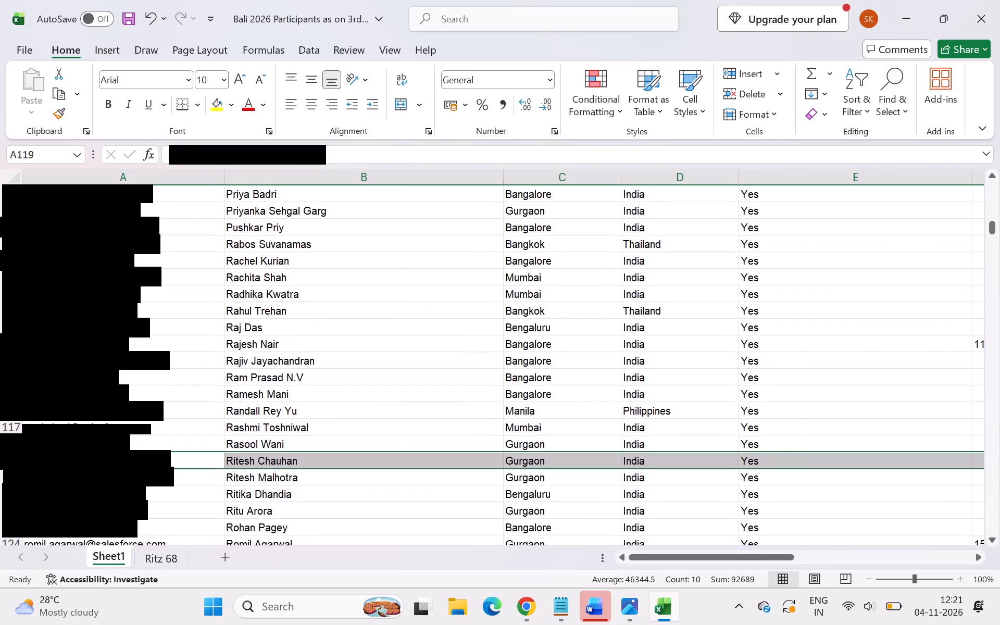
pyautogui.scroll(-1, 194, 473)
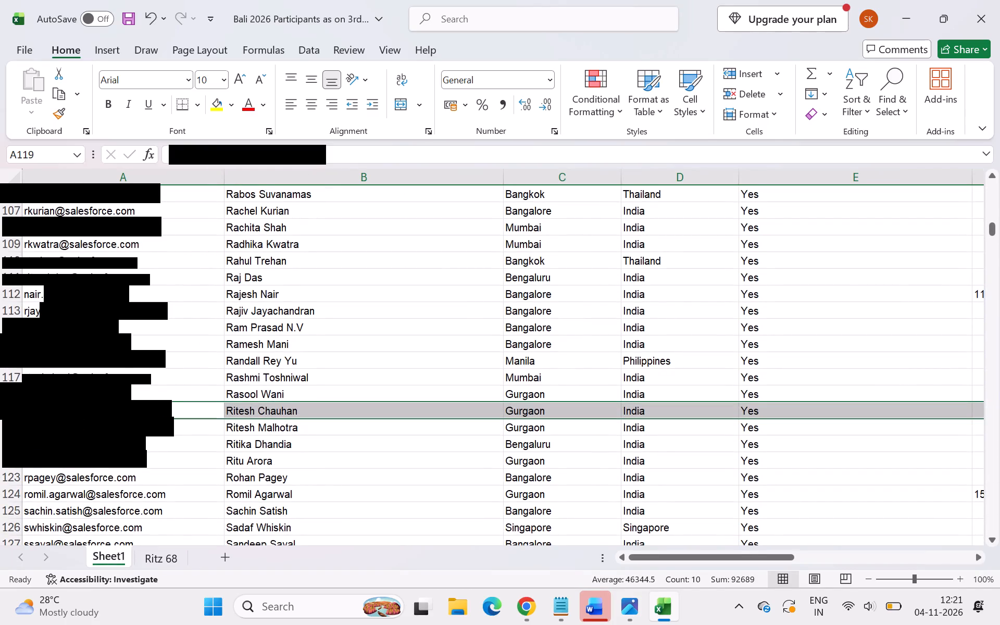
pyautogui.click(17, 311)
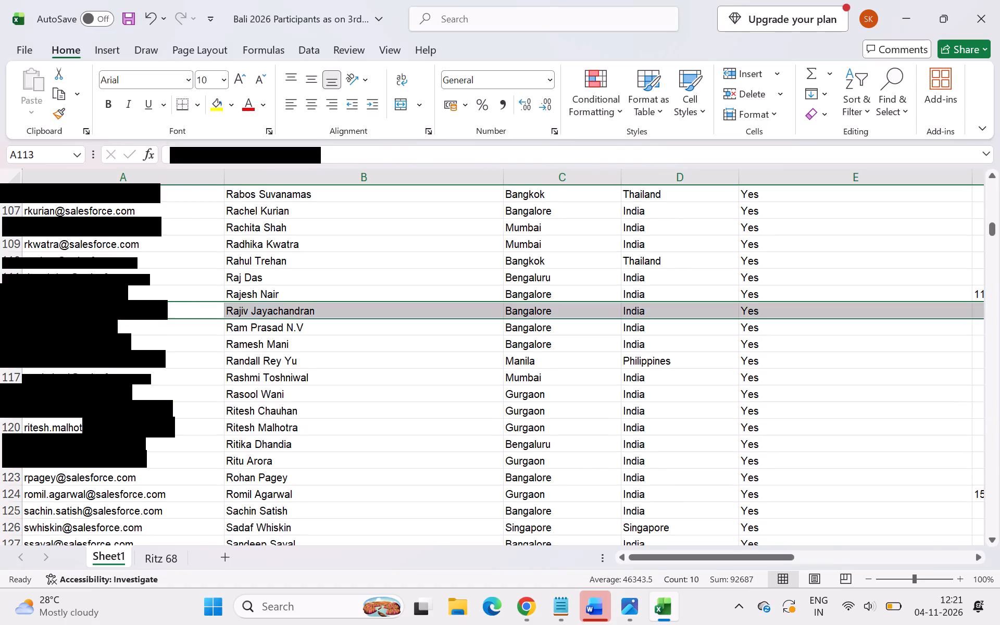
pyautogui.rightClick(17, 310)
pyautogui.click(101, 189)
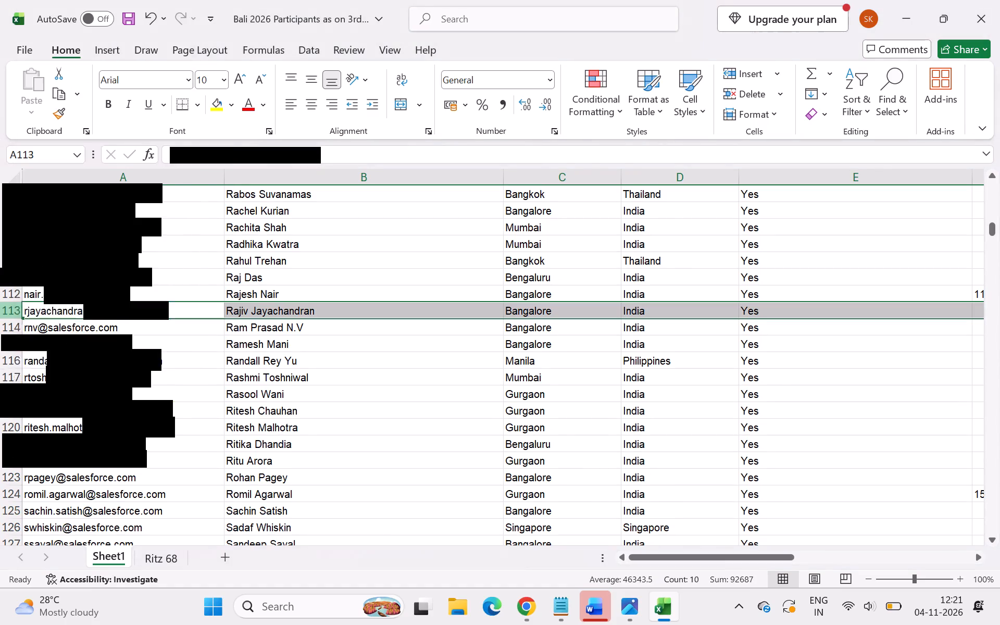
# Find the participant from row 48 of the Ritz 68 sheet on Sheet1 and delete that entry, row 114.
pyautogui.click(168, 556)
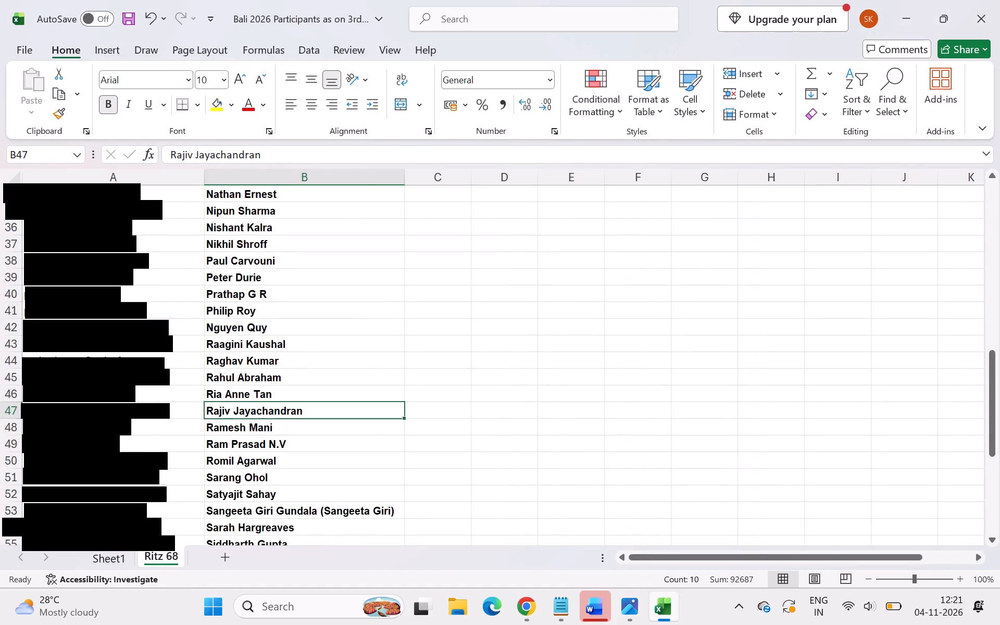
pyautogui.click(242, 423)
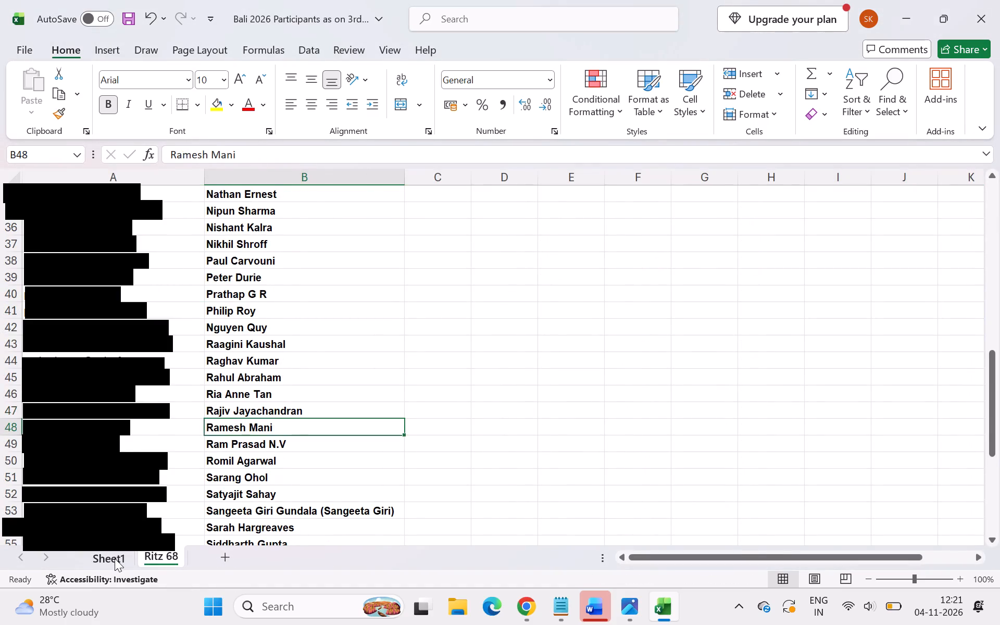
pyautogui.click(115, 559)
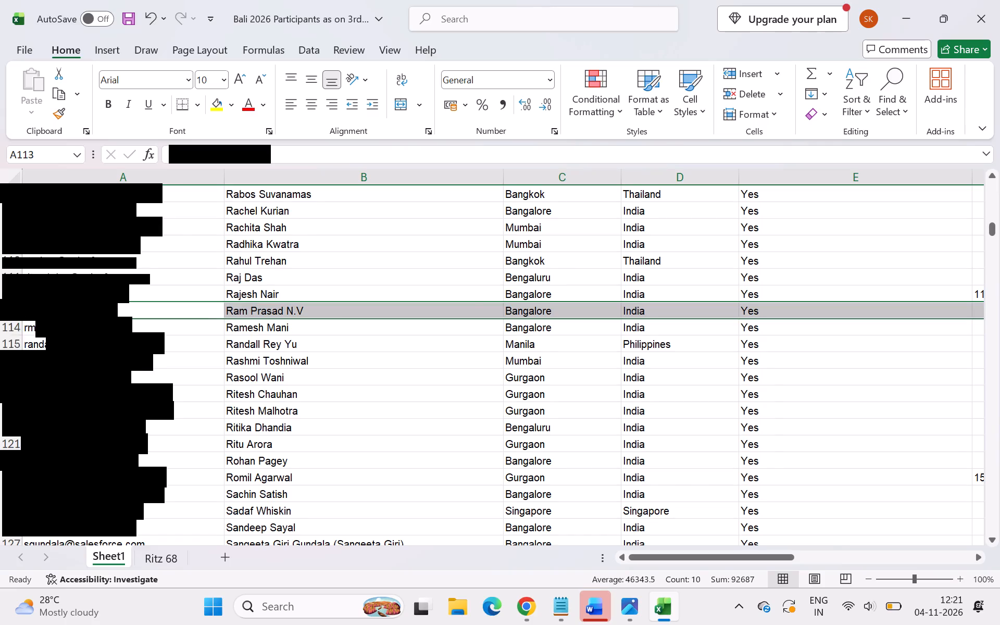
pyautogui.click(8, 324)
pyautogui.rightClick(9, 323)
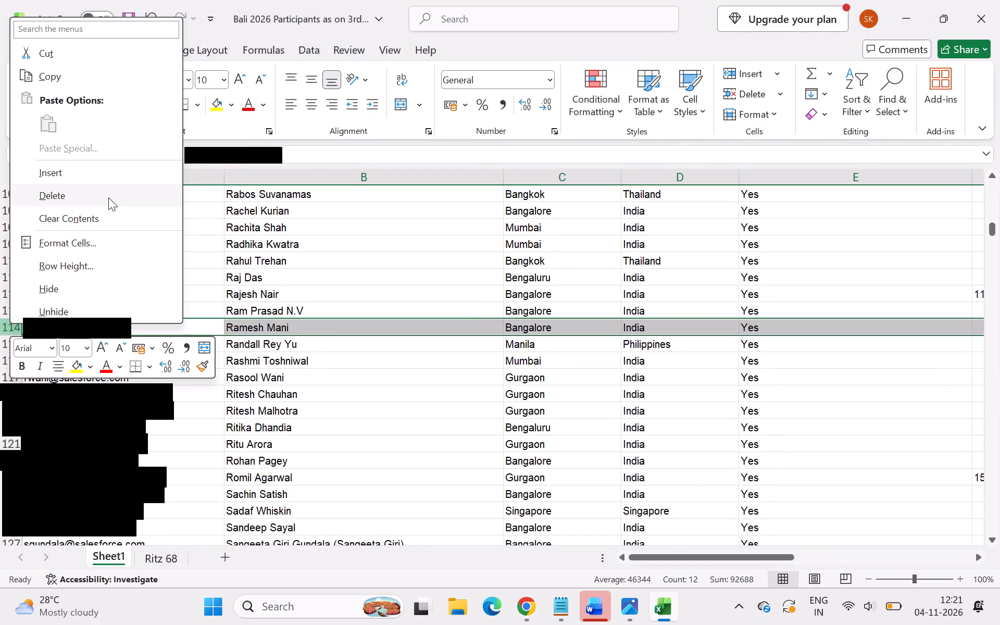
pyautogui.click(108, 197)
# Find the participant from row 49 of the Ritz 68 sheet on Sheet1 and delete that entry, row 113.
pyautogui.click(170, 554)
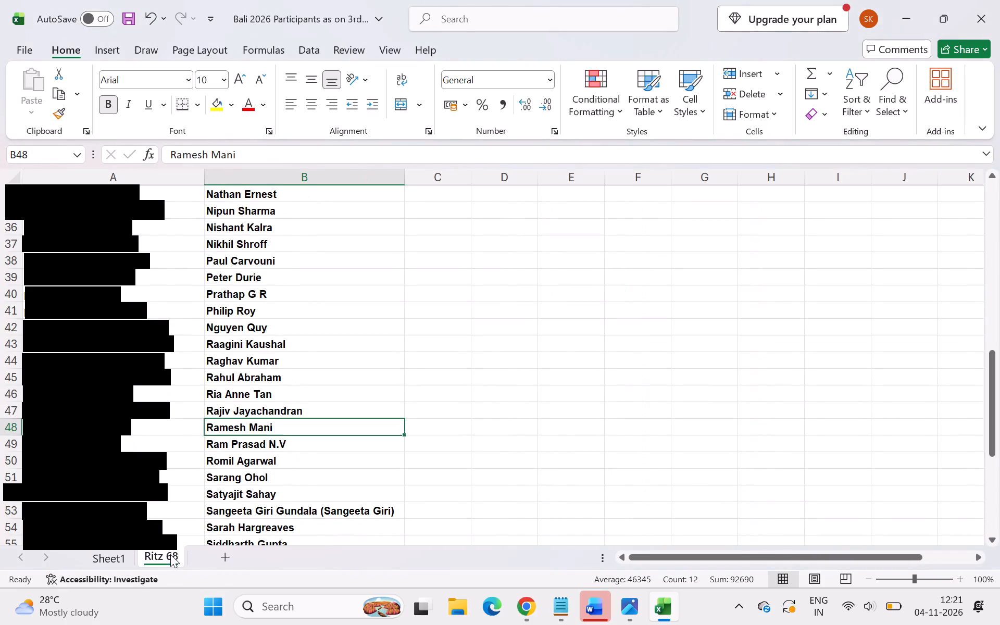
pyautogui.click(273, 445)
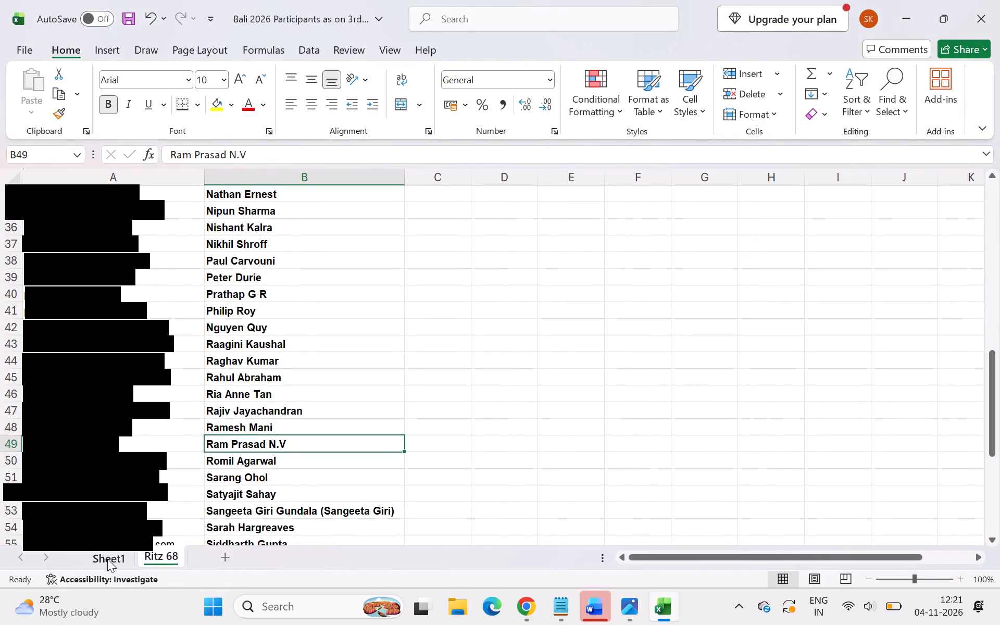
pyautogui.click(107, 558)
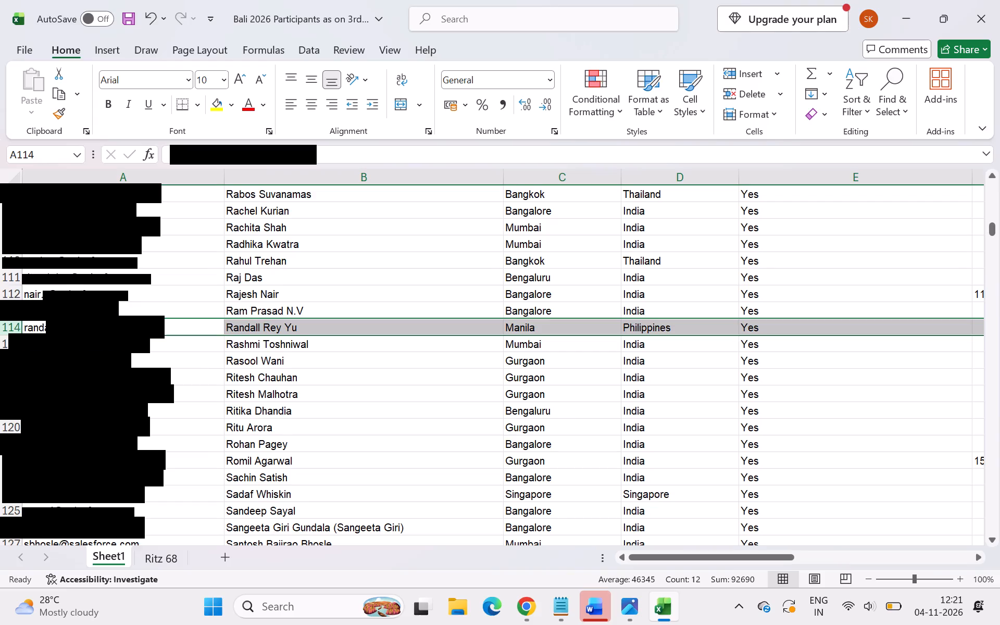
pyautogui.click(12, 313)
pyautogui.rightClick(12, 313)
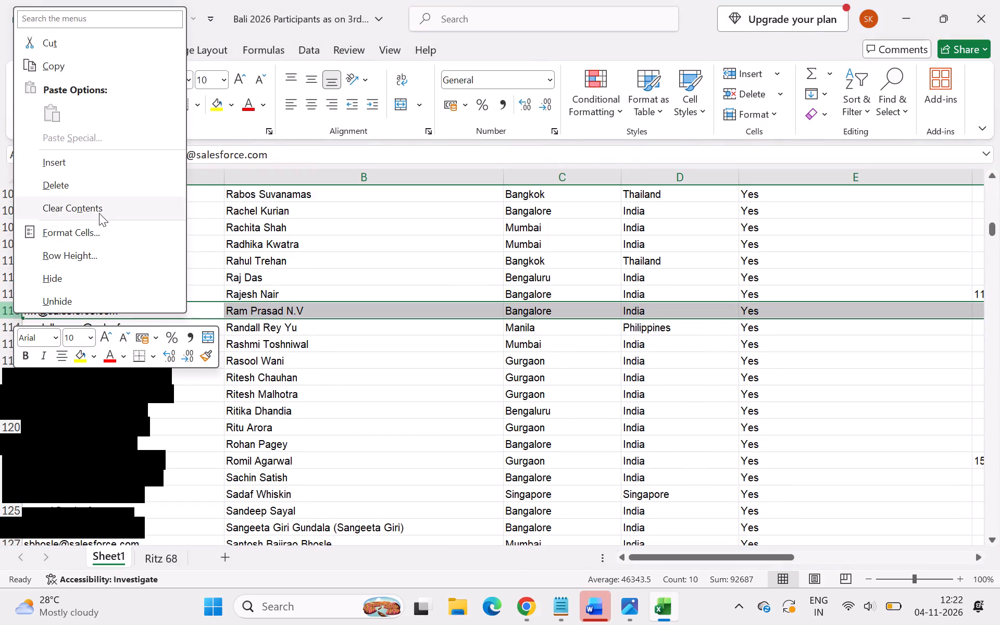
pyautogui.click(105, 187)
# Find the participant from row 50 of the Ritz 68 sheet on Sheet1 and delete that entry, row 121.
pyautogui.click(156, 556)
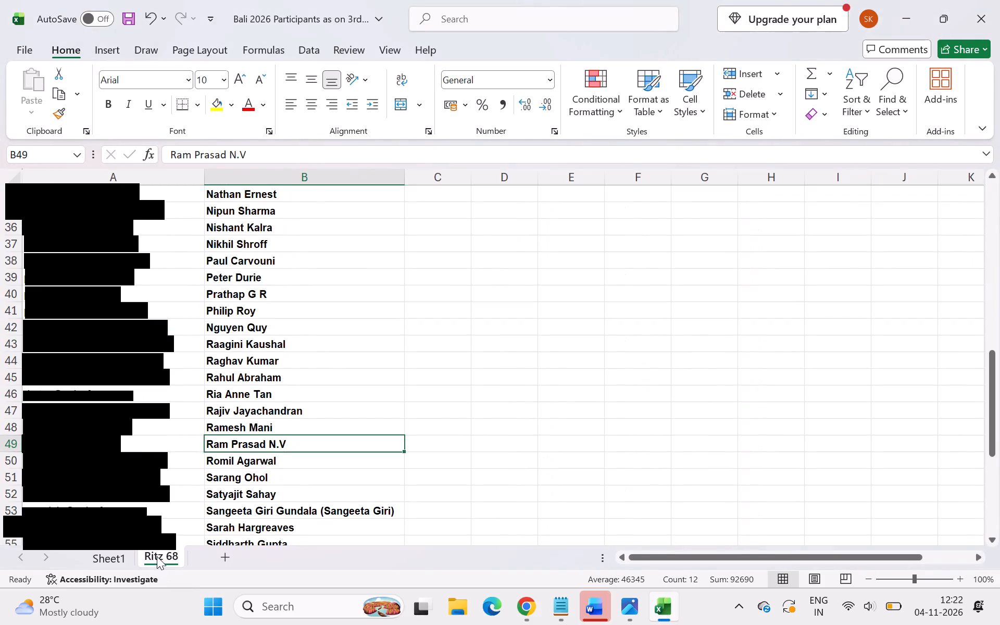
pyautogui.click(270, 460)
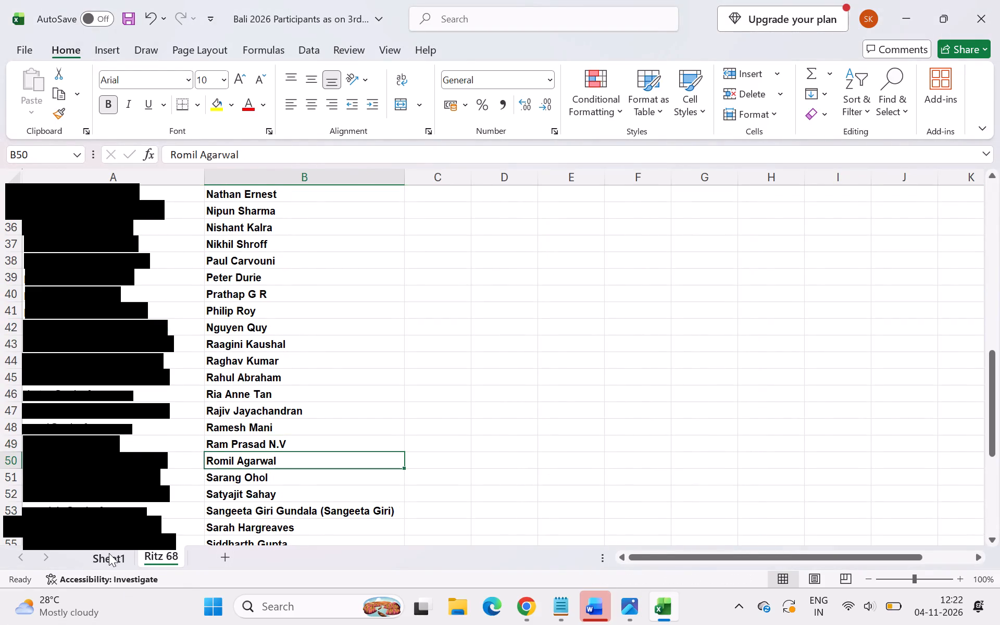
pyautogui.click(114, 562)
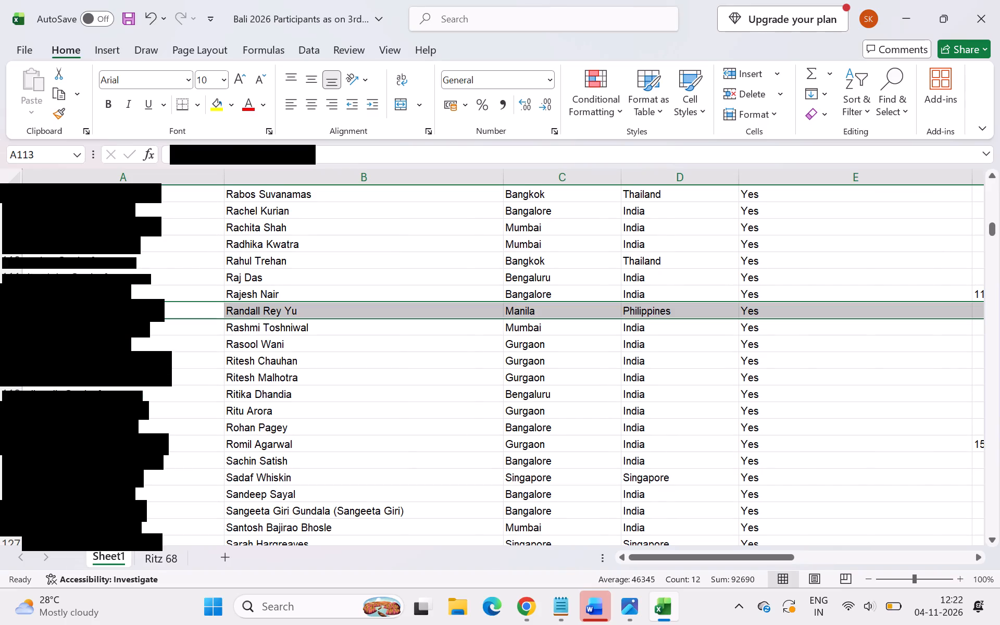
pyautogui.click(11, 444)
pyautogui.rightClick(11, 444)
pyautogui.click(89, 318)
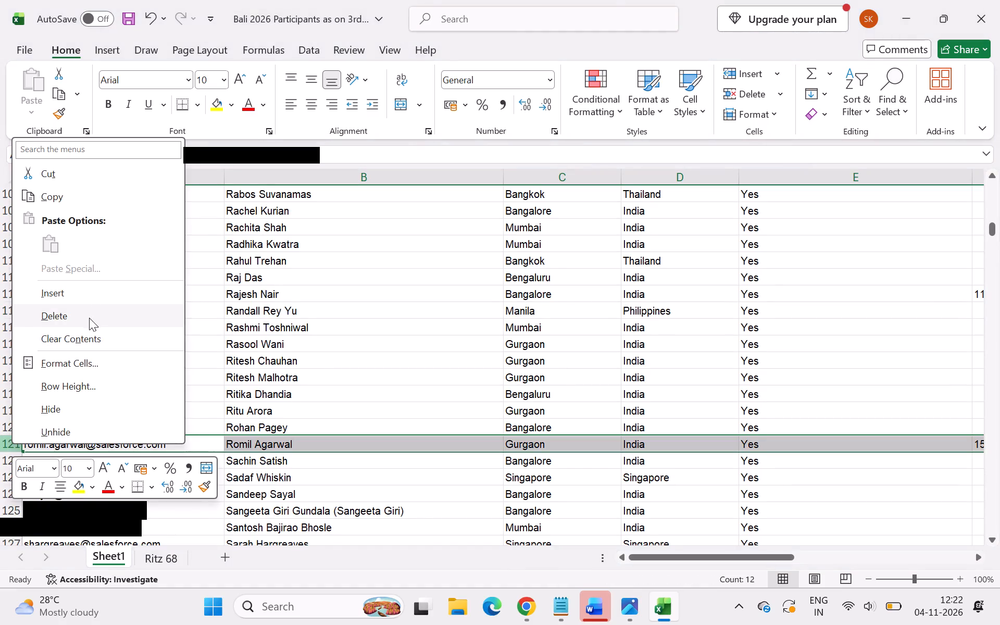
# Find the participant from row 51 of the Ritz 68 sheet on Sheet1 and delete that entry, row 128.
pyautogui.click(159, 561)
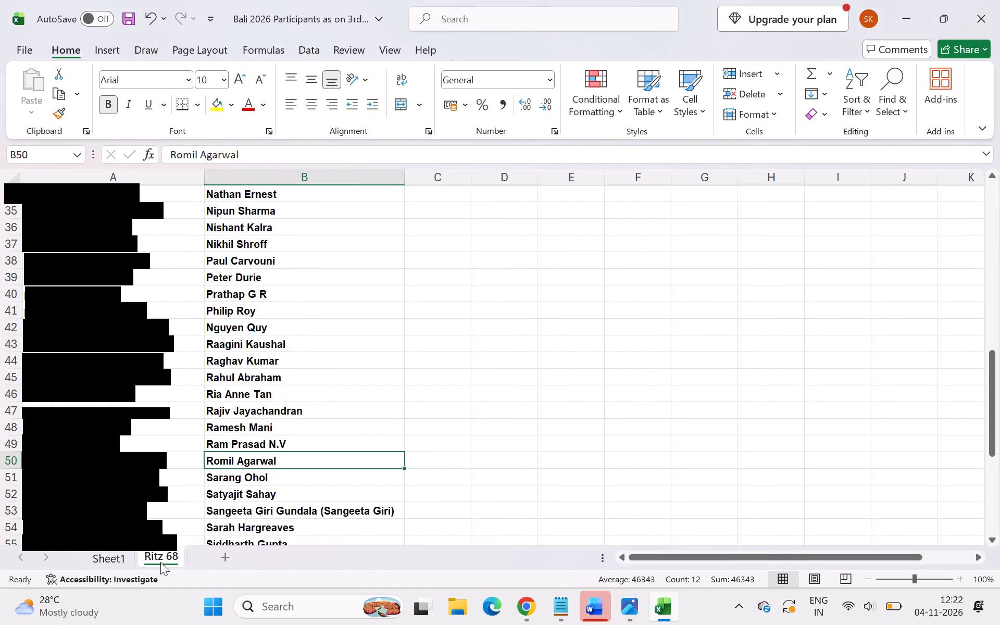
pyautogui.click(281, 474)
pyautogui.scroll(-2, 232, 515)
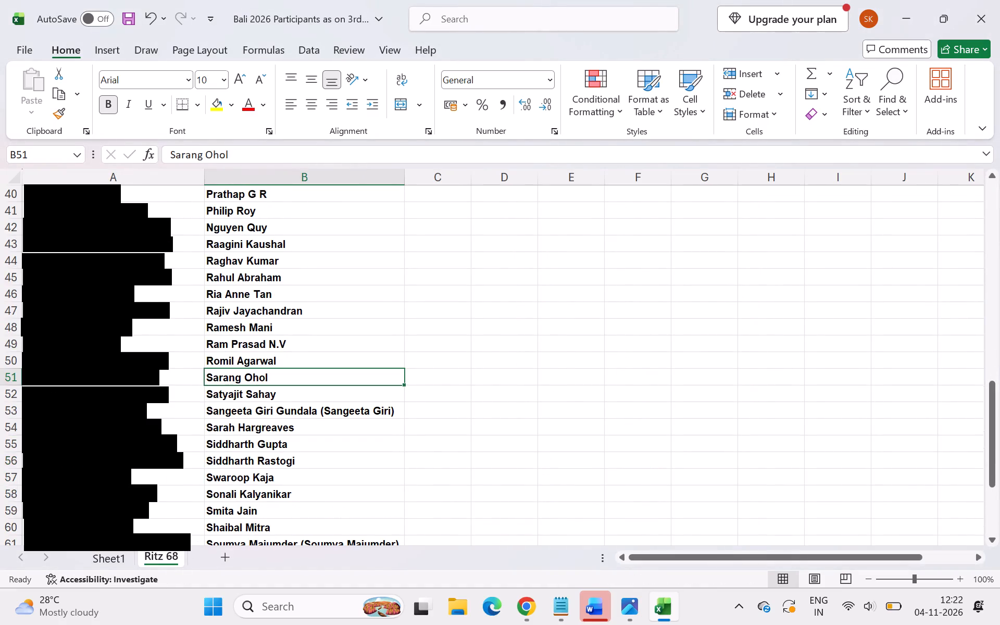
pyautogui.scroll(-2, 260, 477)
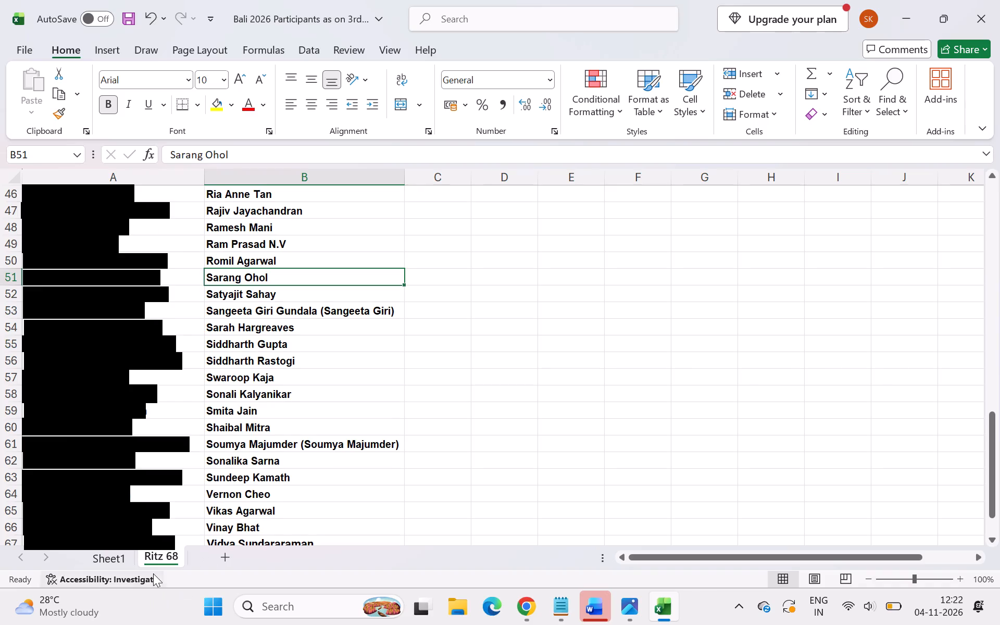
pyautogui.click(104, 555)
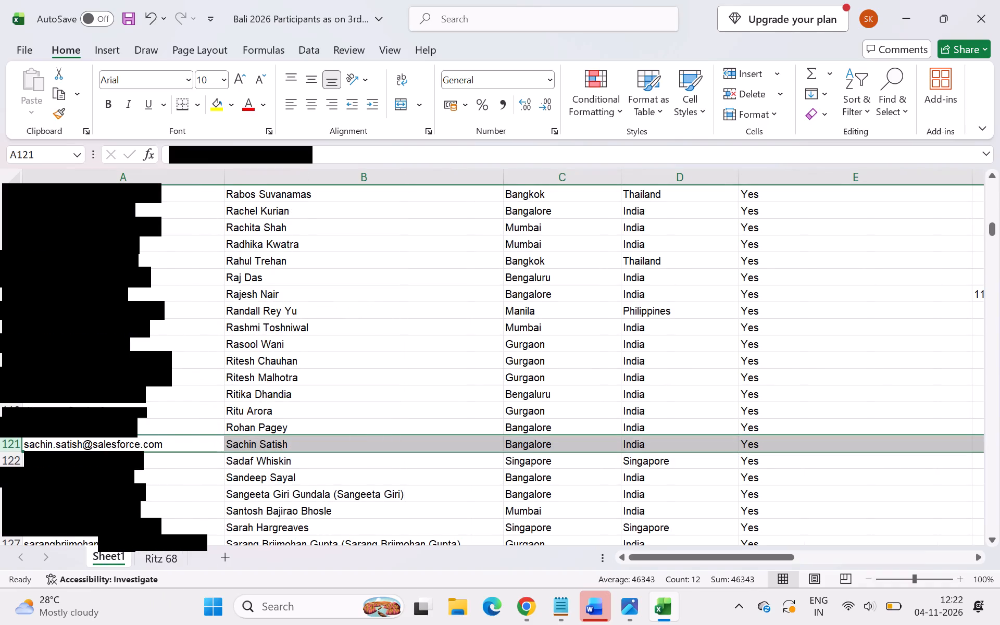
pyautogui.scroll(-1, 267, 464)
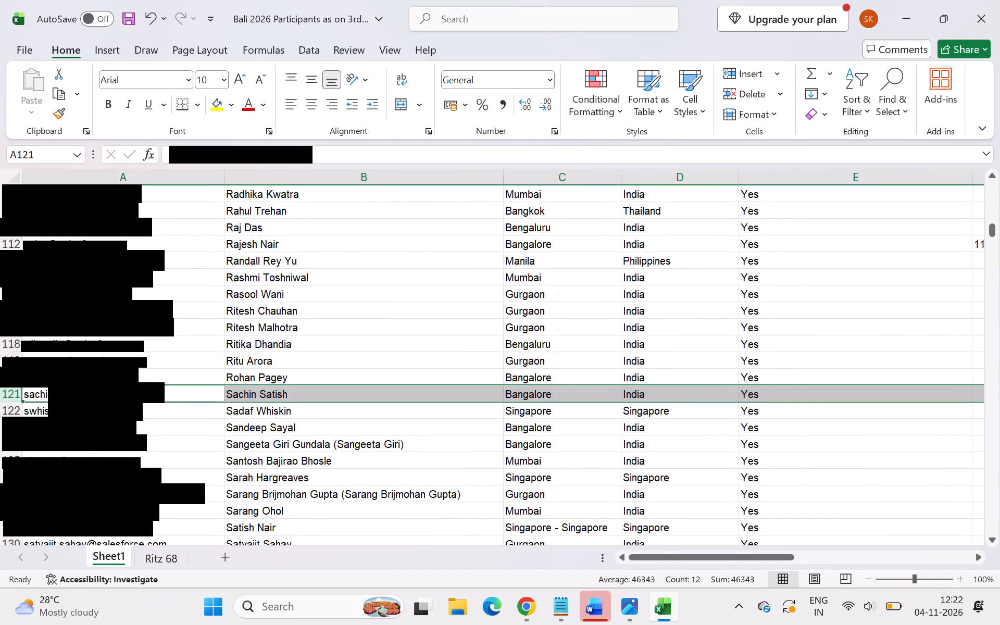
pyautogui.click(11, 507)
pyautogui.rightClick(11, 507)
pyautogui.click(119, 375)
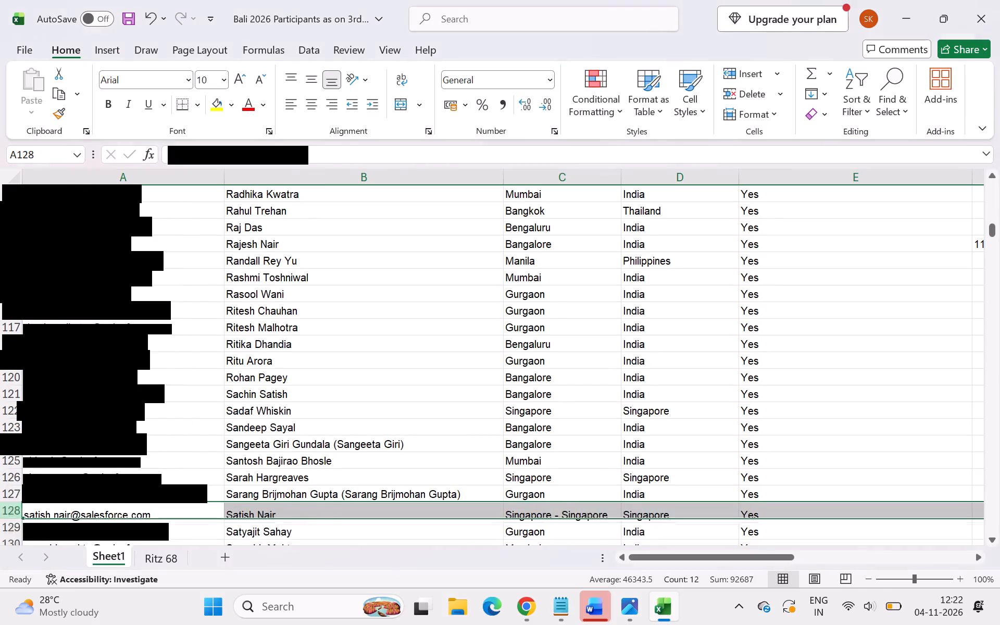
# Find the participant from row 52 of the Ritz 68 sheet on Sheet1 and delete that entry, row 129.
pyautogui.click(171, 558)
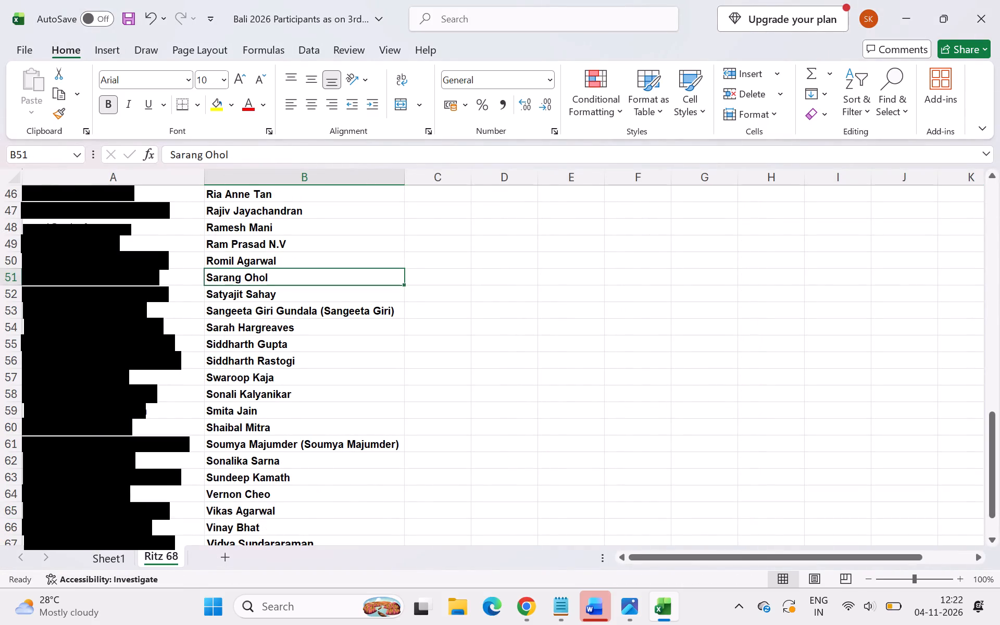
pyautogui.click(309, 297)
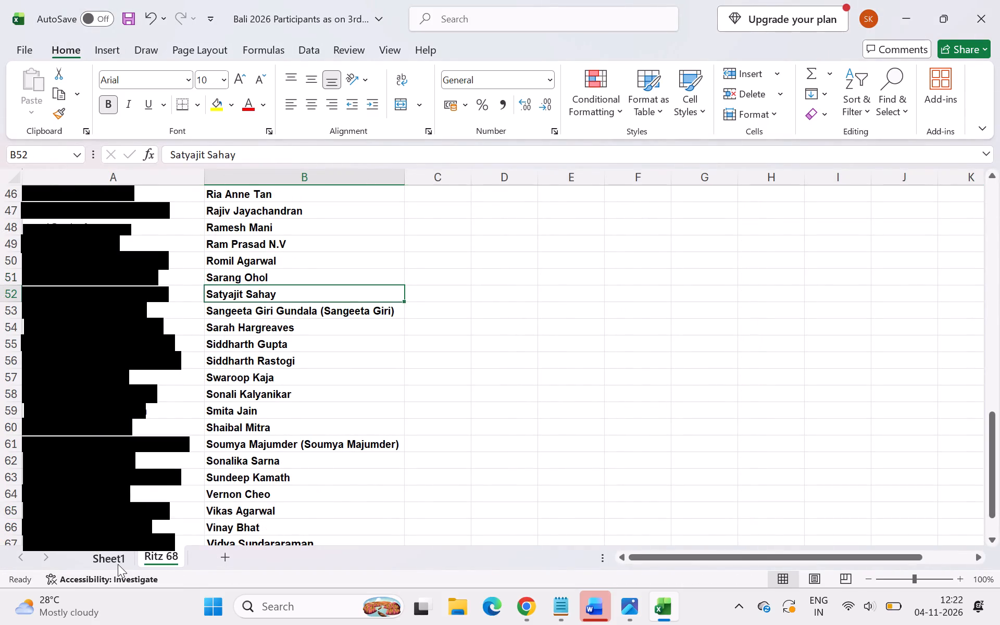
pyautogui.click(118, 564)
pyautogui.scroll(-1, 235, 511)
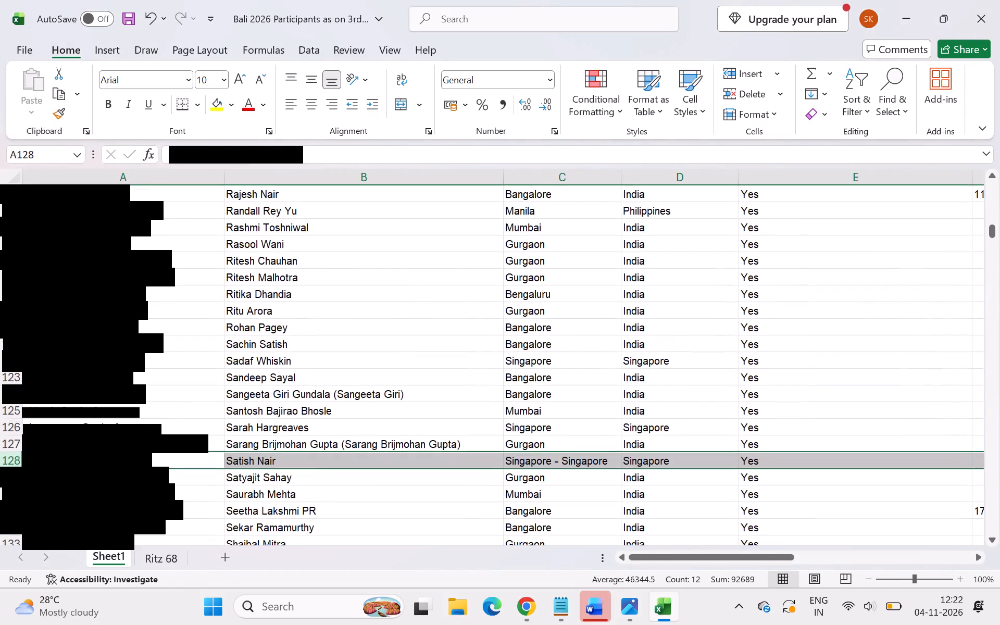
pyautogui.click(7, 479)
pyautogui.rightClick(7, 479)
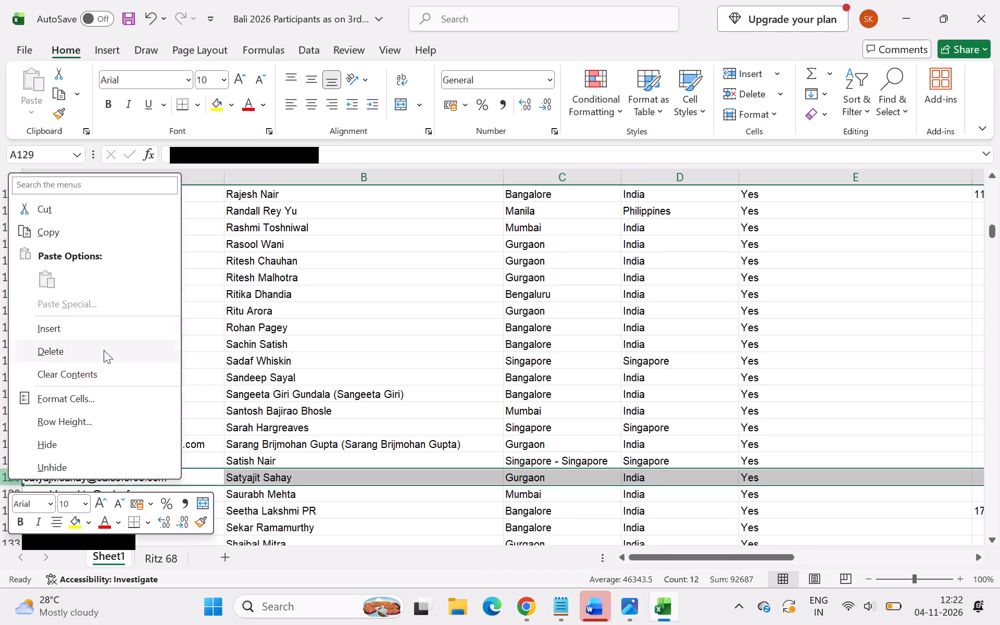
pyautogui.click(103, 355)
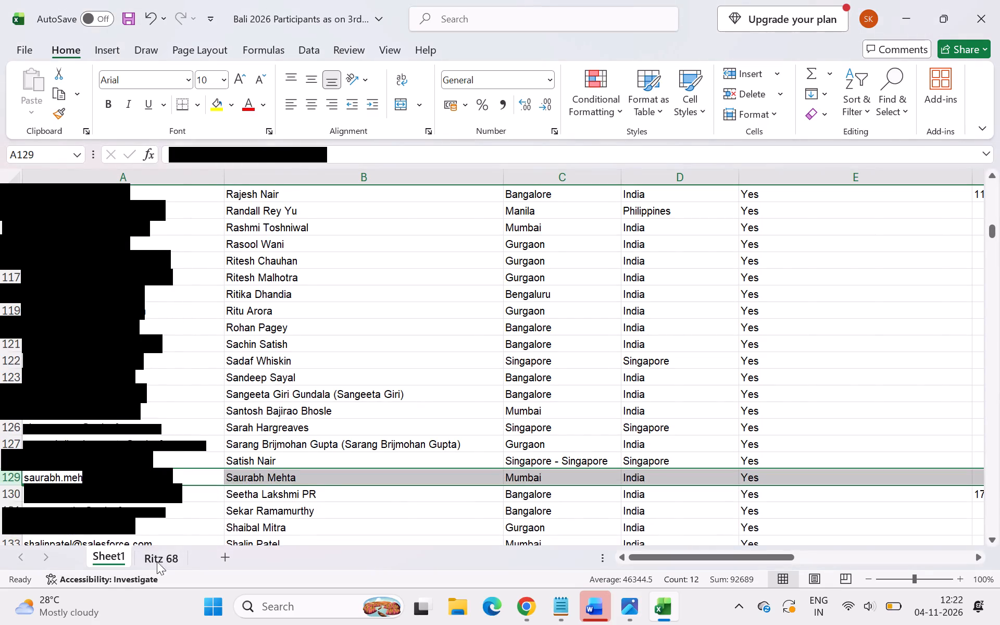
# Find the participant from row 53 of the Ritz 68 sheet on Sheet1 and delete that entry, row 124.
pyautogui.click(161, 556)
pyautogui.click(320, 312)
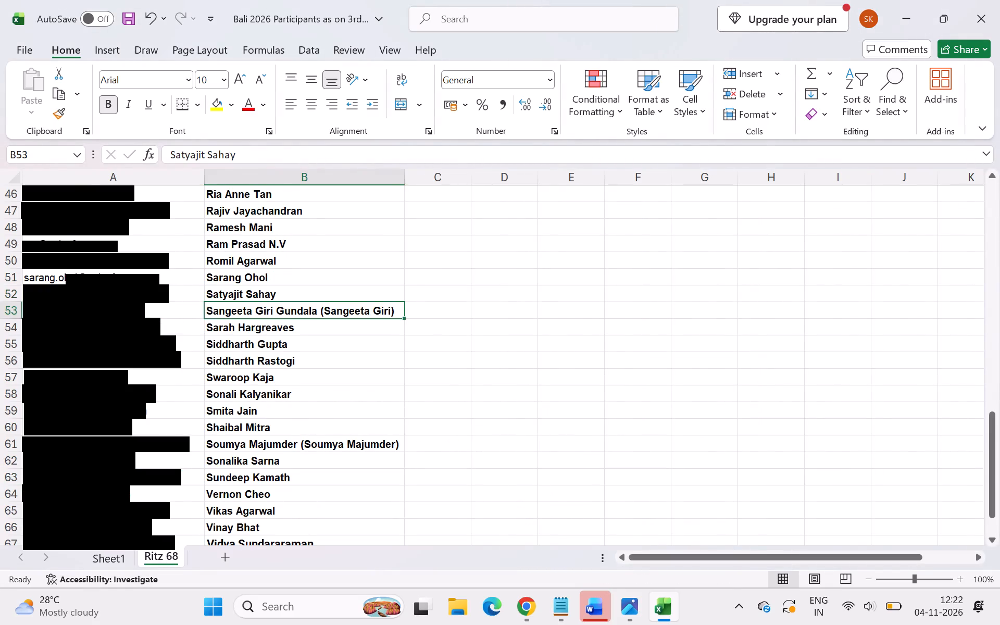
pyautogui.click(111, 558)
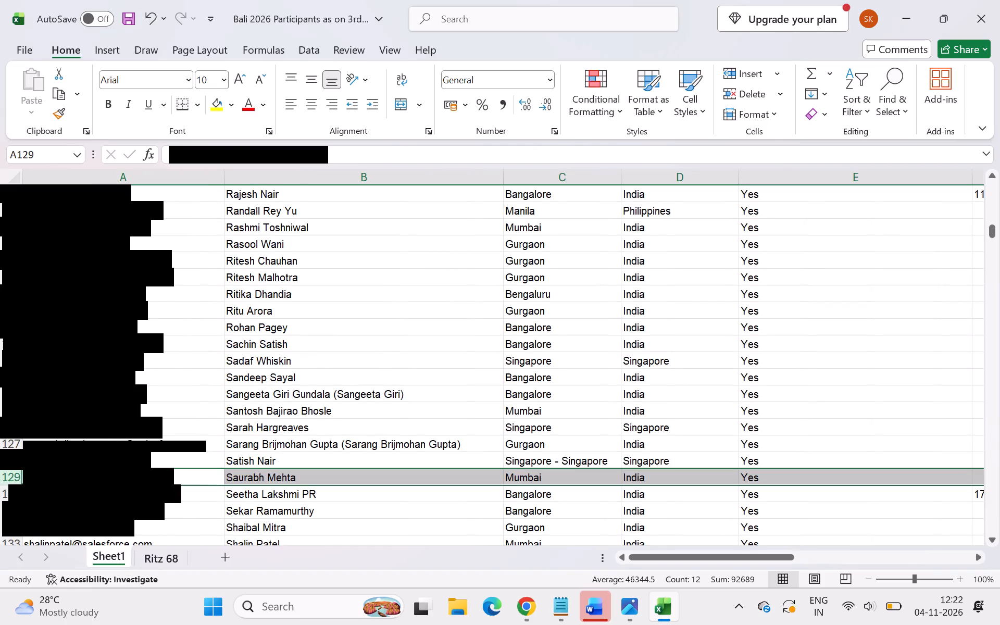
pyautogui.scroll(-2, 303, 449)
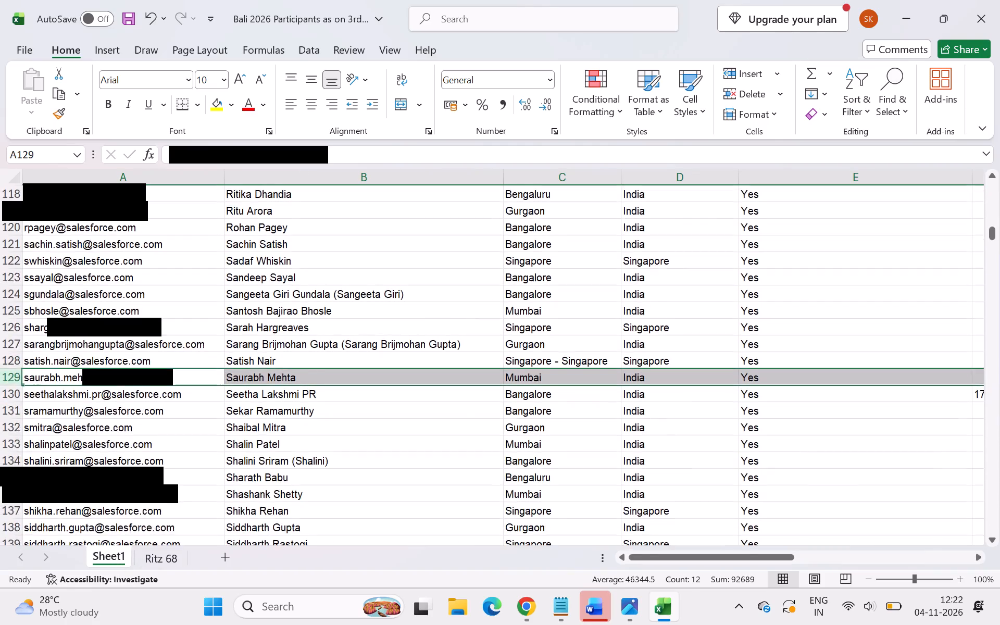
pyautogui.scroll(-3, 303, 449)
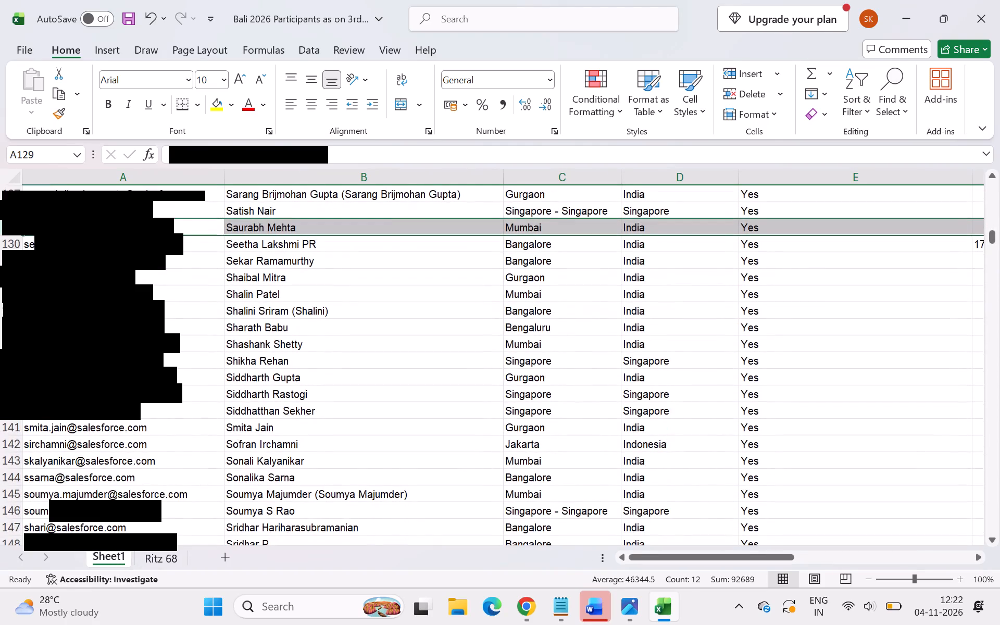
pyautogui.scroll(-1, 303, 449)
pyautogui.scroll(3, 303, 449)
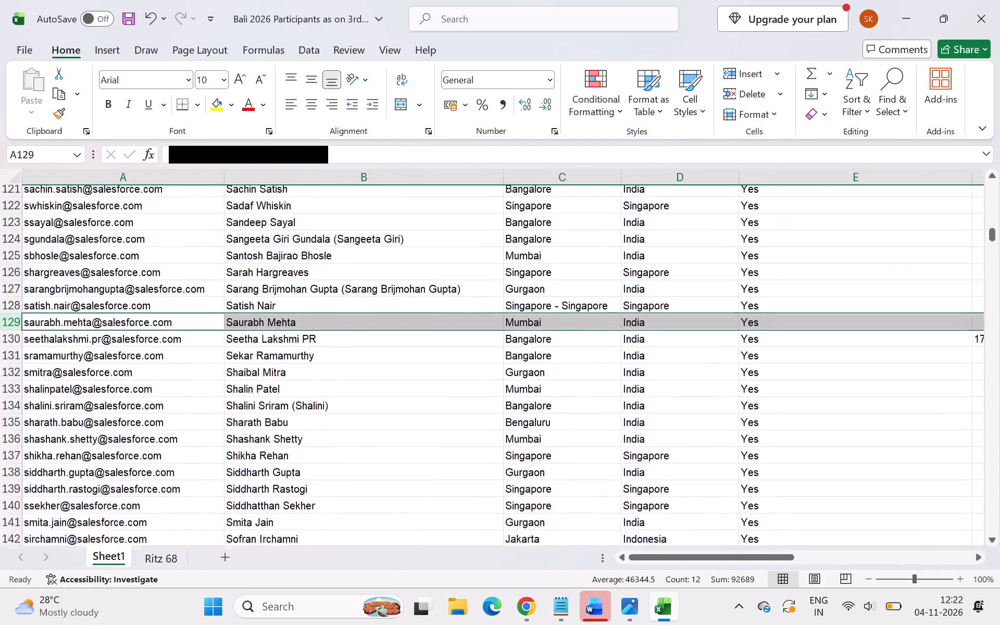
pyautogui.scroll(1, 303, 449)
pyautogui.click(20, 293)
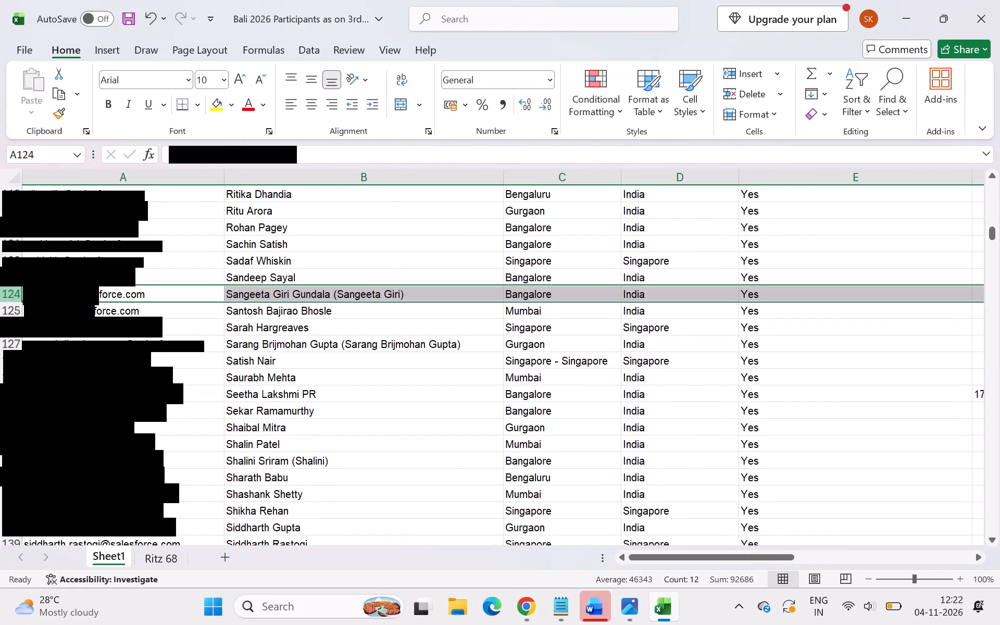
pyautogui.rightClick(20, 293)
pyautogui.click(79, 458)
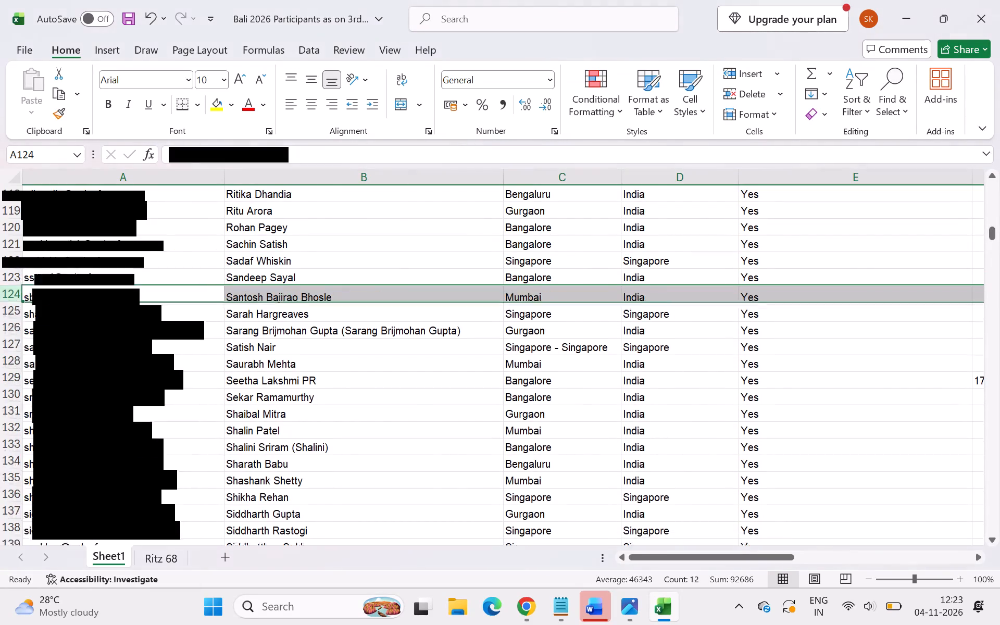
# Look up the participant in row 54 of the Ritz 68 sheet as the next entry to remove from Sheet1.
pyautogui.click(170, 559)
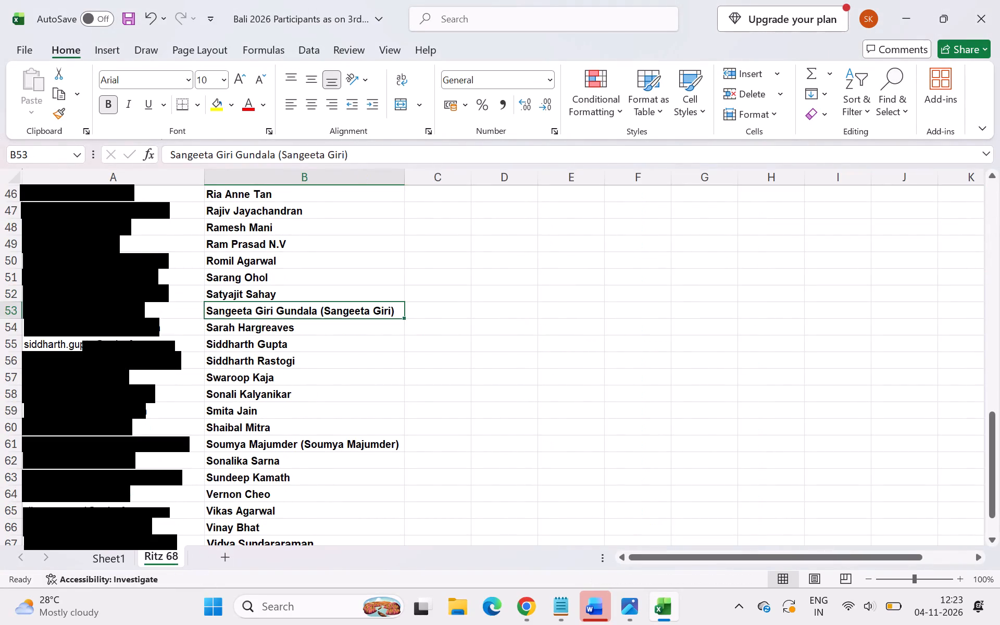
pyautogui.click(314, 331)
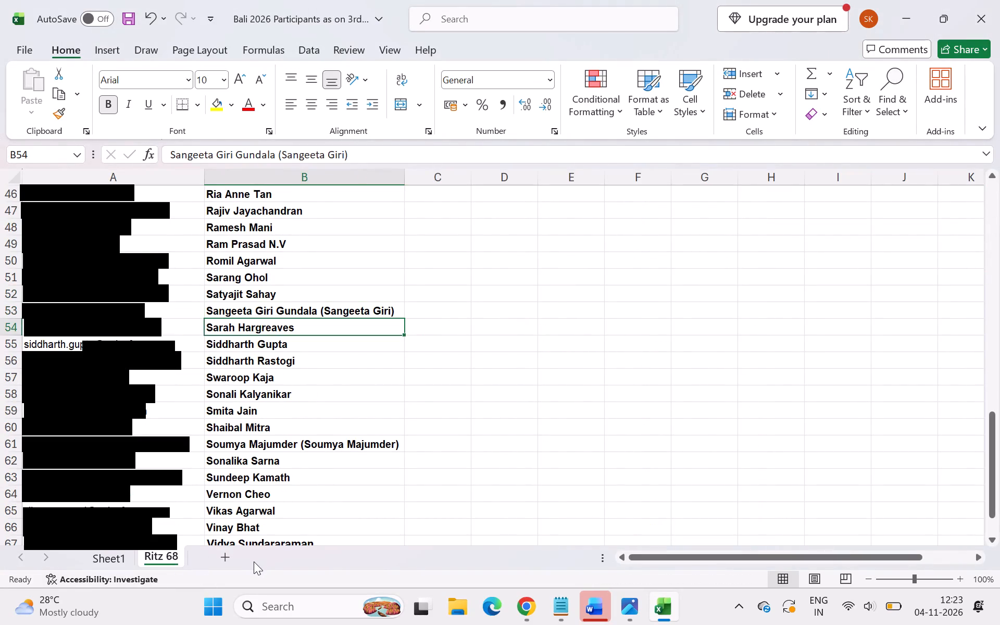
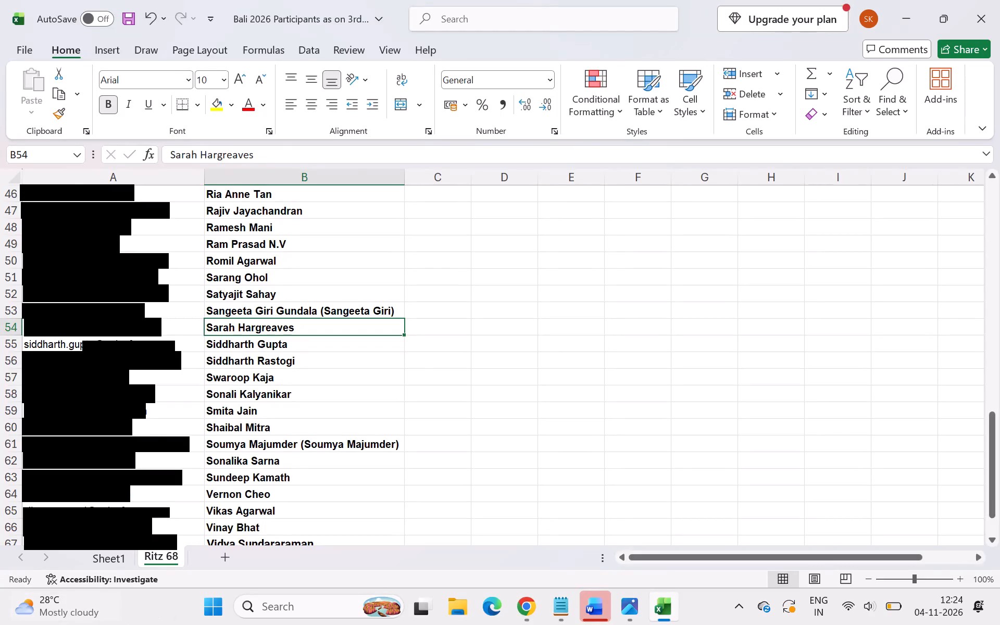
# Find the participant from row 54 of the Ritz 68 sheet on Sheet1 and delete that entry, row 125.
pyautogui.click(113, 561)
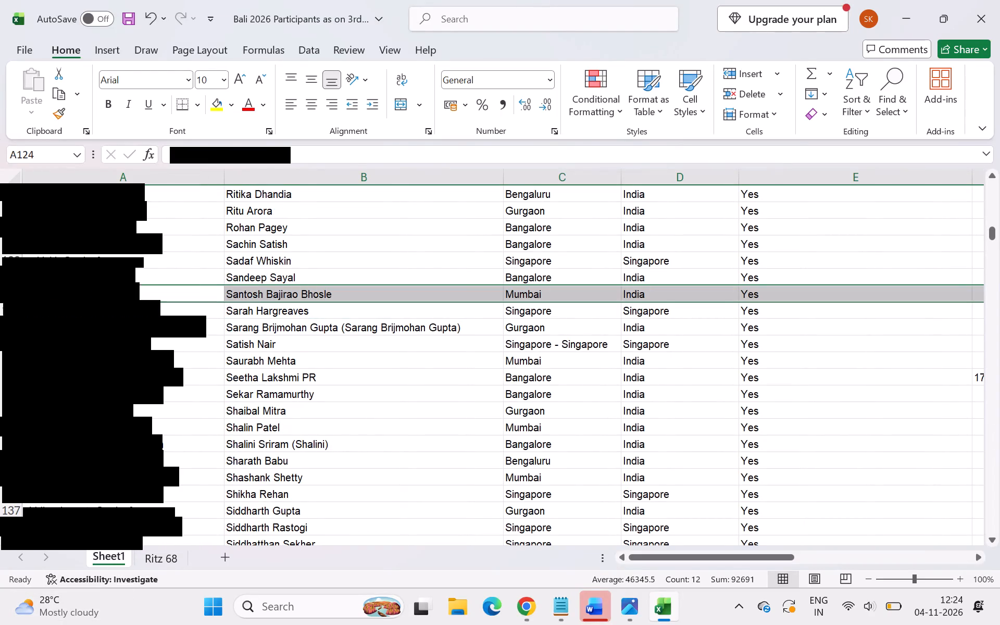
pyautogui.scroll(2, 313, 405)
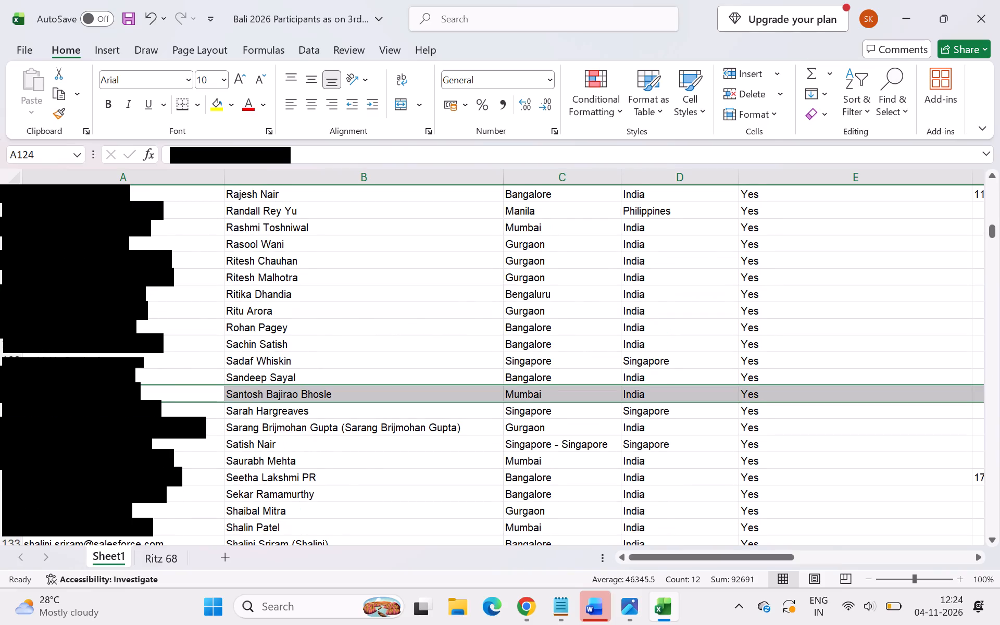
pyautogui.scroll(-4, 313, 405)
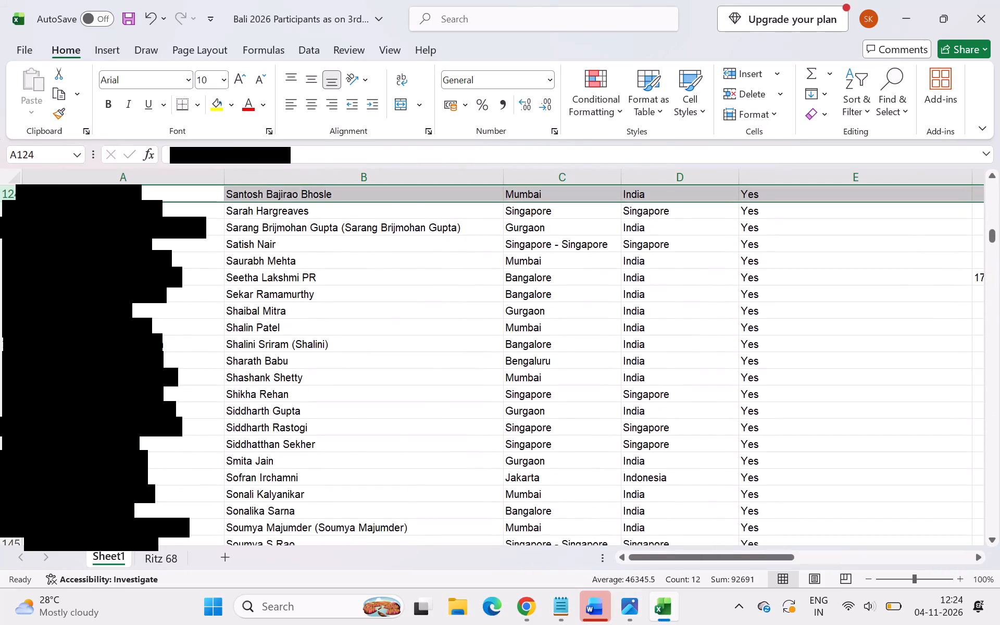
pyautogui.scroll(-2, 313, 405)
pyautogui.scroll(4, 313, 405)
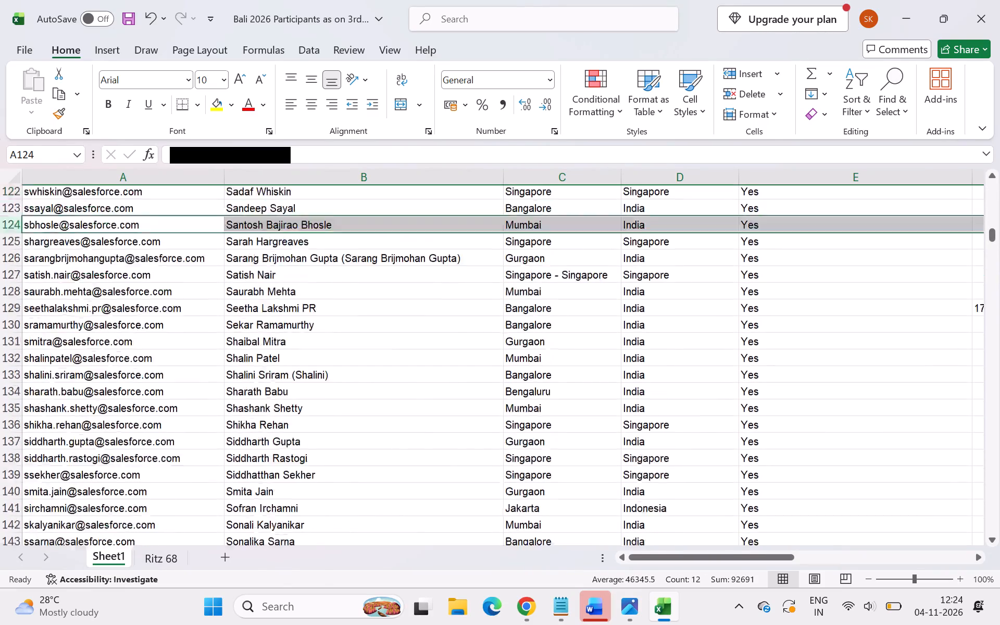
pyautogui.scroll(3, 313, 405)
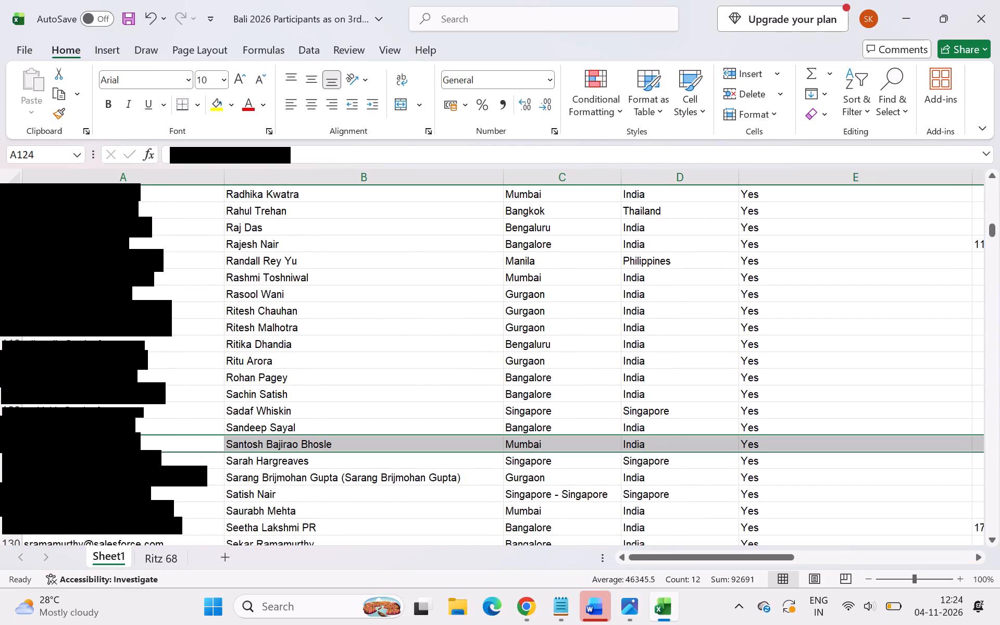
pyautogui.moveTo(255, 395); pyautogui.dragTo(252, 470)
pyautogui.click(3, 463)
pyautogui.rightClick(3, 463)
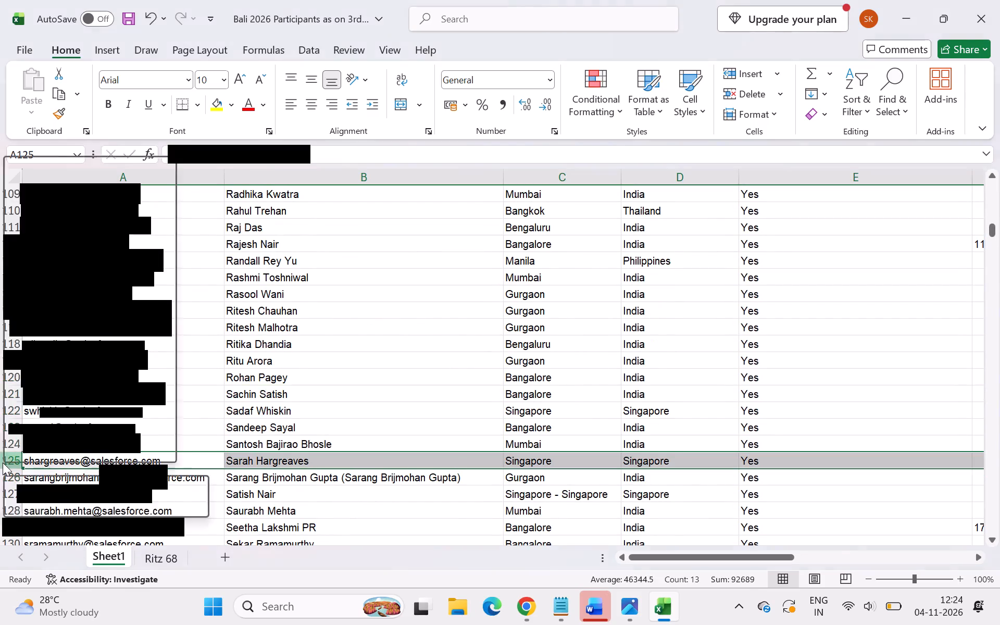
pyautogui.click(103, 340)
# Find the participant from row 55 of the Ritz 68 sheet on Sheet1 and delete that entry, row 136.
pyautogui.click(170, 563)
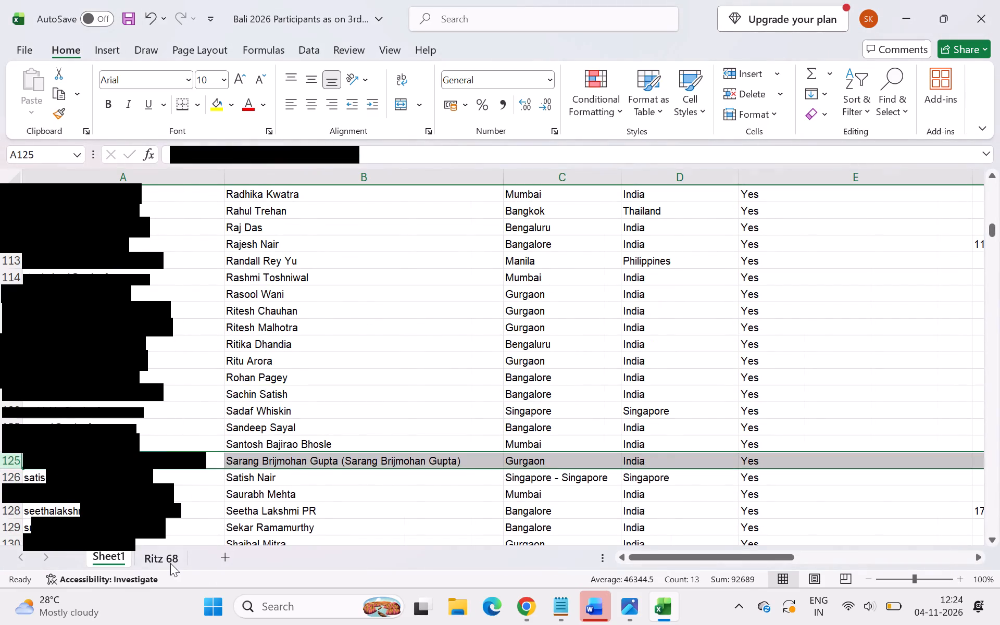
pyautogui.click(291, 345)
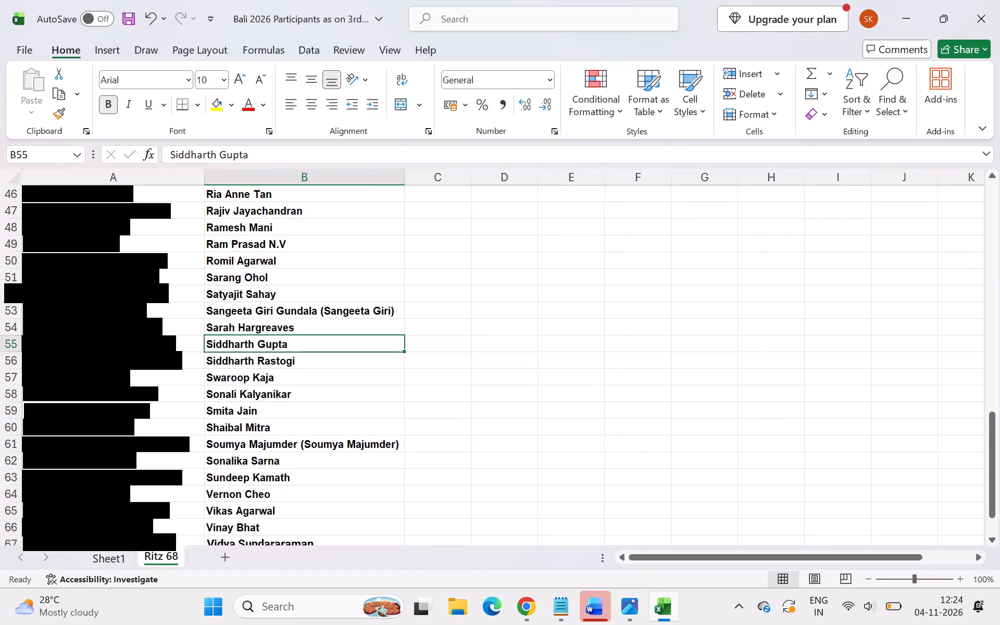
pyautogui.click(114, 556)
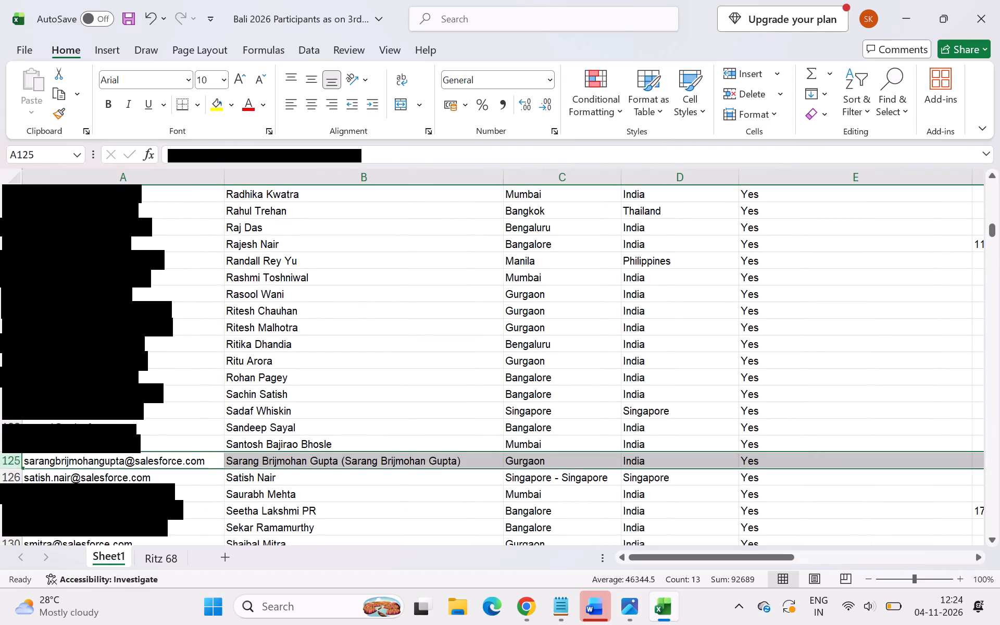
pyautogui.scroll(-1, 260, 475)
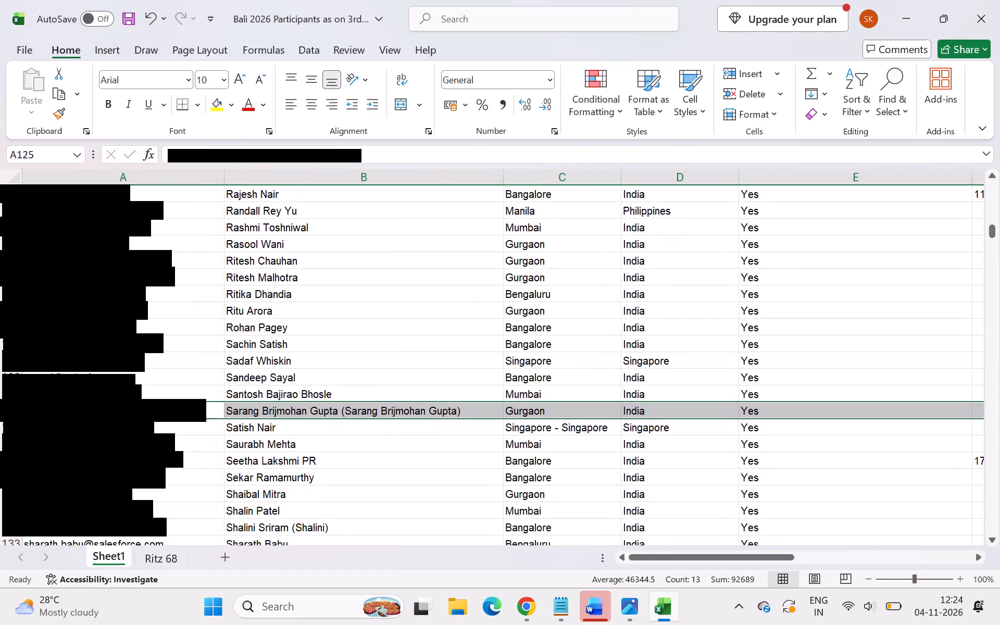
pyautogui.scroll(-1, 260, 475)
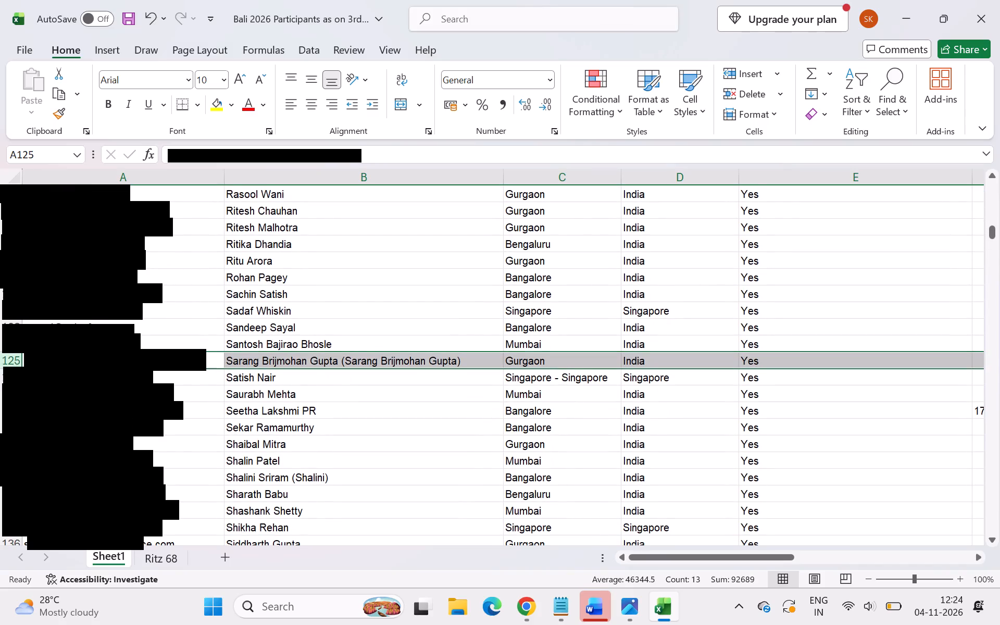
pyautogui.scroll(-1, 287, 495)
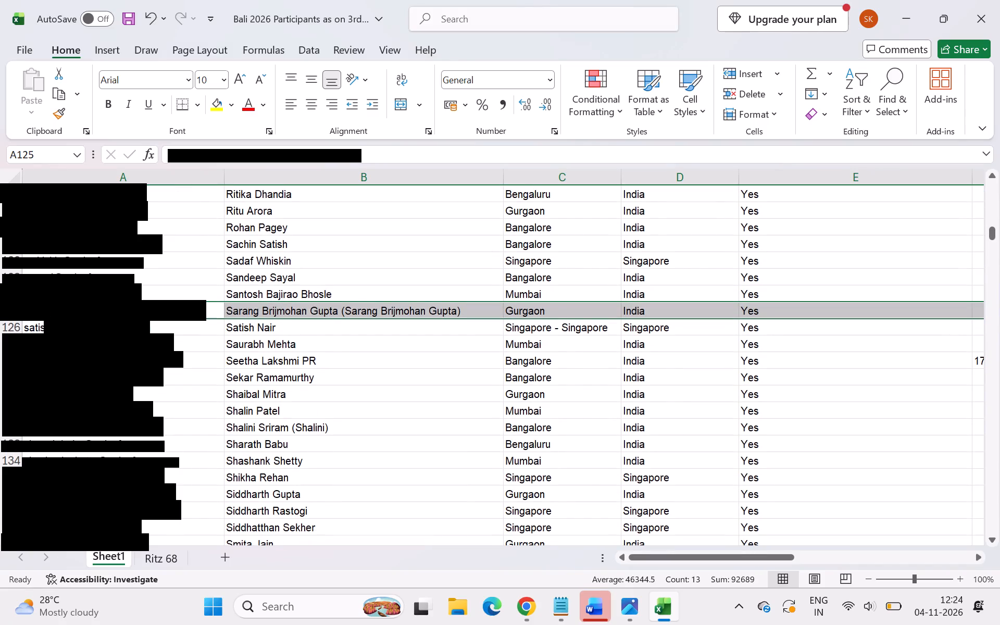
pyautogui.click(12, 495)
pyautogui.rightClick(12, 494)
pyautogui.click(96, 369)
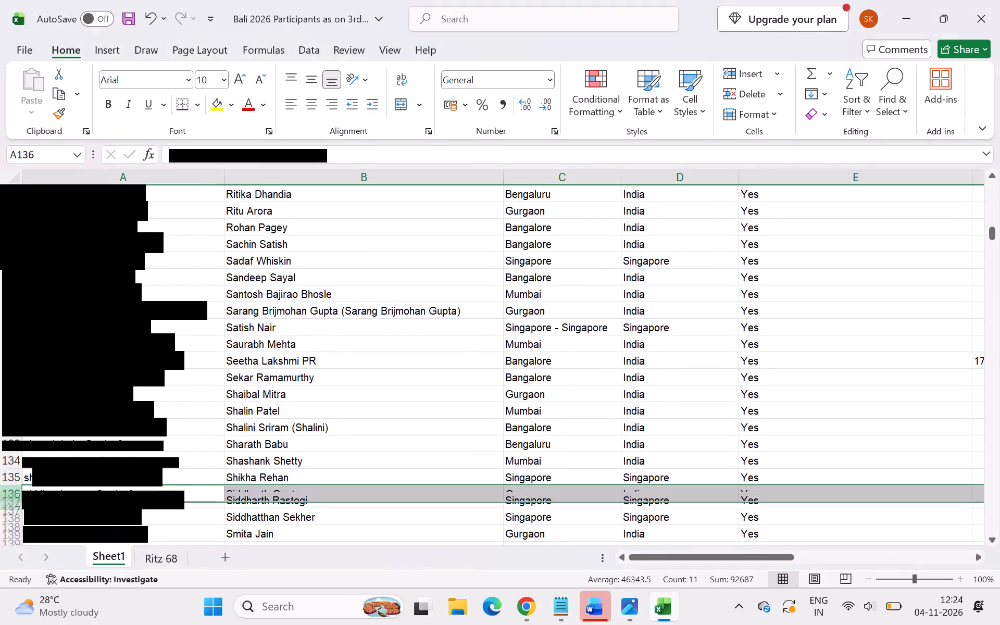
# Find the participant from row 56 of the Ritz 68 sheet on Sheet1 and delete that entry, row 136.
pyautogui.click(162, 552)
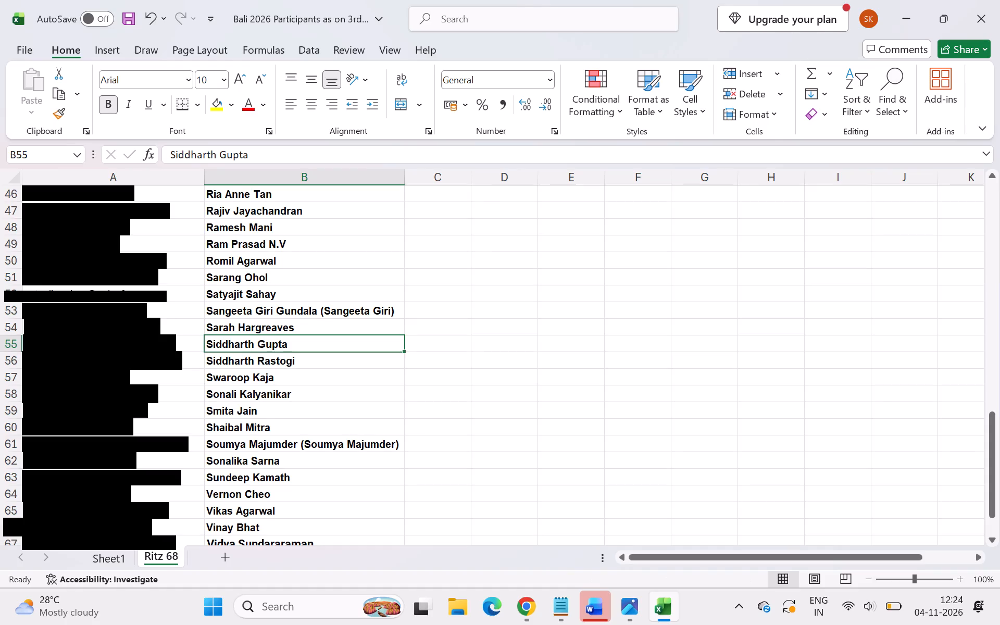
pyautogui.click(280, 358)
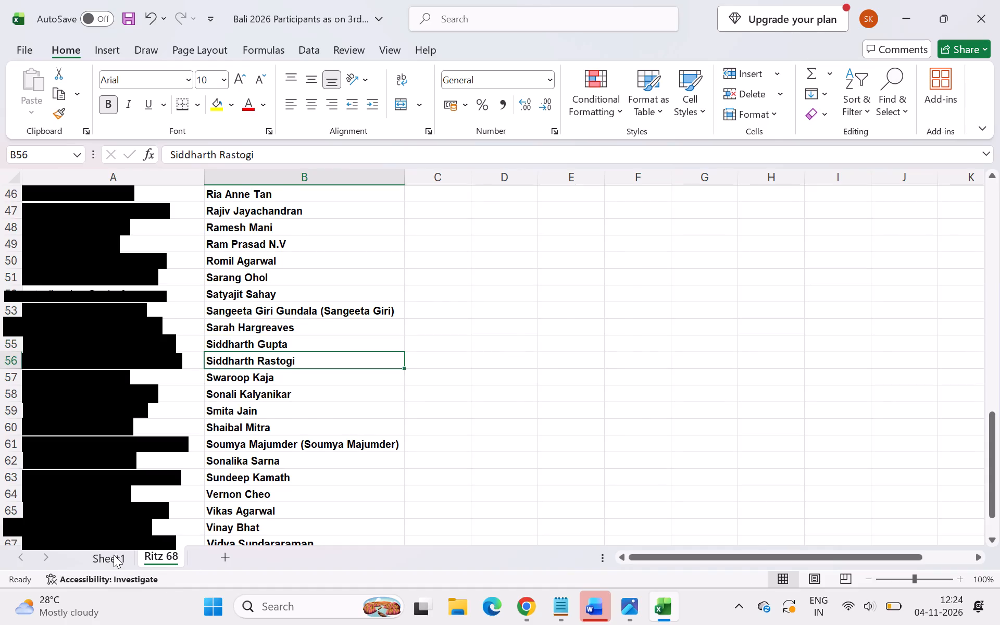
pyautogui.click(114, 555)
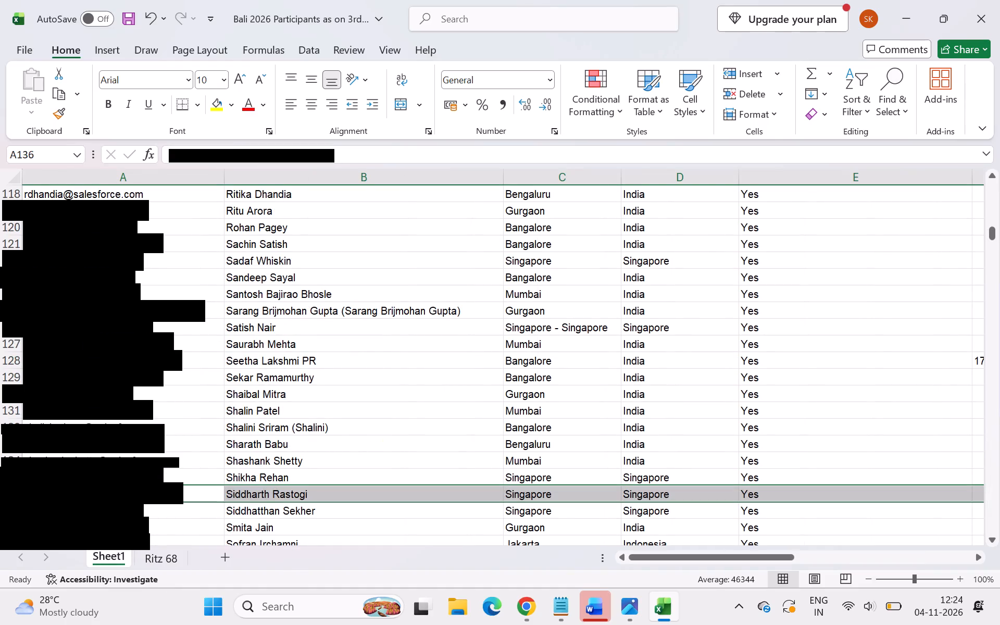
pyautogui.click(9, 498)
pyautogui.rightClick(9, 498)
pyautogui.click(83, 364)
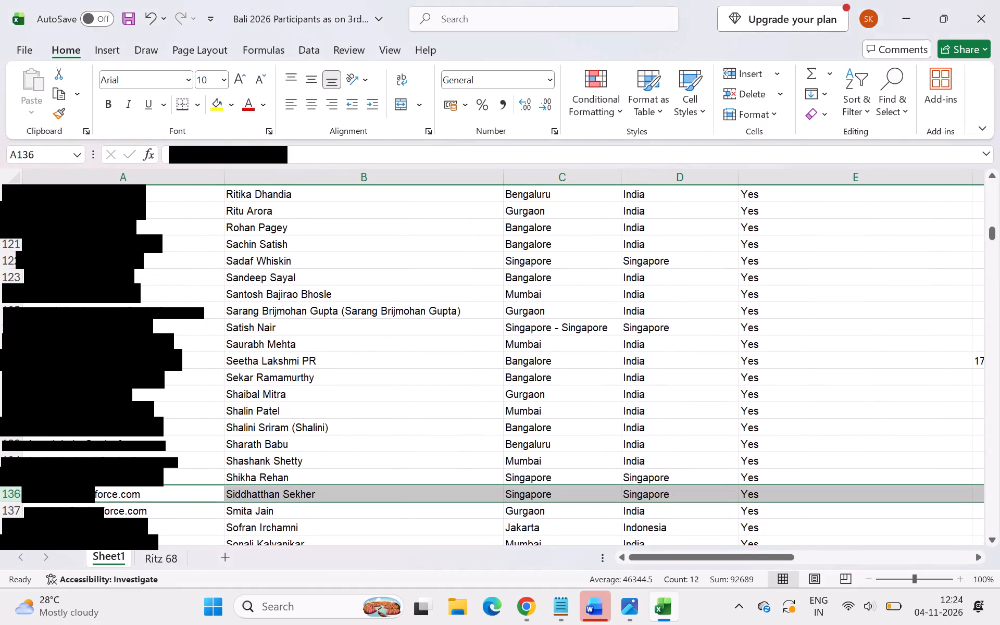
# Find the participant from row 57 of the Ritz 68 sheet on Sheet1 and delete that entry, row 162.
pyautogui.click(169, 553)
pyautogui.click(257, 375)
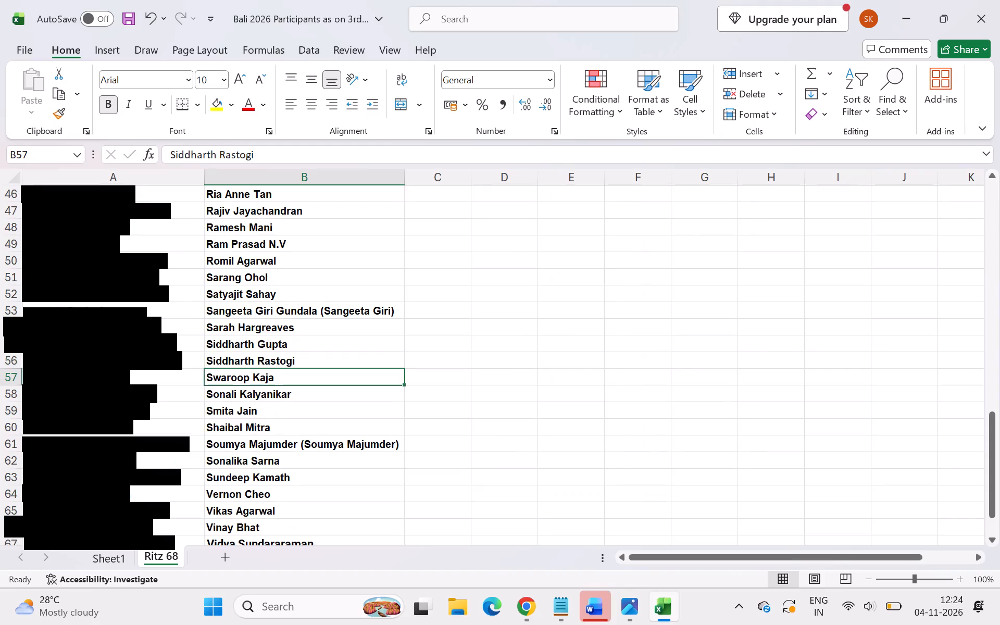
pyautogui.click(111, 550)
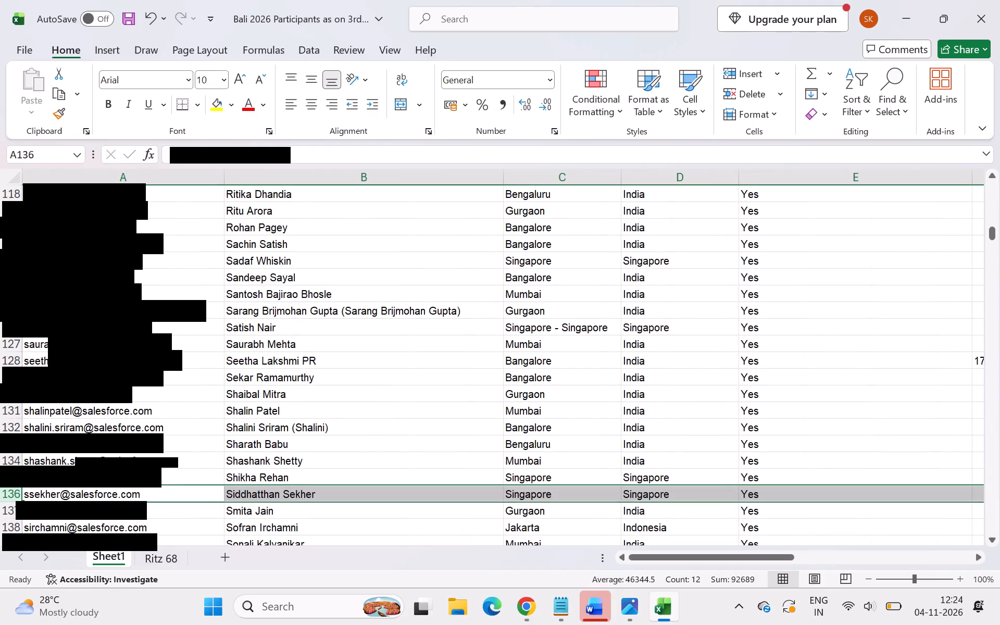
pyautogui.scroll(-1, 229, 500)
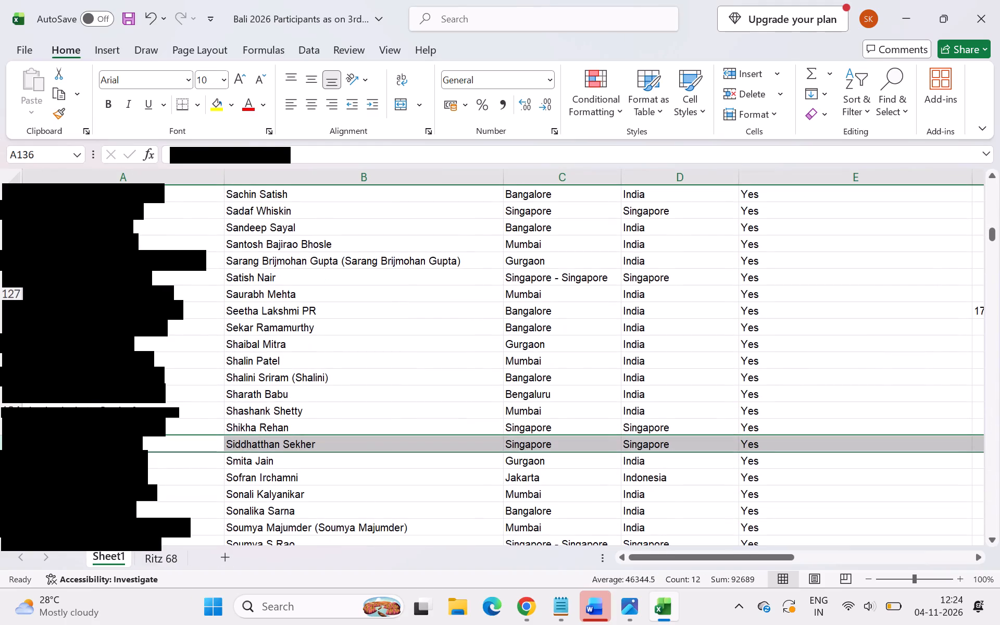
pyautogui.scroll(-1, 249, 483)
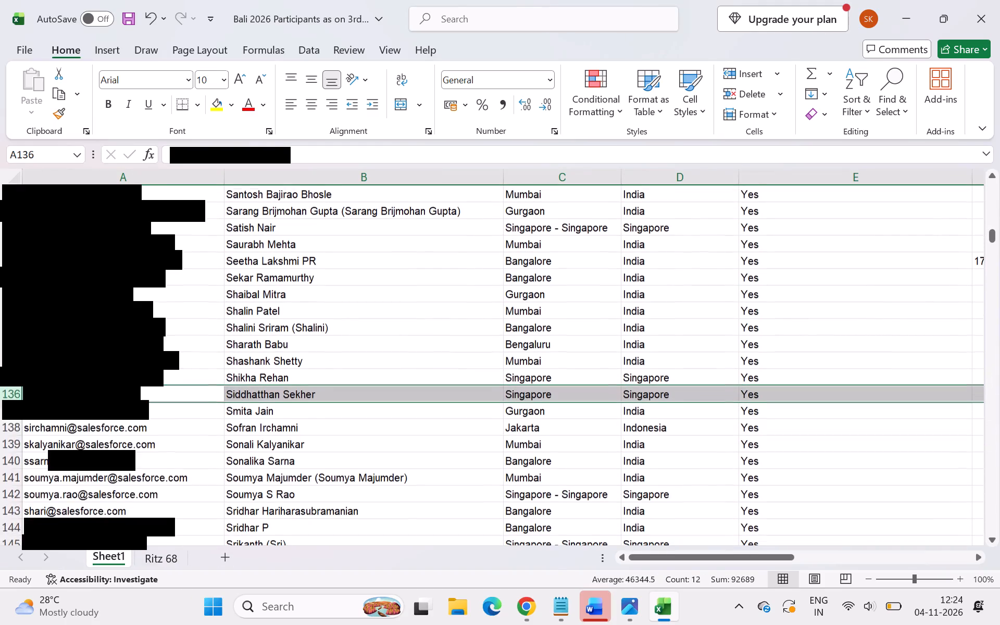
pyautogui.scroll(-1, 249, 483)
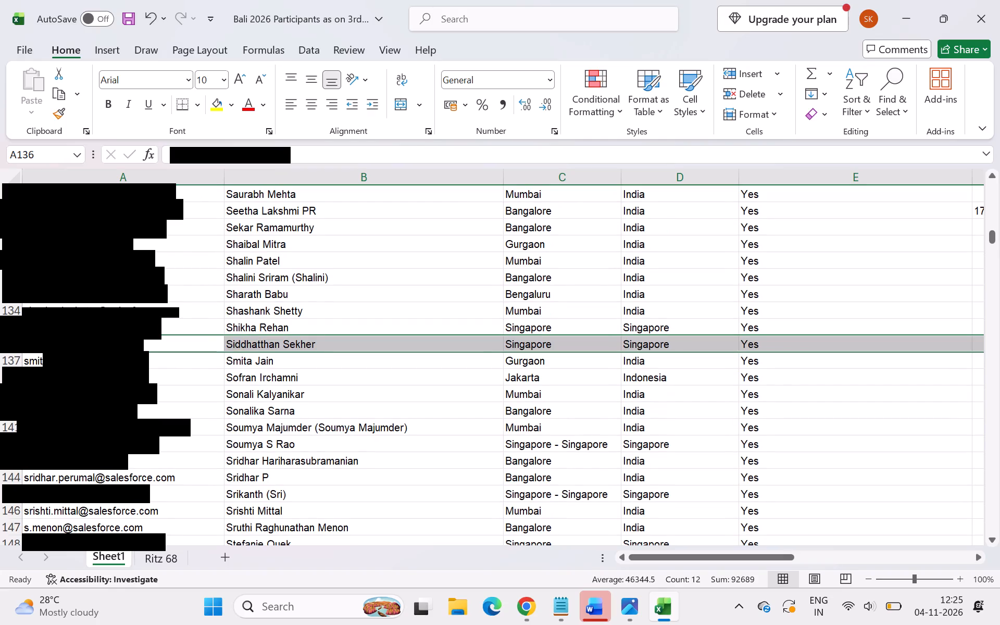
pyautogui.scroll(-2, 249, 483)
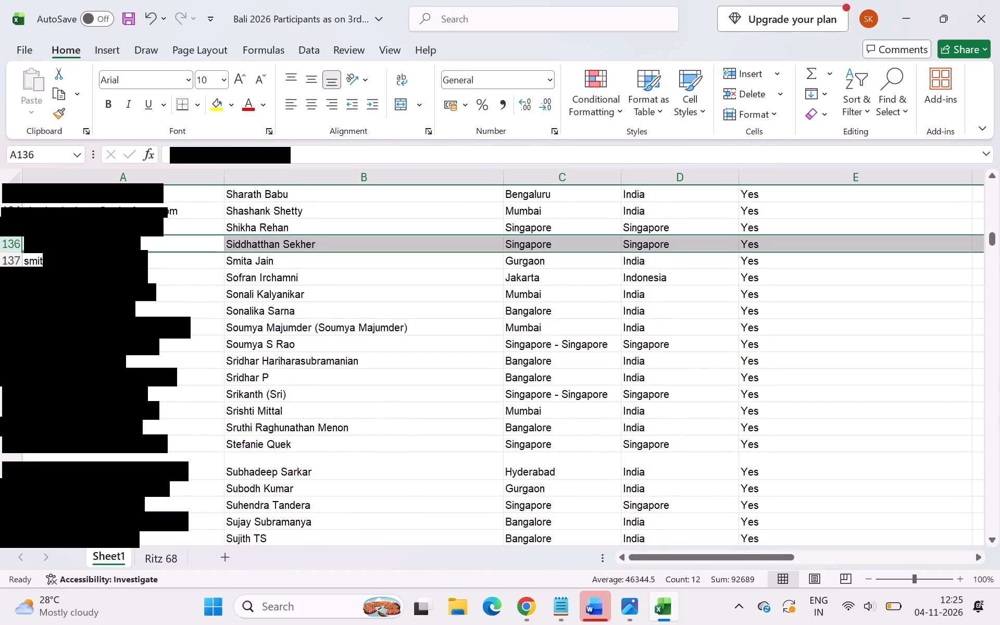
pyautogui.scroll(-3, 249, 483)
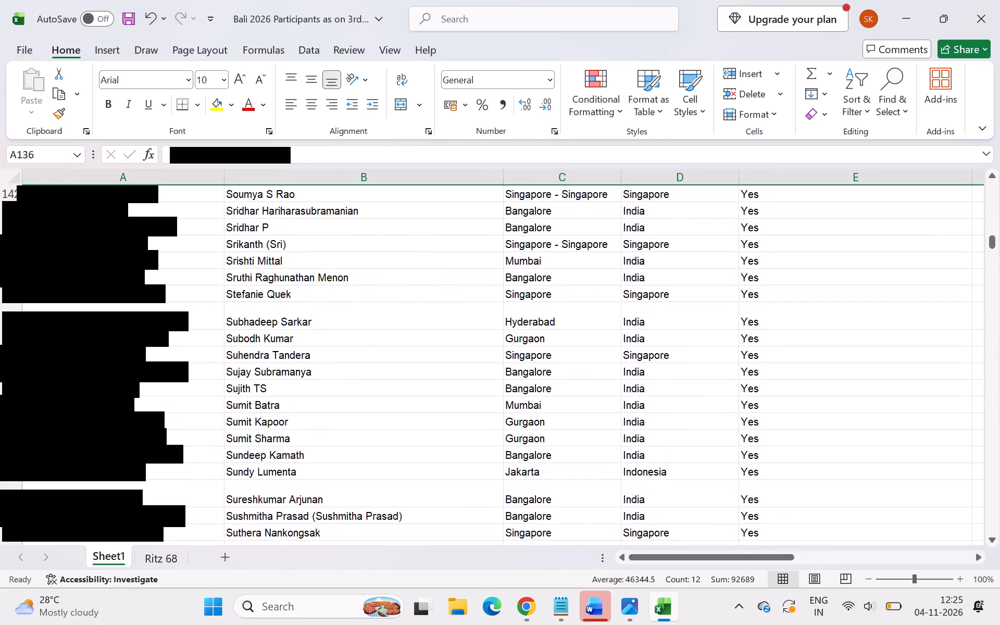
pyautogui.scroll(-2, 249, 483)
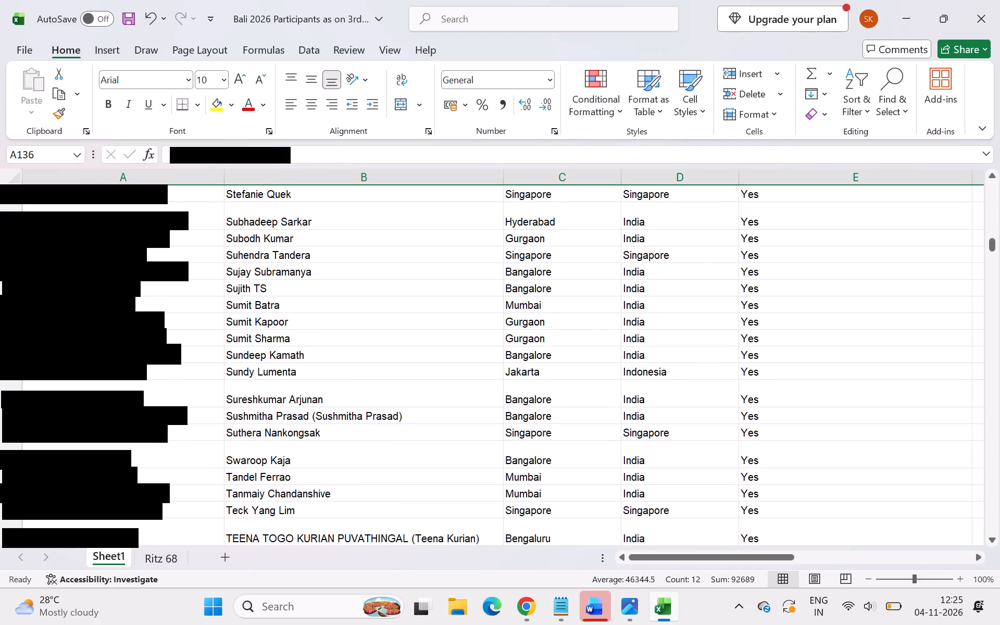
pyautogui.click(2, 450)
pyautogui.rightClick(2, 450)
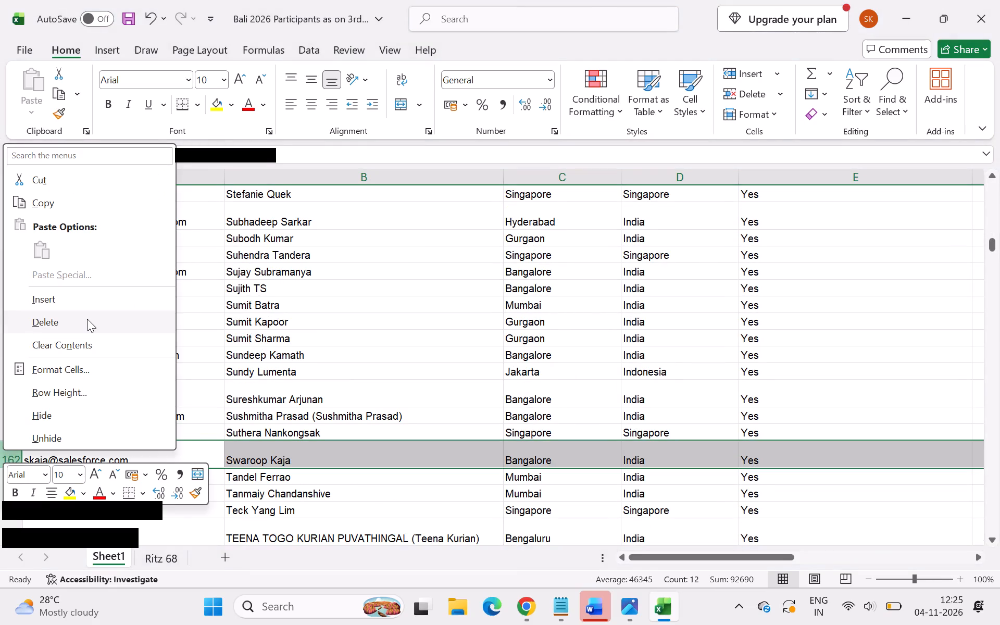
pyautogui.click(87, 319)
# Find the participant from row 58 of the Ritz 68 sheet on Sheet1 and delete that entry, row 139.
pyautogui.click(164, 556)
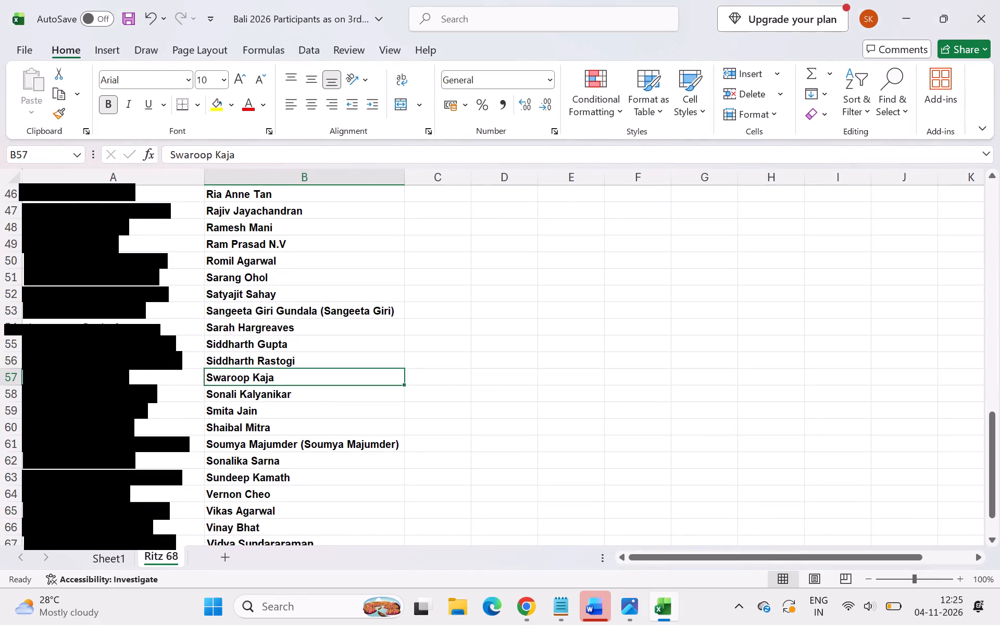
pyautogui.click(277, 392)
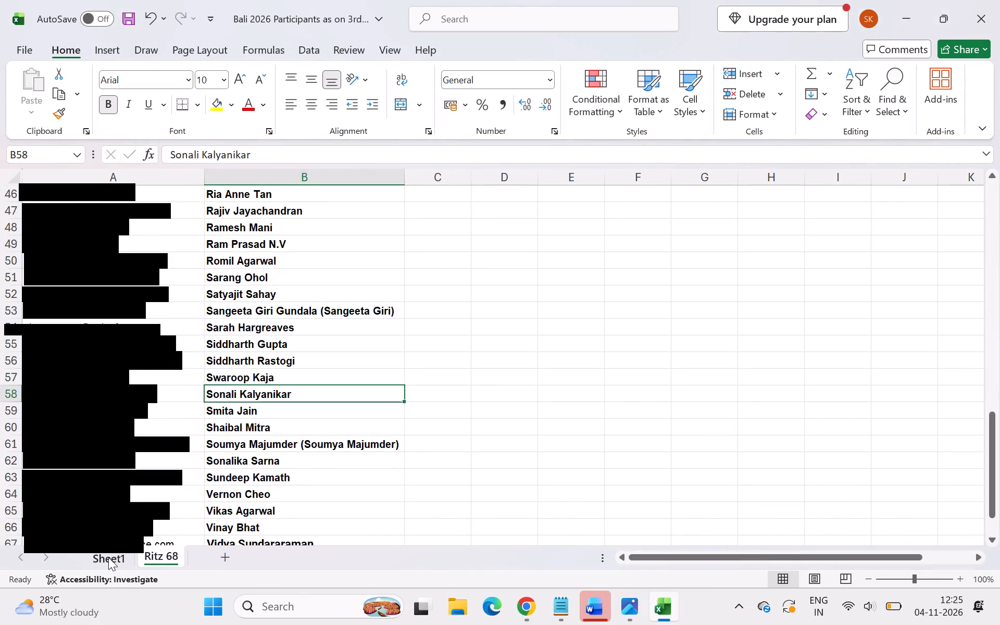
pyautogui.click(121, 561)
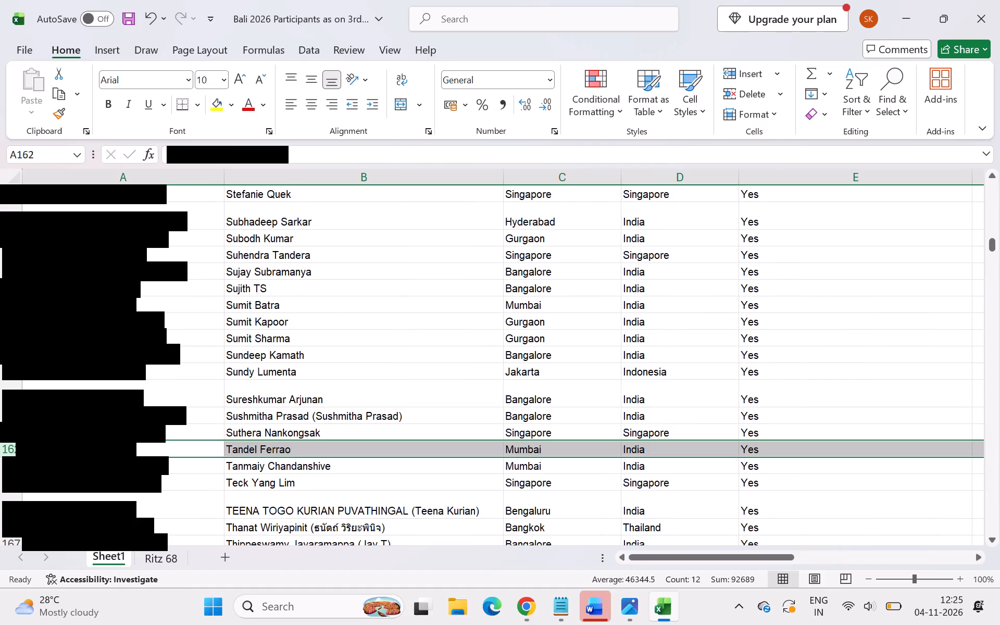
pyautogui.scroll(2, 284, 397)
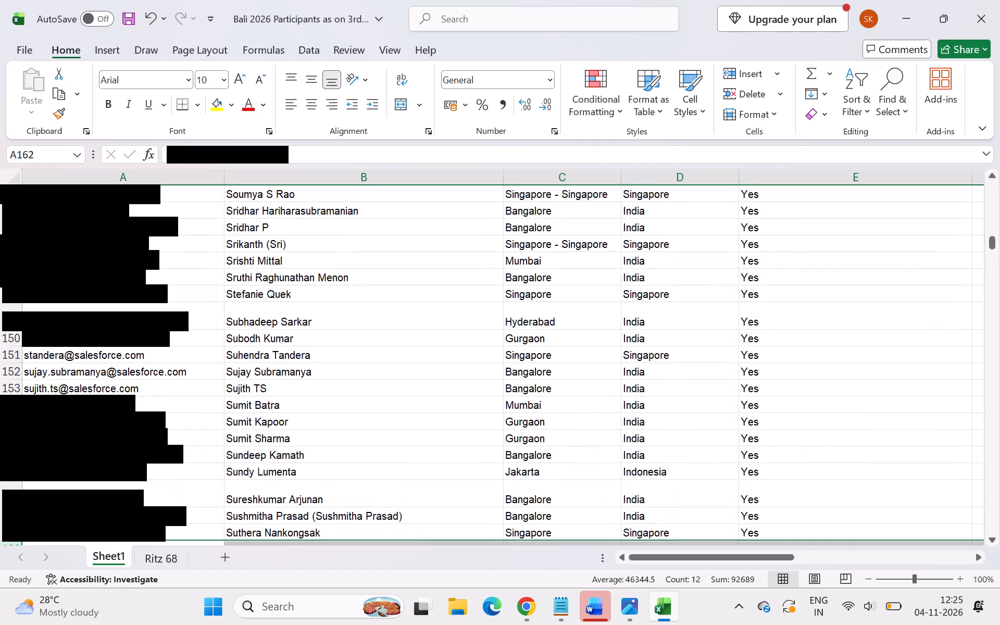
pyautogui.scroll(2, 282, 399)
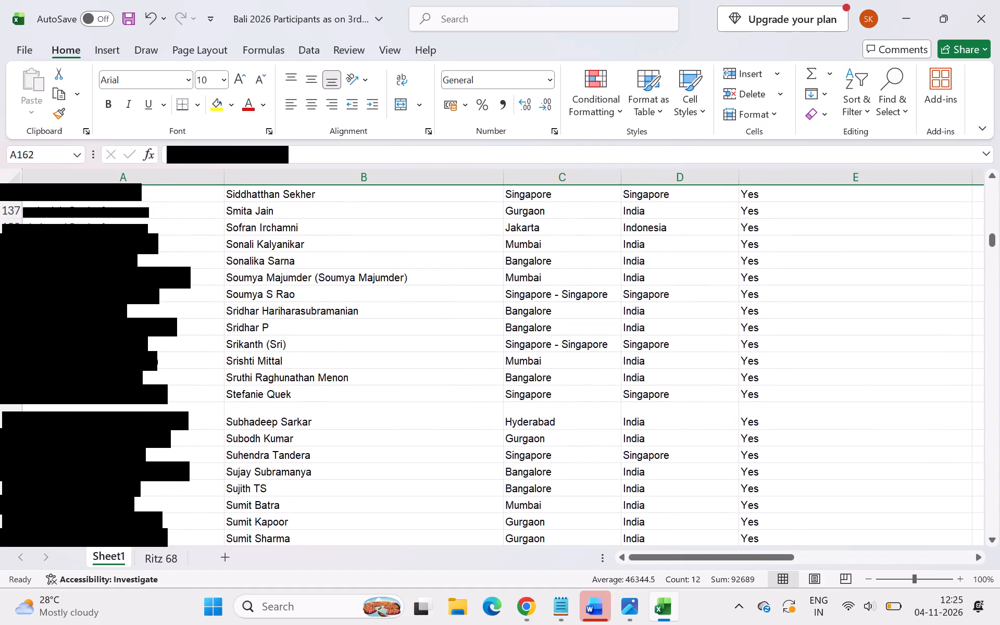
pyautogui.click(11, 242)
pyautogui.rightClick(11, 242)
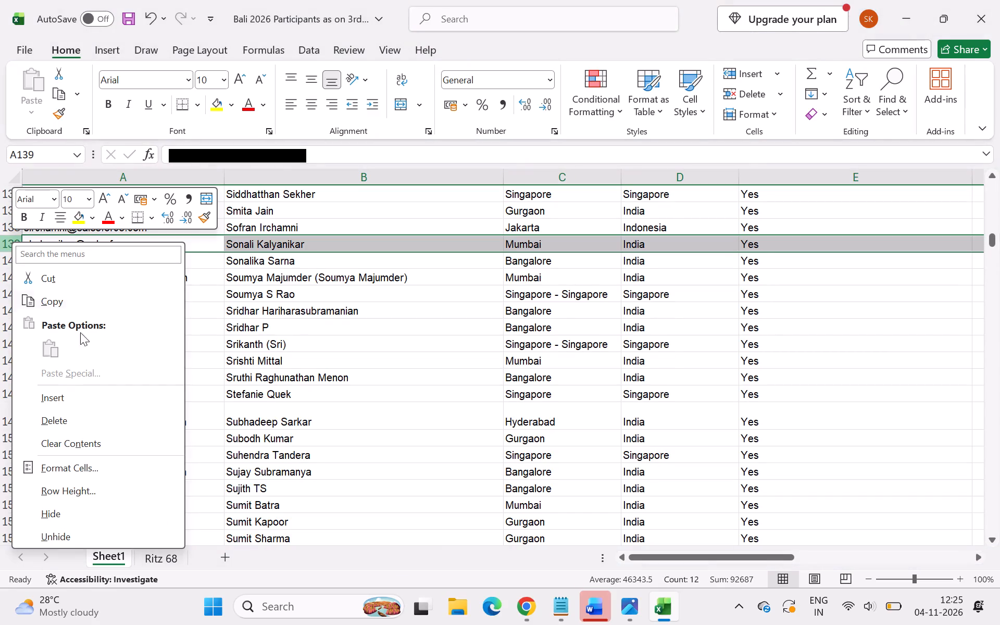
pyautogui.click(85, 422)
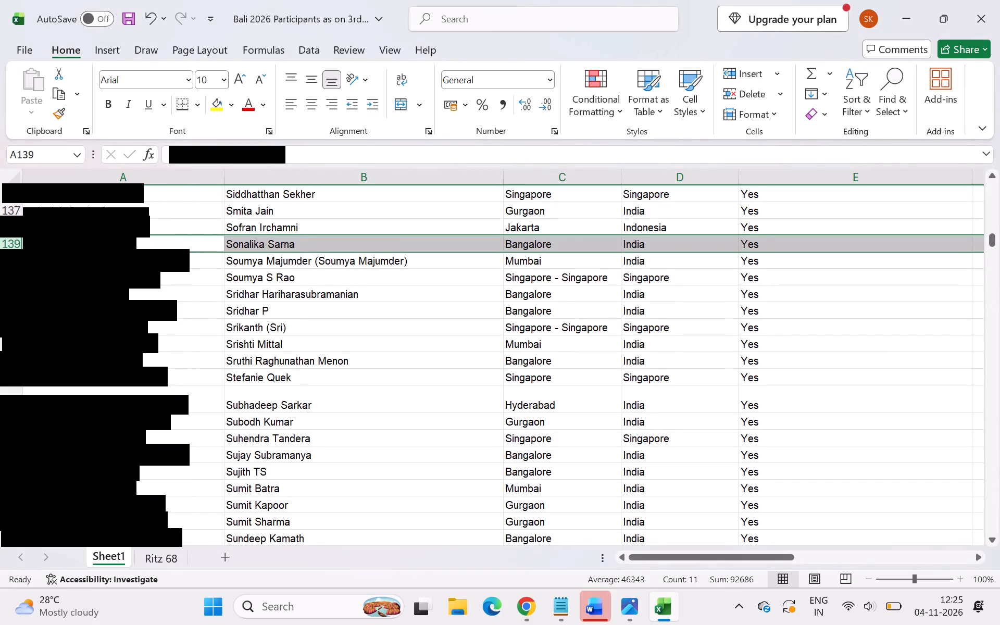
# Find the participant from row 59 of the Ritz 68 sheet on Sheet1 and delete that entry, row 137.
pyautogui.click(160, 562)
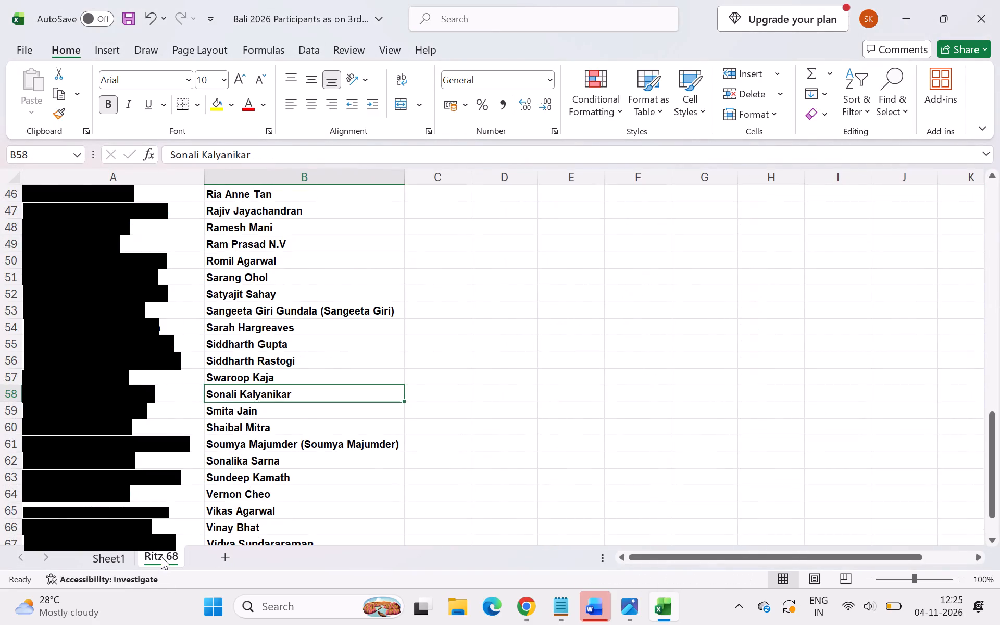
pyautogui.click(91, 554)
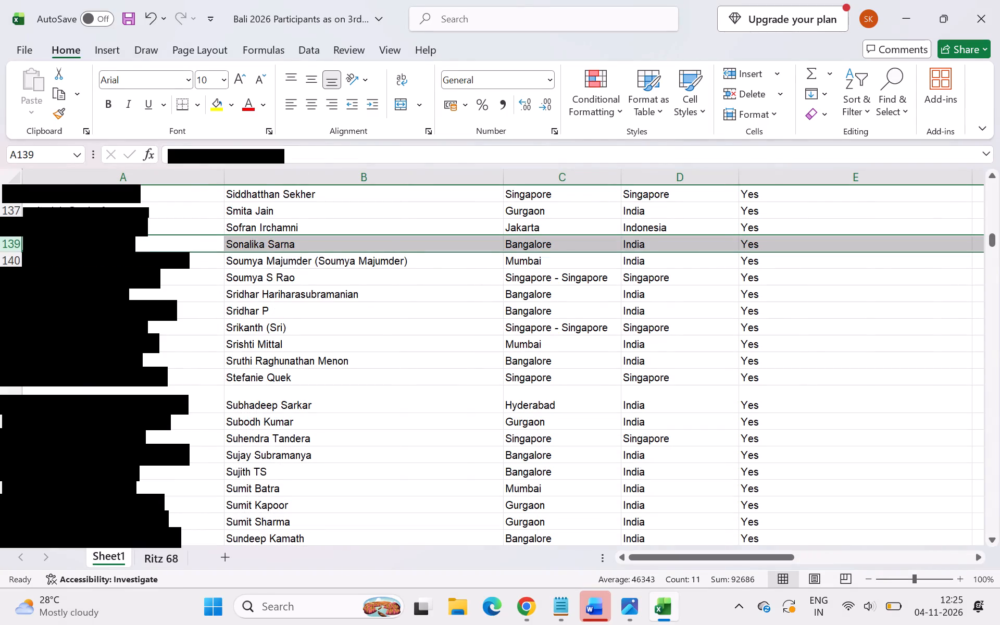
pyautogui.scroll(3, 302, 464)
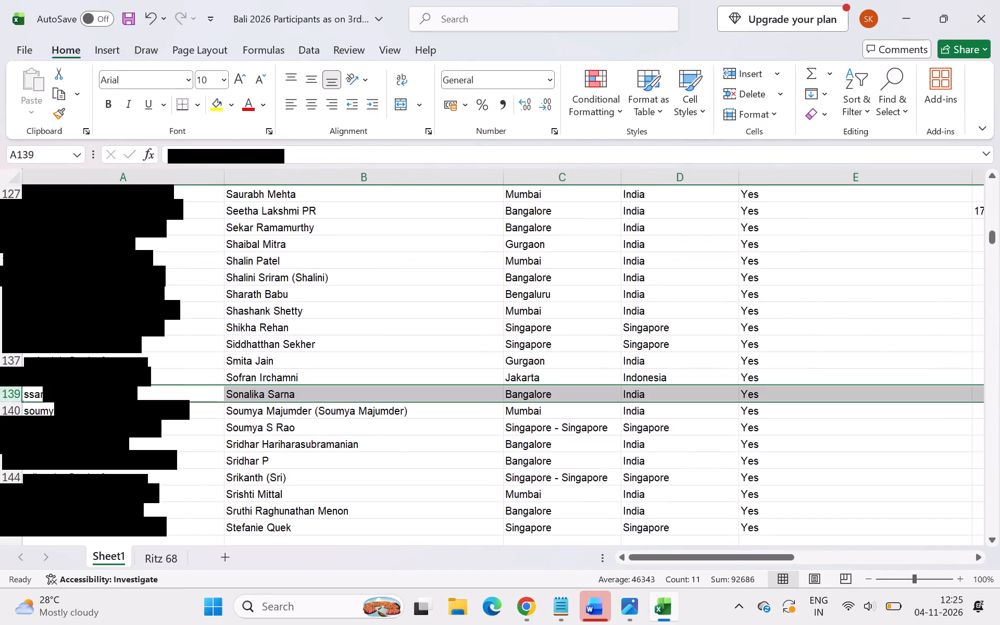
pyautogui.scroll(5, 302, 464)
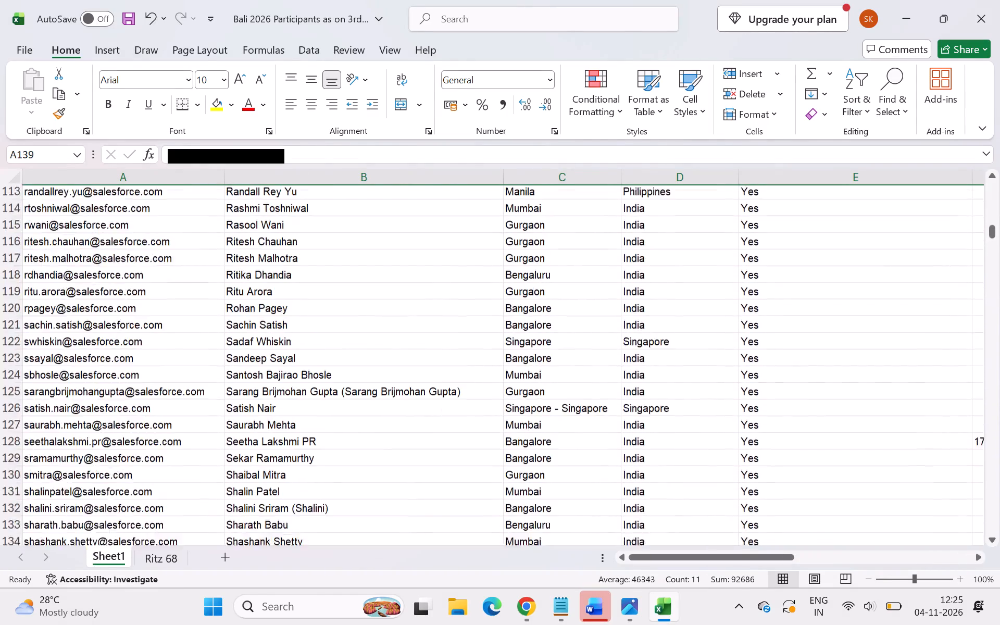
pyautogui.scroll(-2, 302, 464)
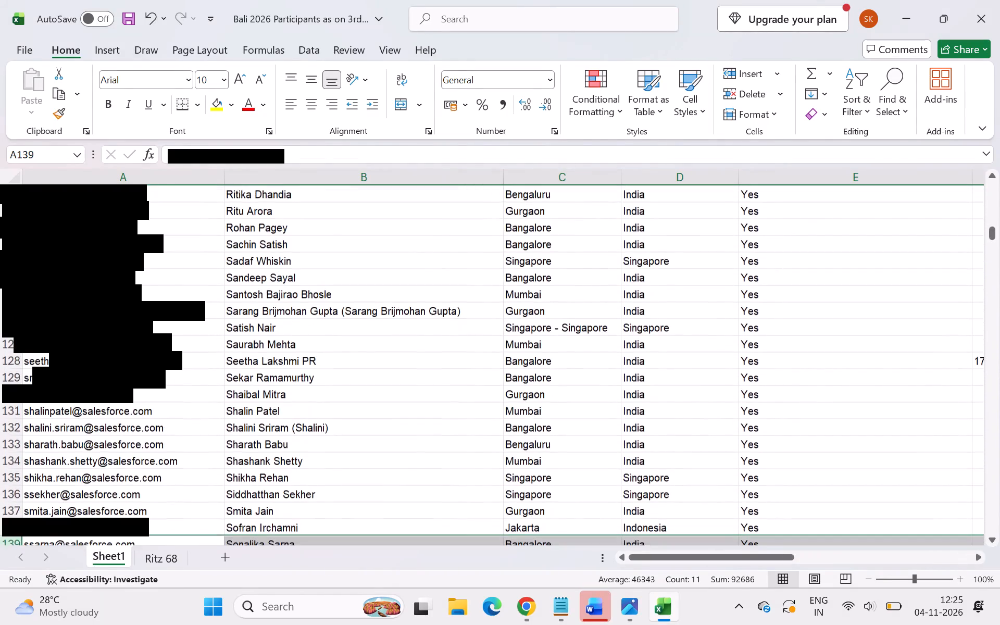
pyautogui.scroll(-1, 302, 464)
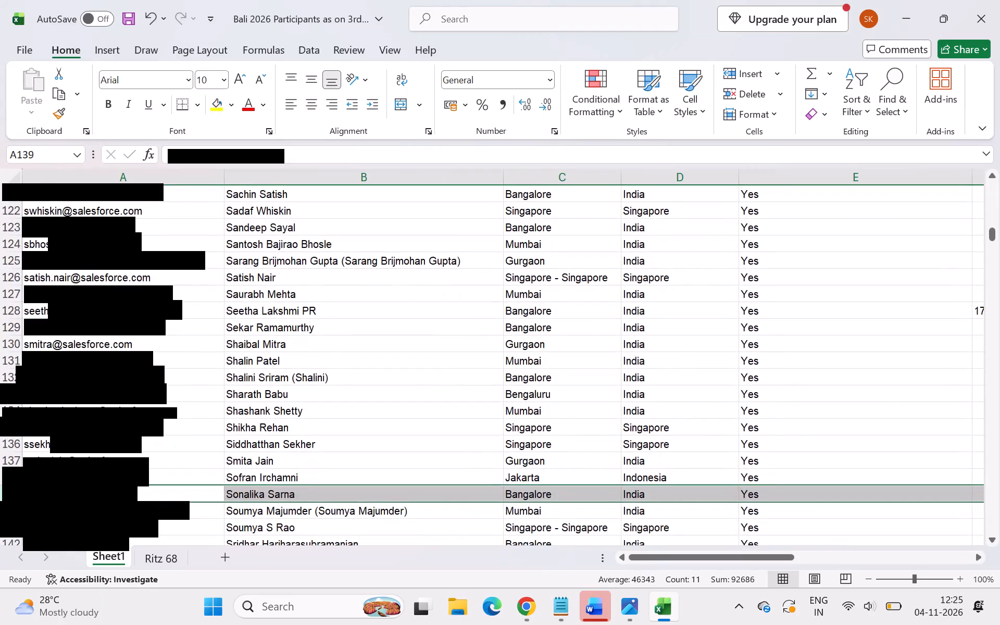
pyautogui.click(18, 458)
pyautogui.rightClick(18, 458)
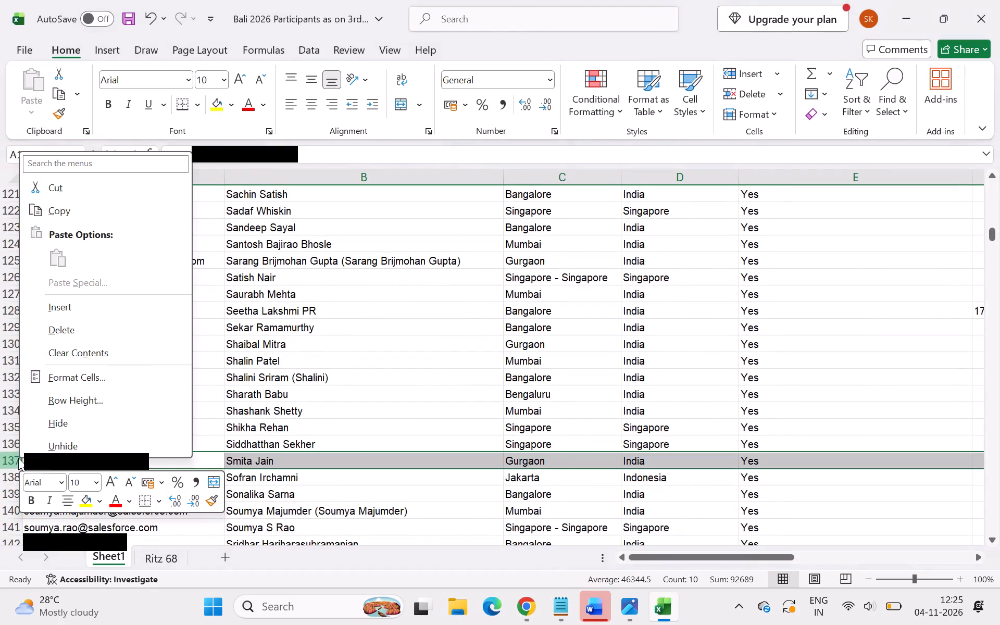
pyautogui.click(106, 333)
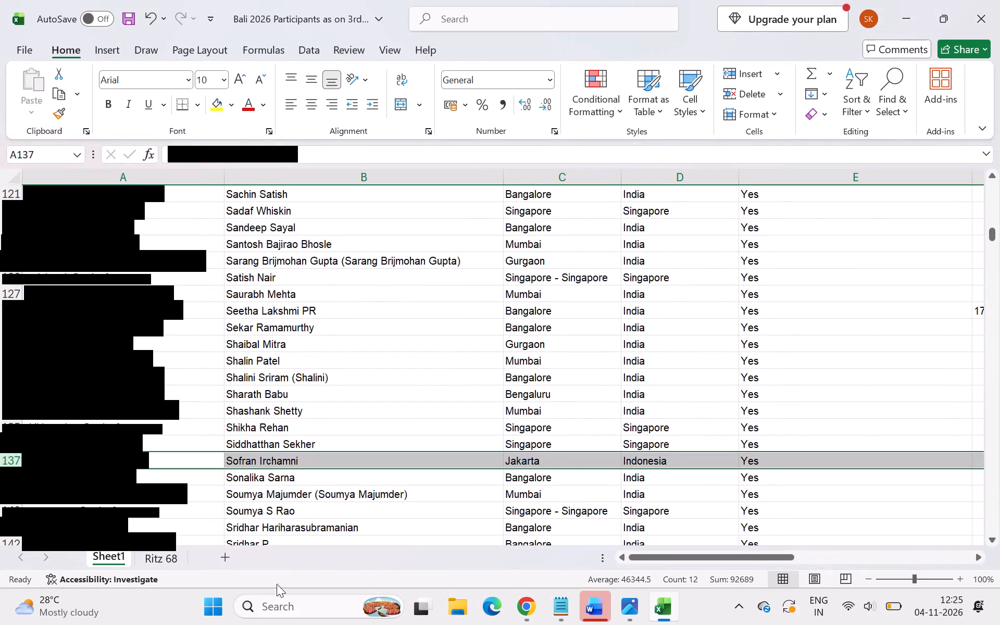
# Find the participant from row 60 of the Ritz 68 sheet on Sheet1 and delete that entry, row 130.
pyautogui.click(183, 566)
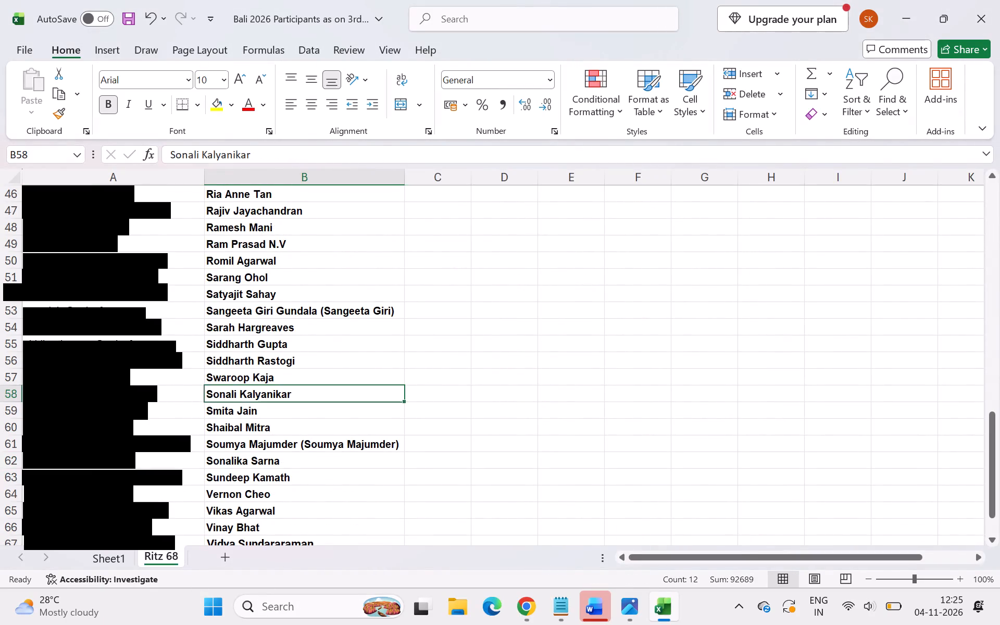
pyautogui.click(251, 432)
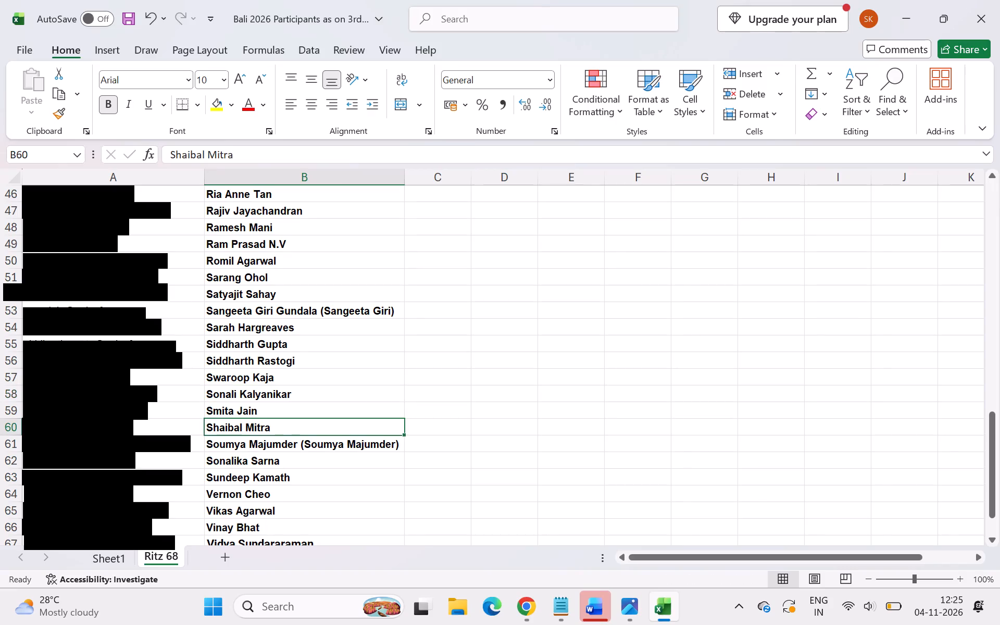
pyautogui.click(109, 558)
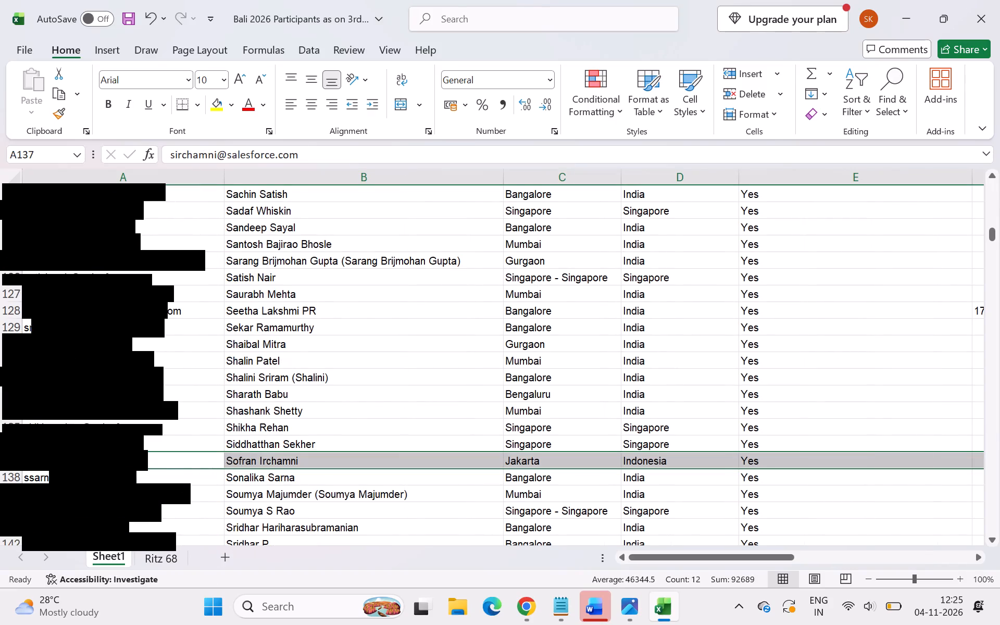
pyautogui.click(9, 340)
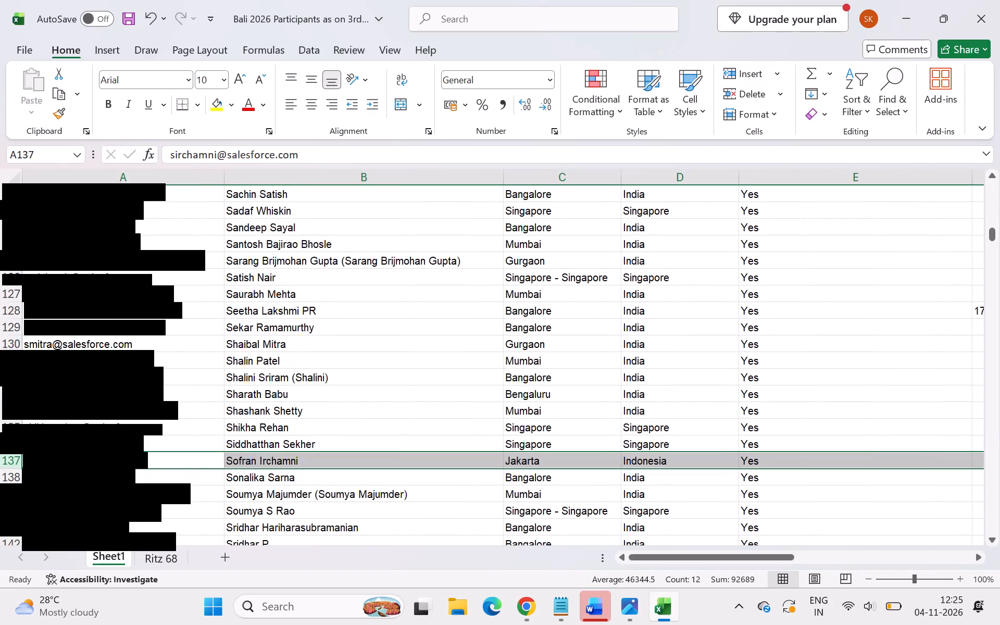
pyautogui.click(10, 340)
pyautogui.click(17, 346)
pyautogui.rightClick(17, 346)
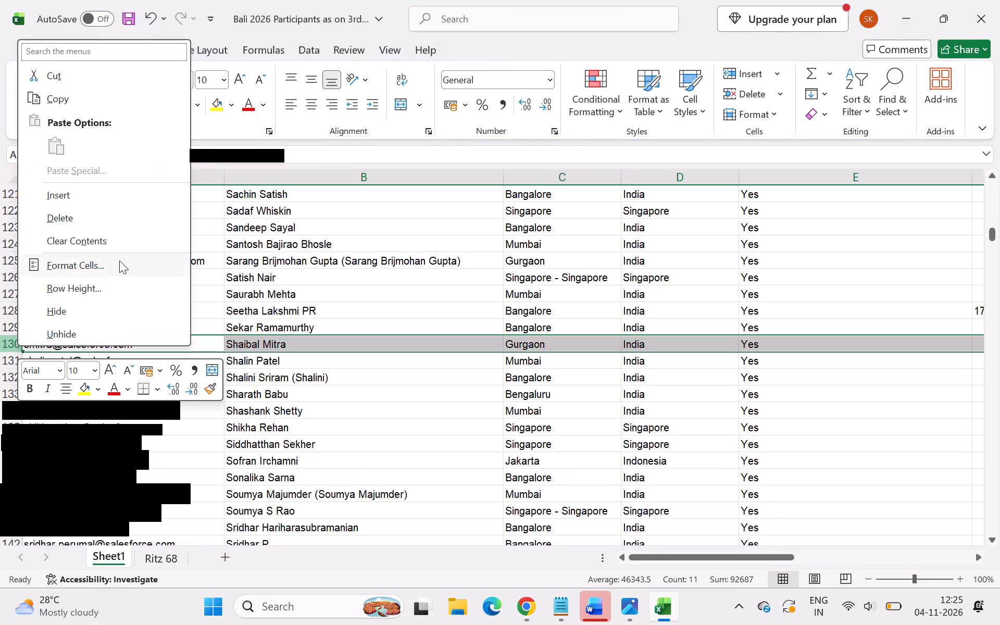
pyautogui.click(119, 216)
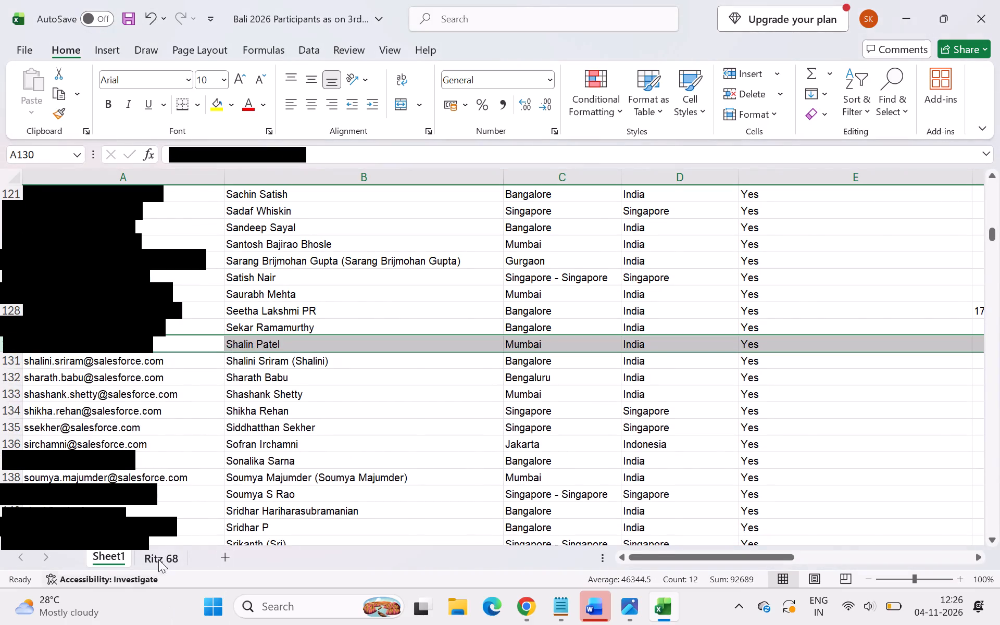
# Find the participant from row 61 of the Ritz 68 sheet on Sheet1 and delete that entry, row 138.
pyautogui.click(162, 552)
pyautogui.click(271, 446)
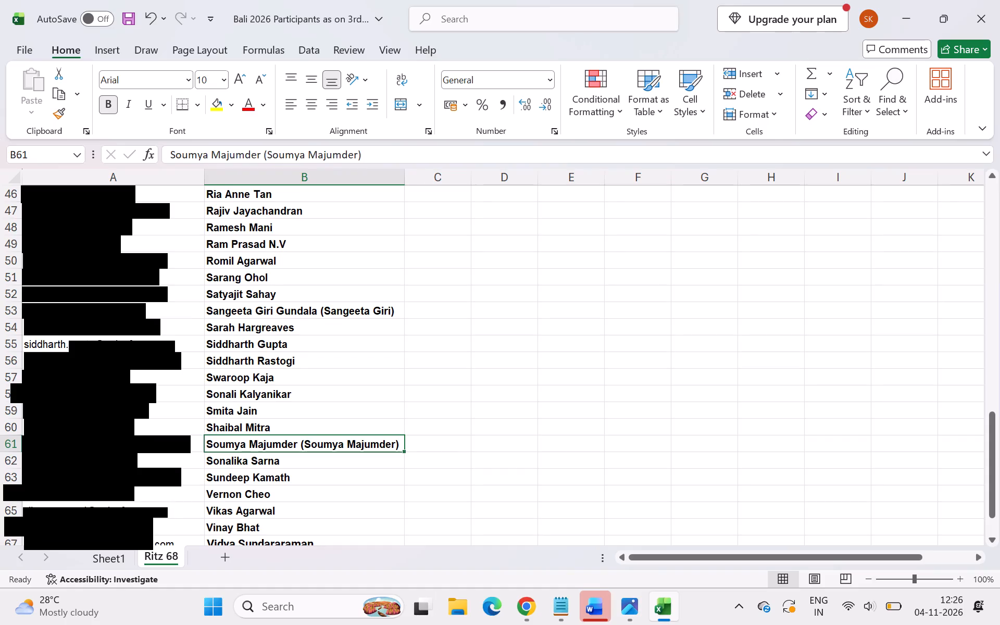
pyautogui.click(257, 426)
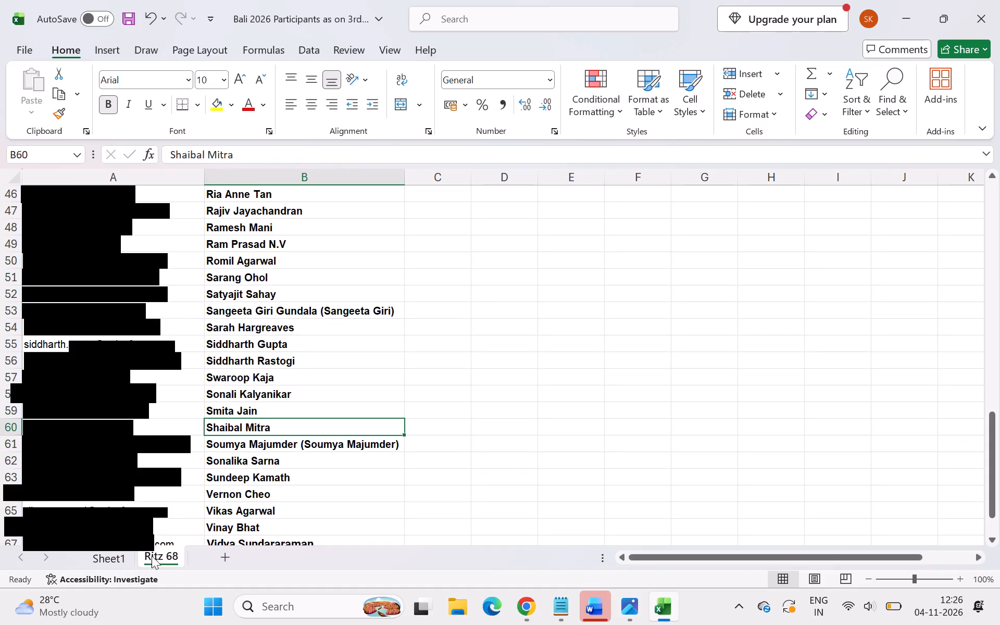
pyautogui.click(267, 446)
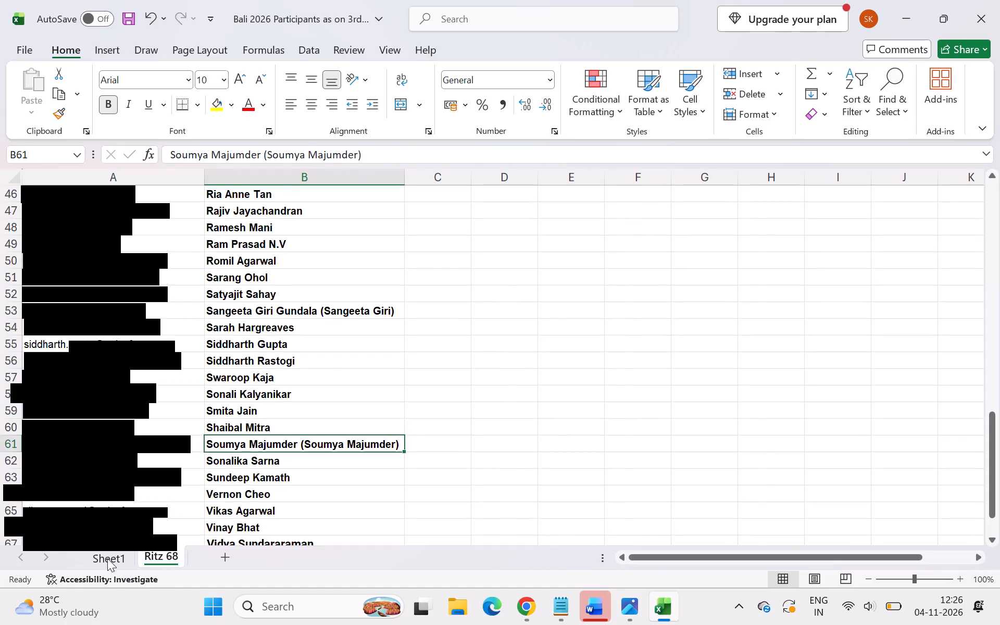
pyautogui.click(108, 557)
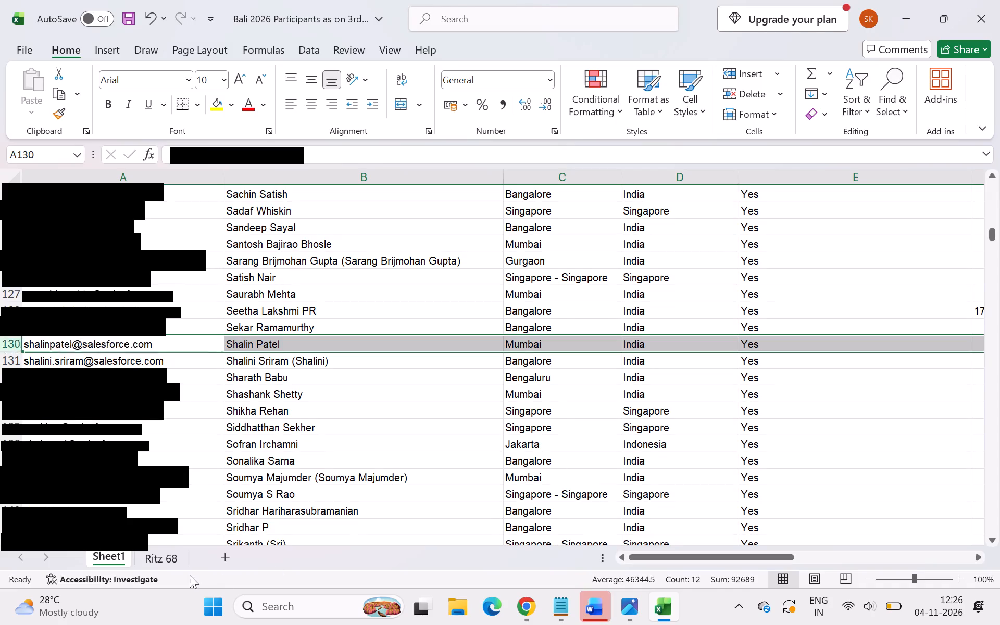
pyautogui.click(12, 480)
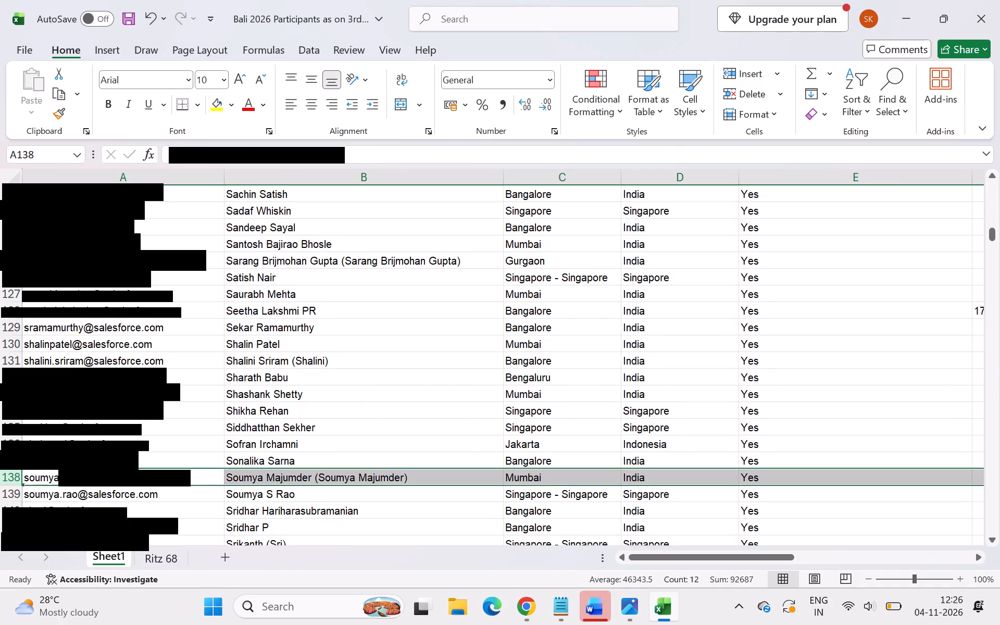
pyautogui.click(148, 555)
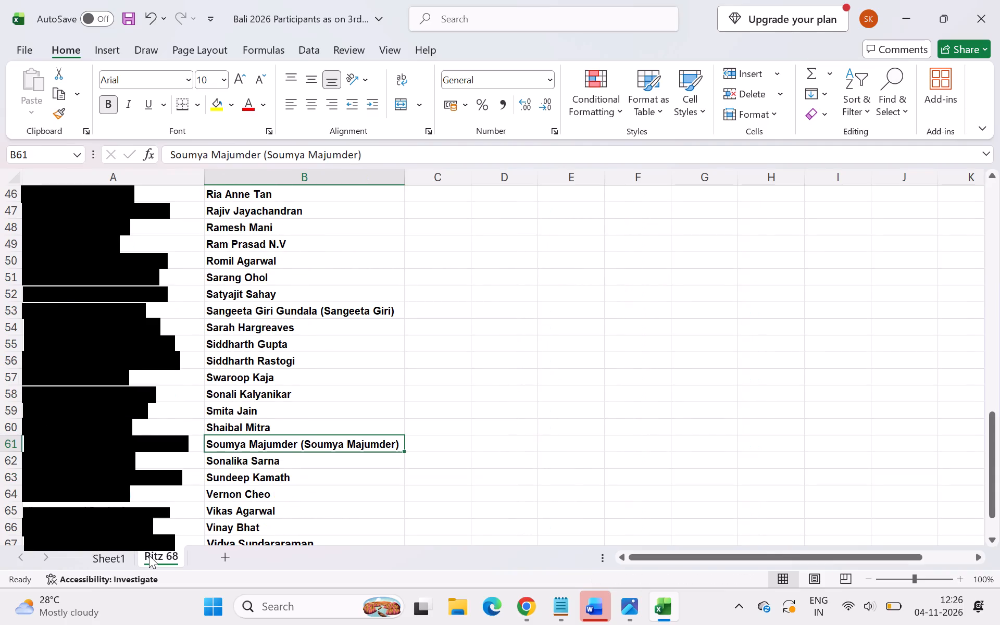
pyautogui.click(92, 555)
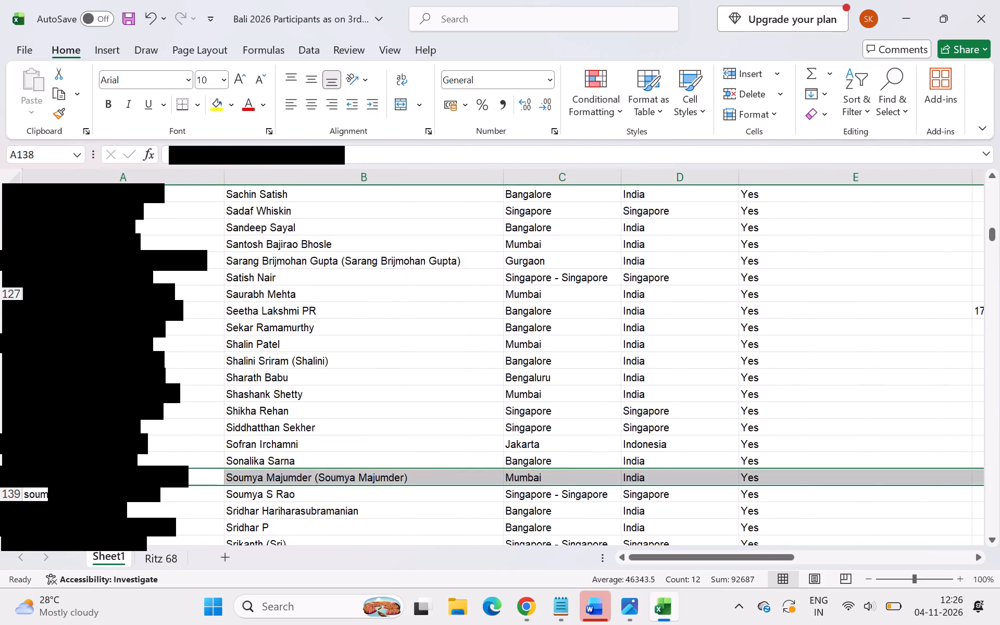
pyautogui.click(12, 476)
pyautogui.rightClick(12, 476)
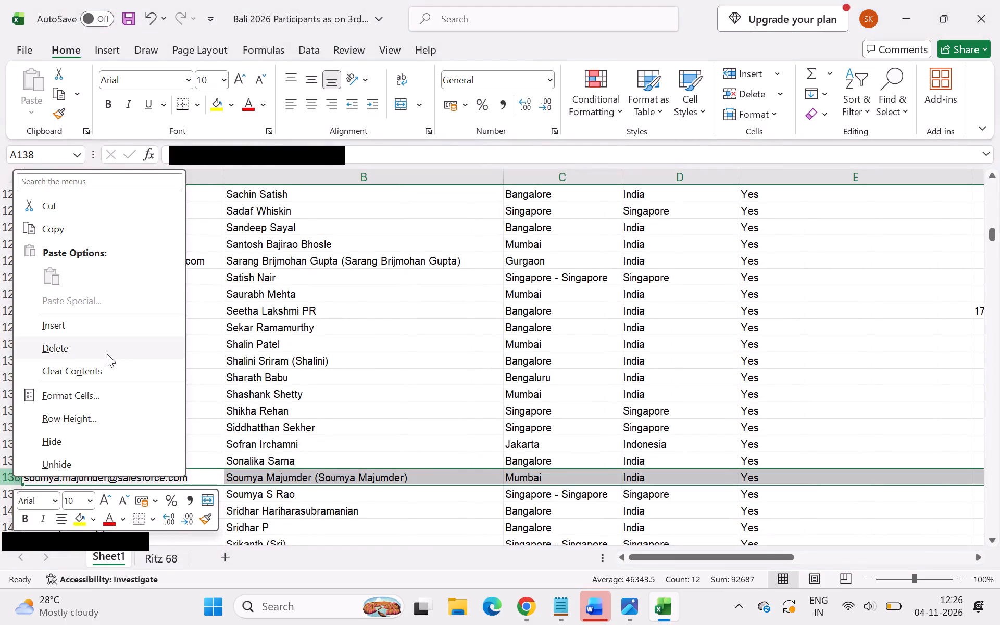
pyautogui.click(105, 343)
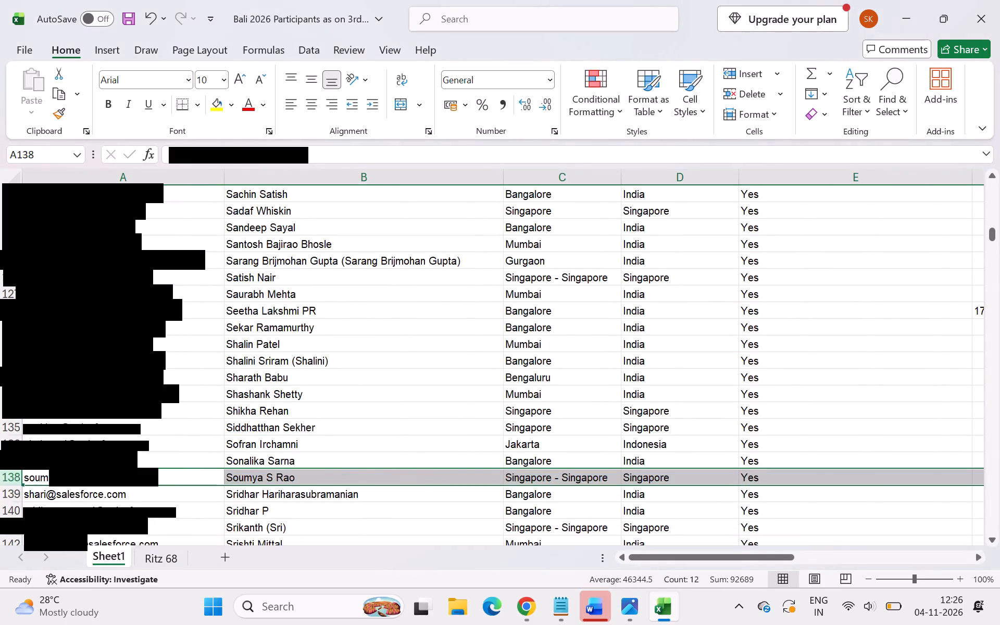
# Find the participant from row 62 of the Ritz 68 sheet on Sheet1 and delete that entry, row 137.
pyautogui.click(166, 556)
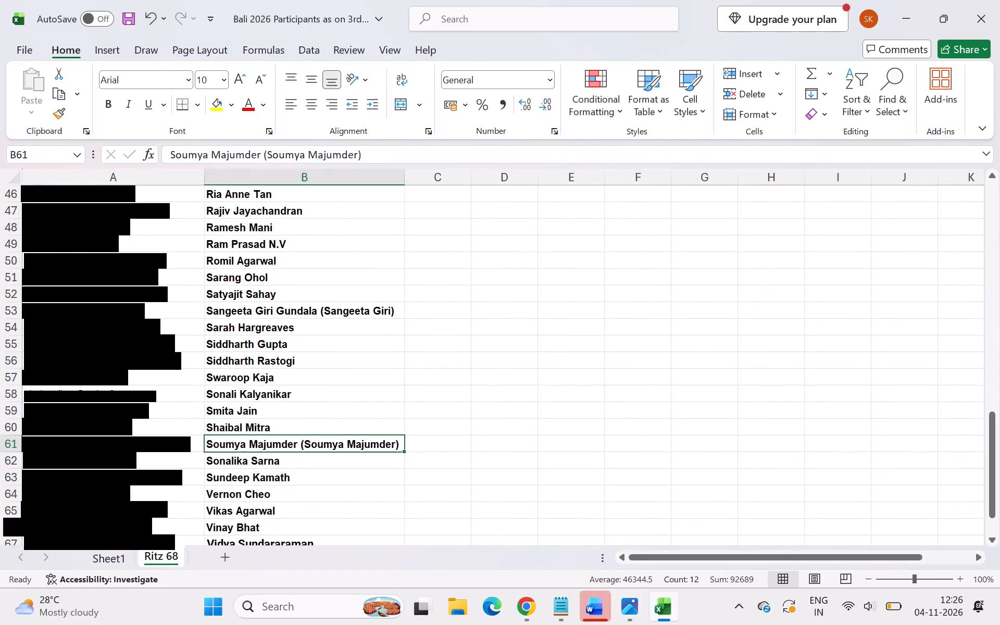
pyautogui.click(256, 459)
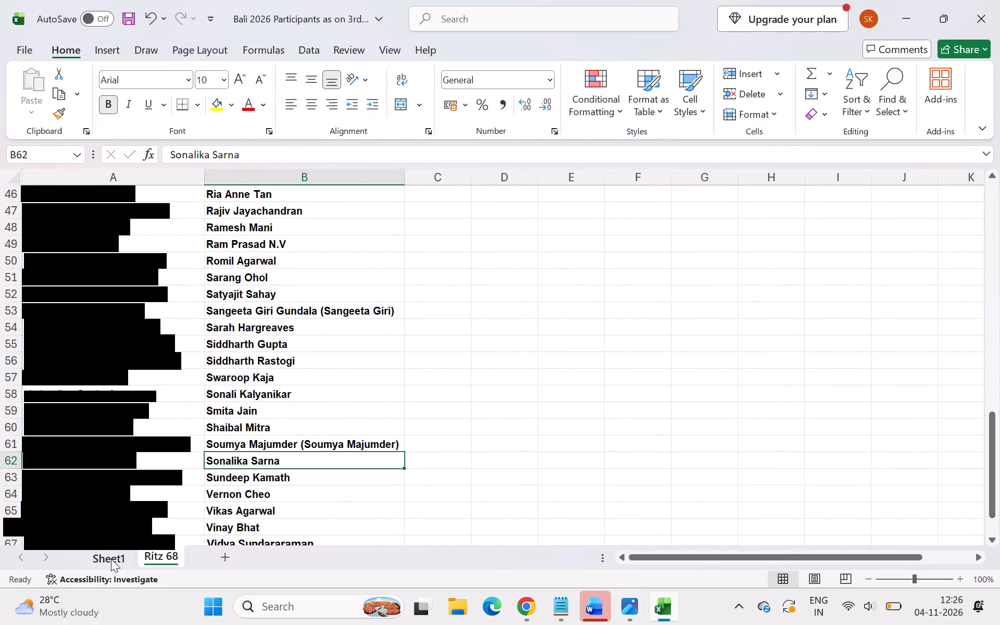
pyautogui.click(111, 559)
pyautogui.click(152, 555)
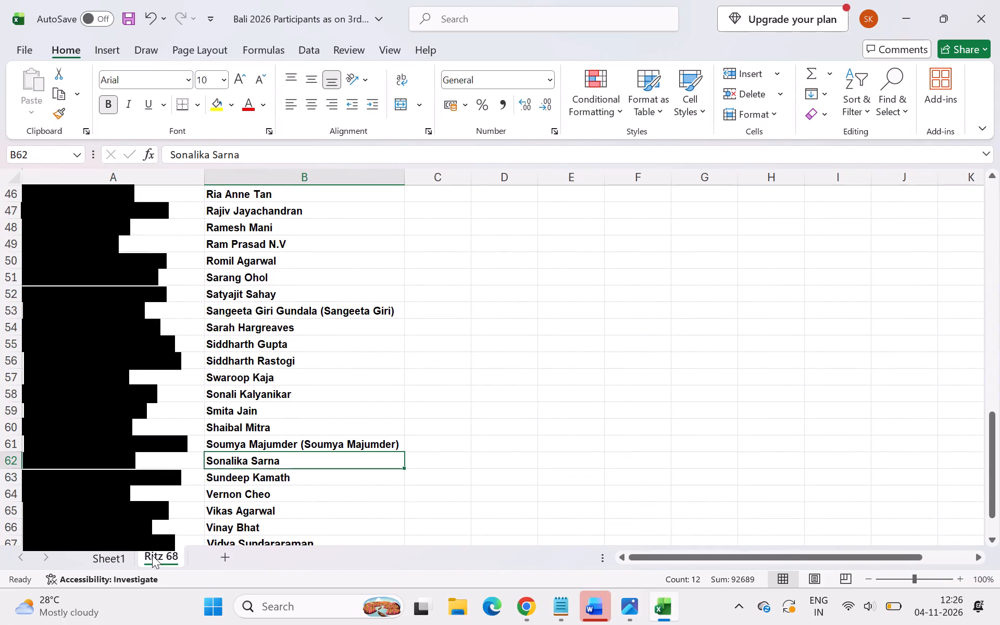
pyautogui.click(123, 556)
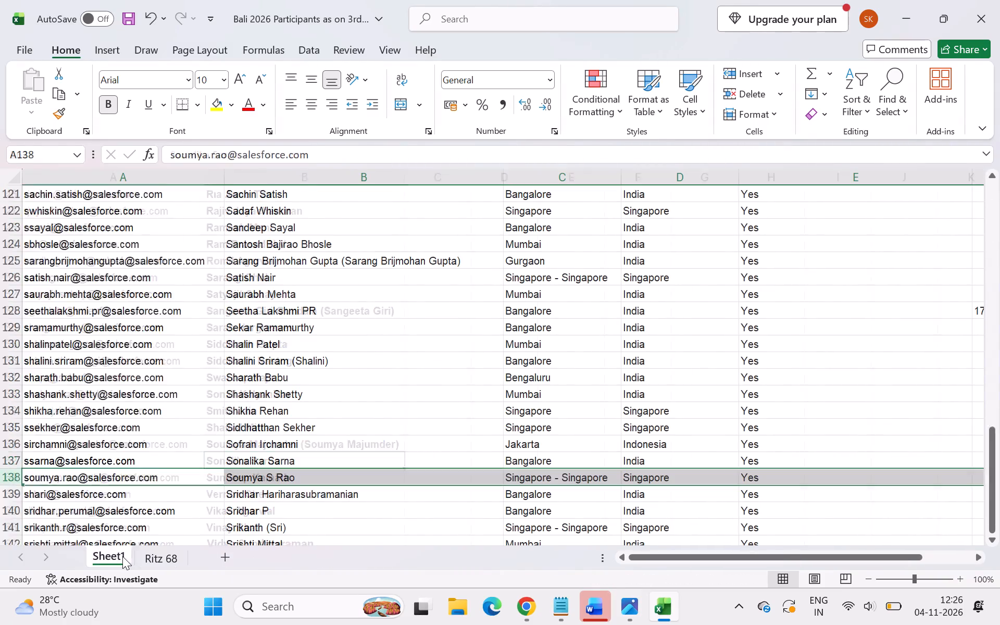
pyautogui.scroll(-3, 262, 515)
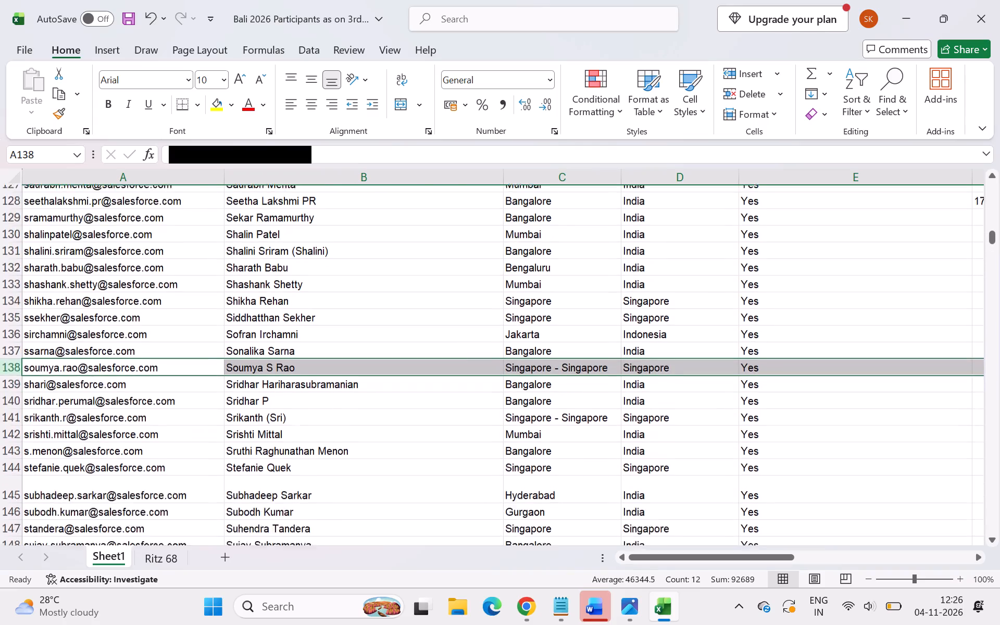
pyautogui.scroll(-1, 262, 515)
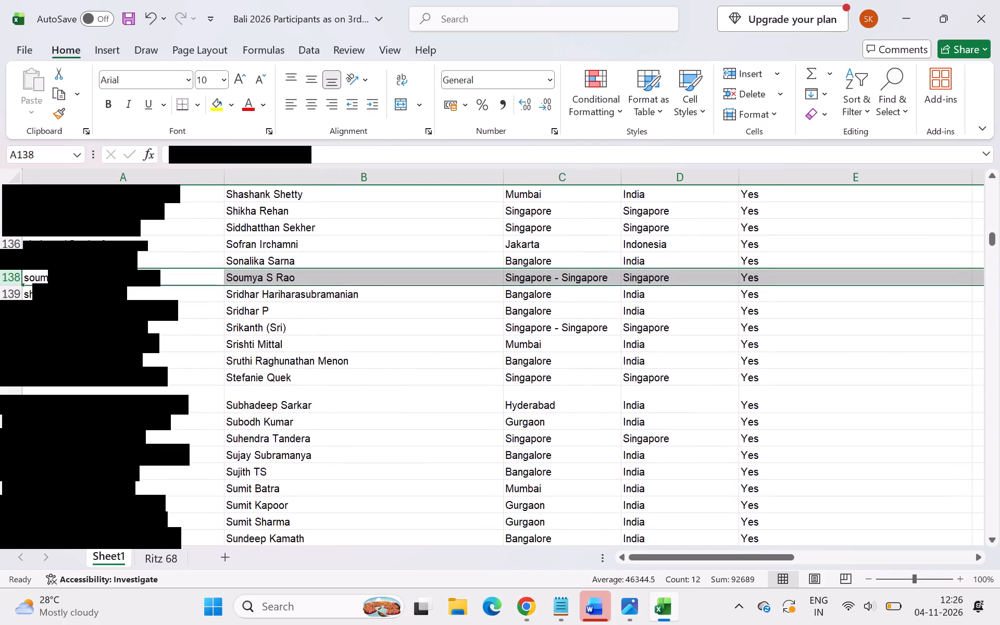
pyautogui.scroll(-2, 261, 514)
pyautogui.scroll(5, 261, 514)
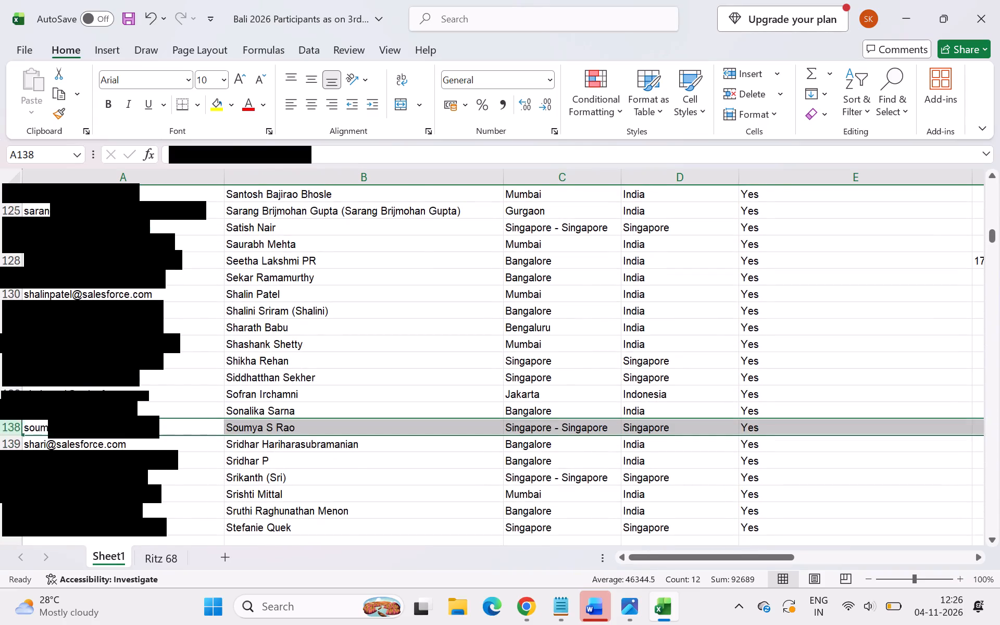
pyautogui.scroll(2, 261, 514)
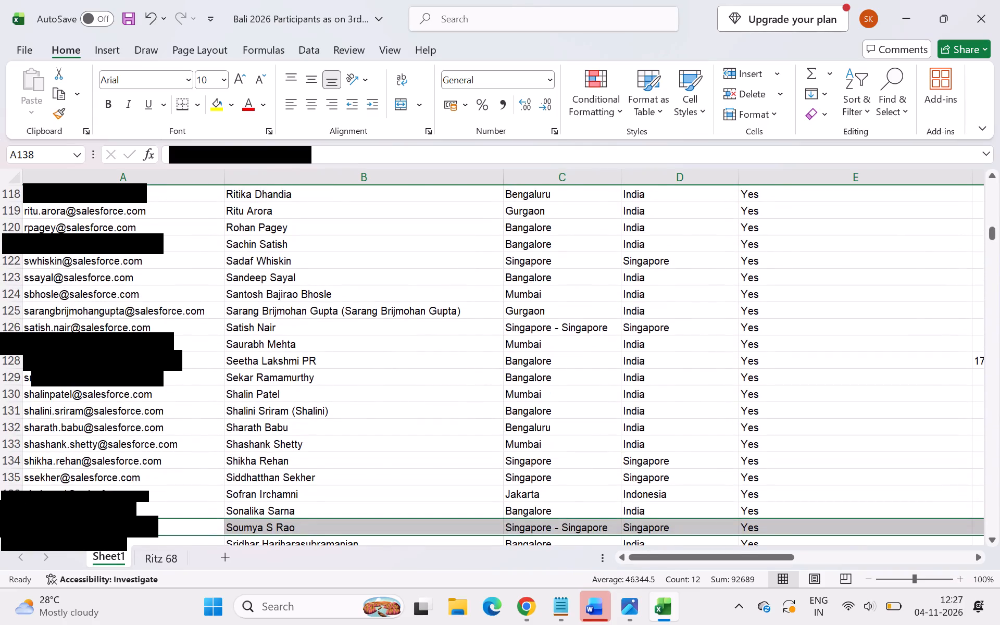
pyautogui.scroll(1, 260, 511)
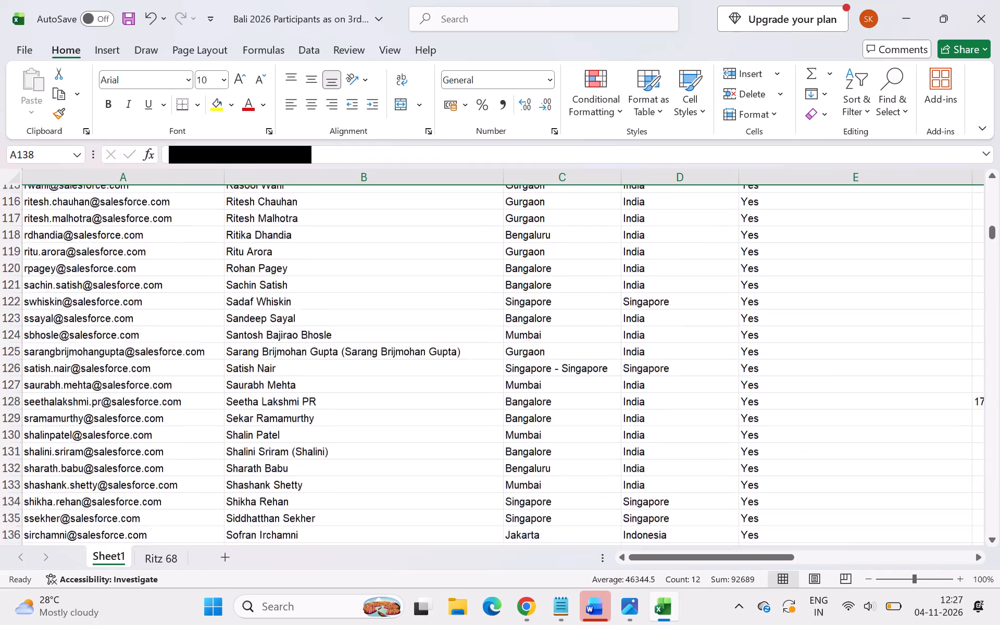
pyautogui.scroll(1, 260, 511)
pyautogui.scroll(-2, 260, 511)
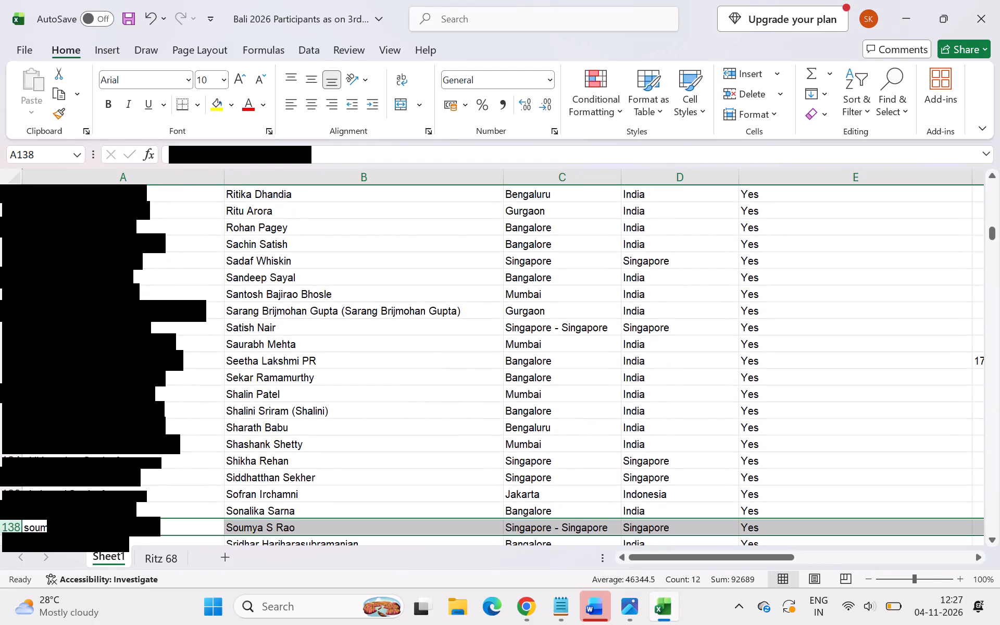
pyautogui.click(15, 513)
pyautogui.rightClick(15, 513)
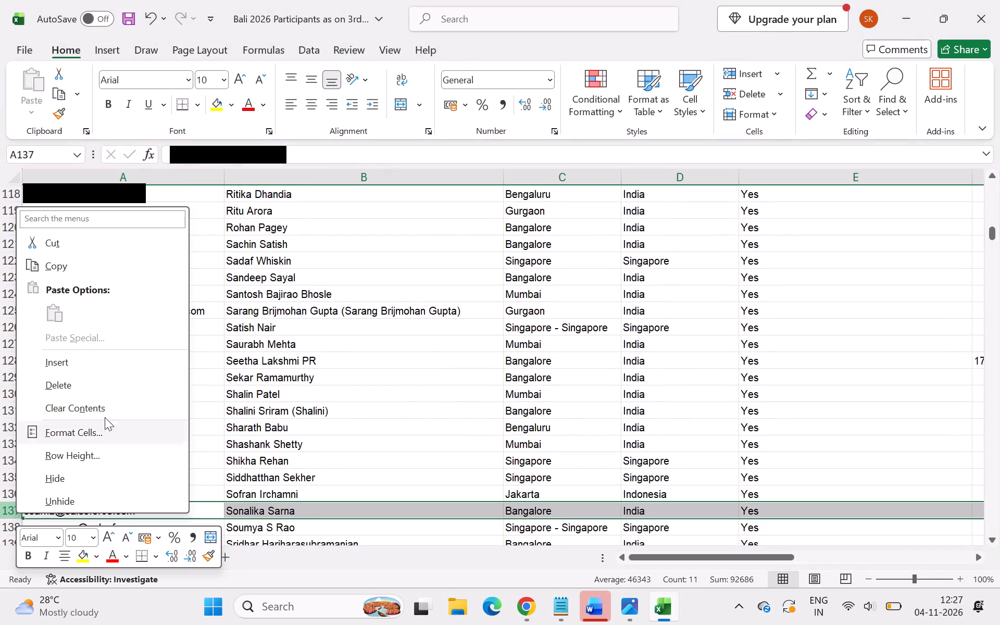
pyautogui.click(113, 383)
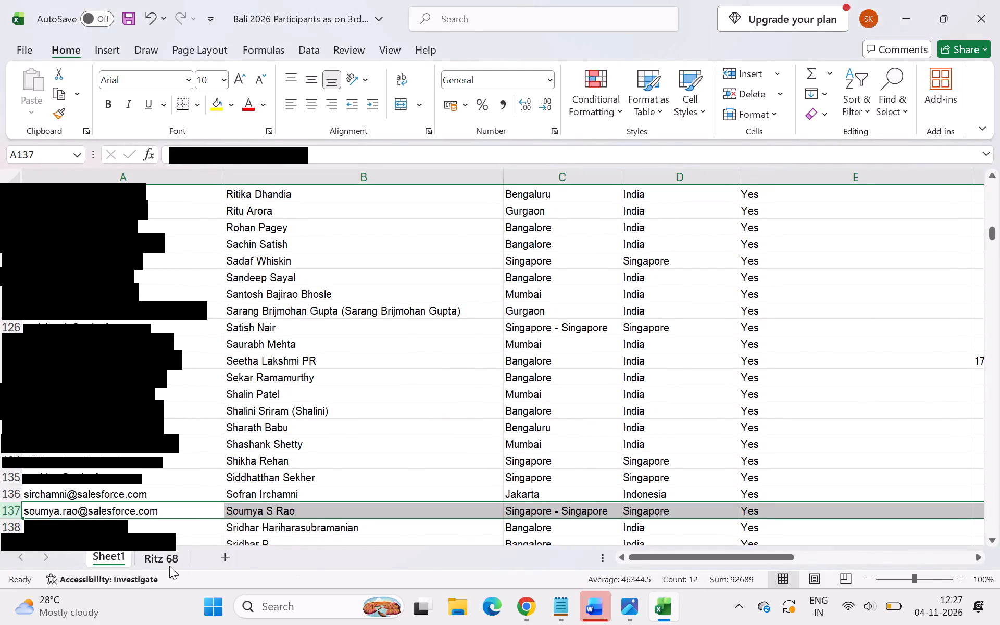
# Find the participant from row 63 of the Ritz 68 sheet on Sheet1 and delete that entry, row 152.
pyautogui.click(169, 566)
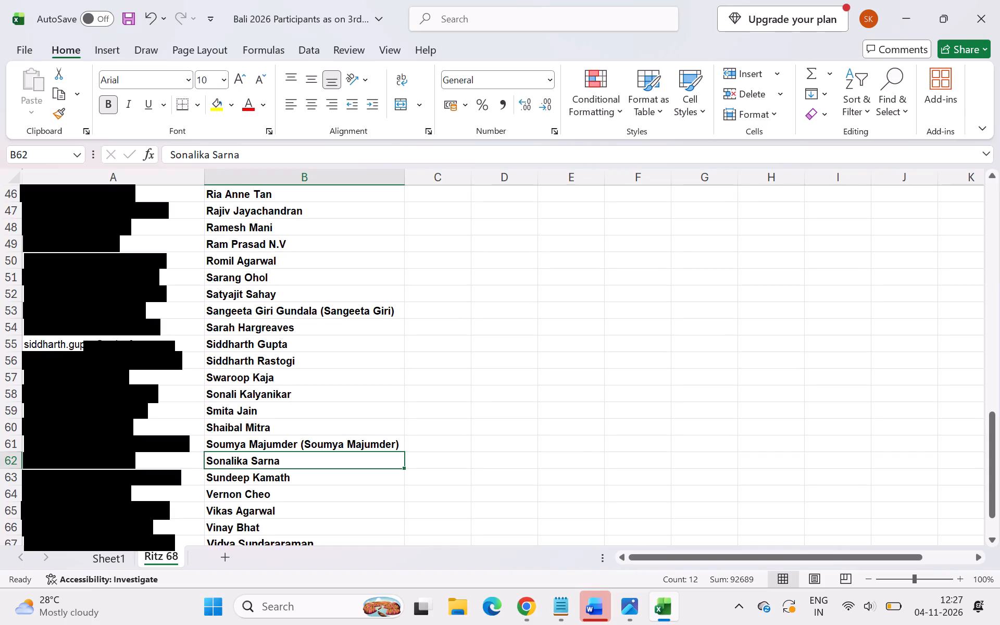
pyautogui.click(95, 562)
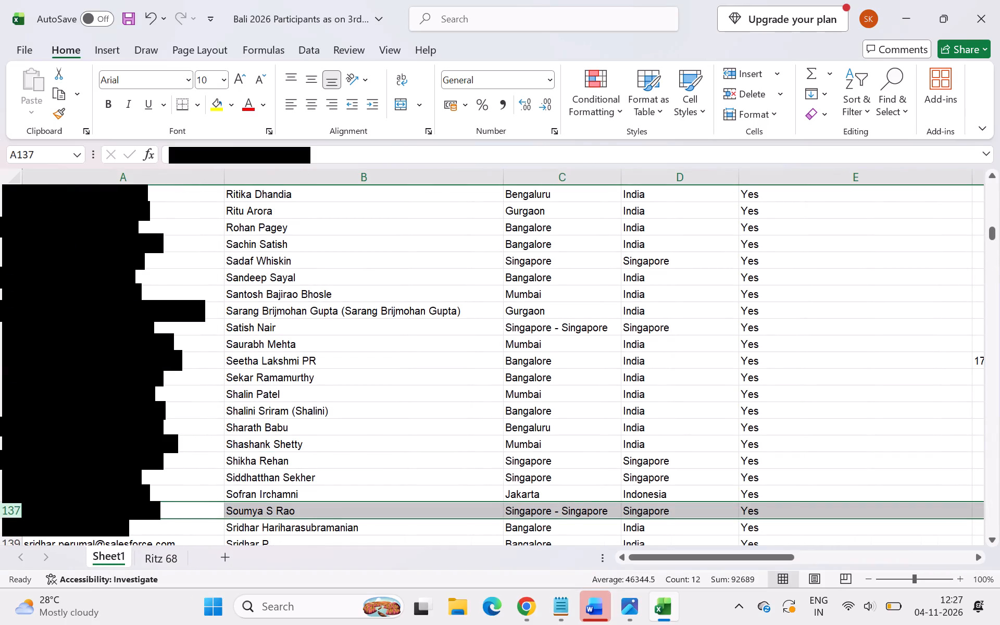
pyautogui.scroll(-1, 241, 519)
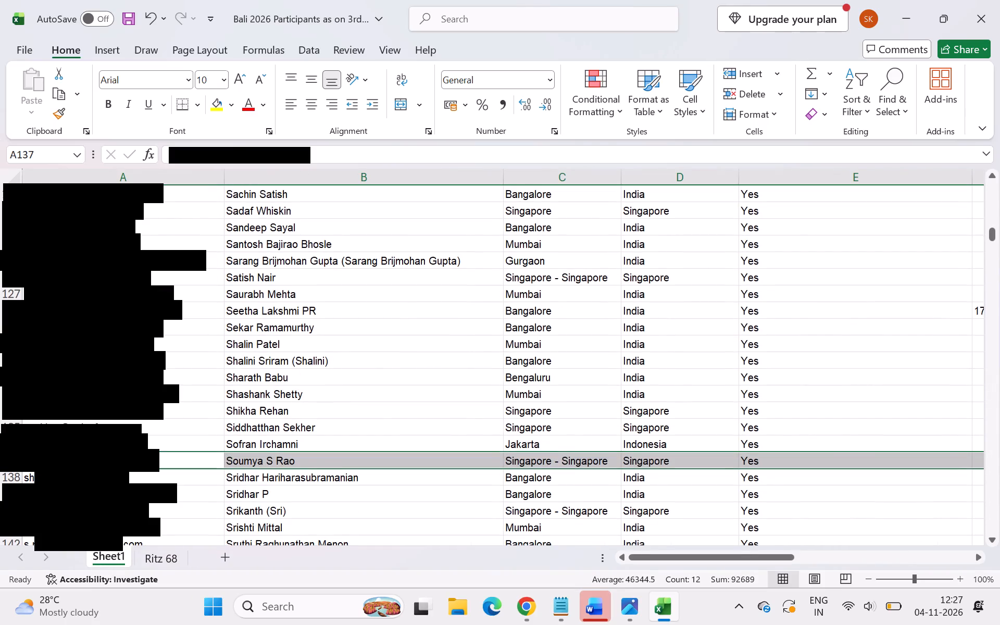
pyautogui.click(176, 555)
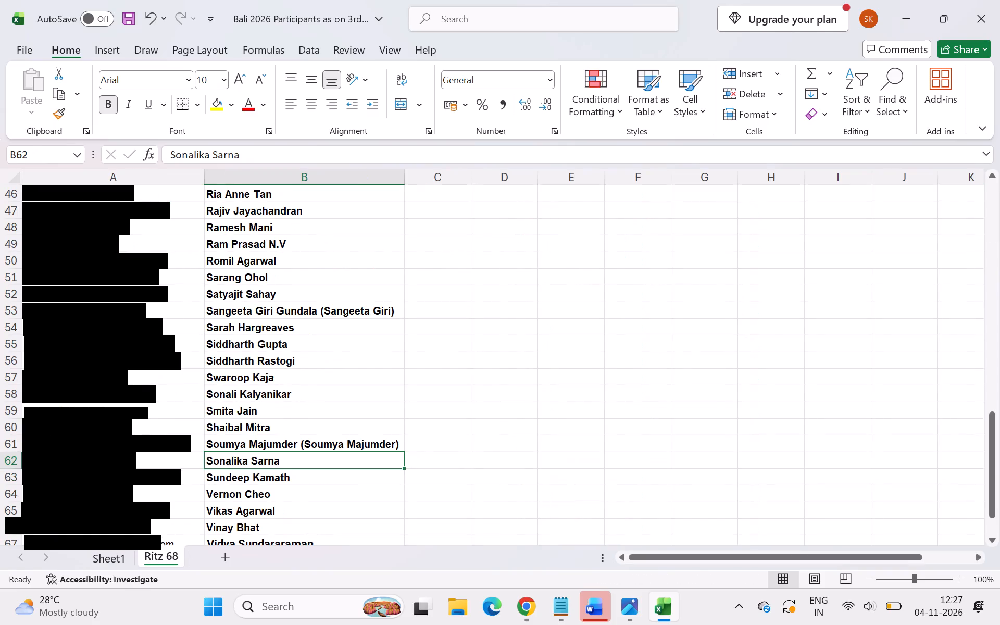
pyautogui.click(280, 483)
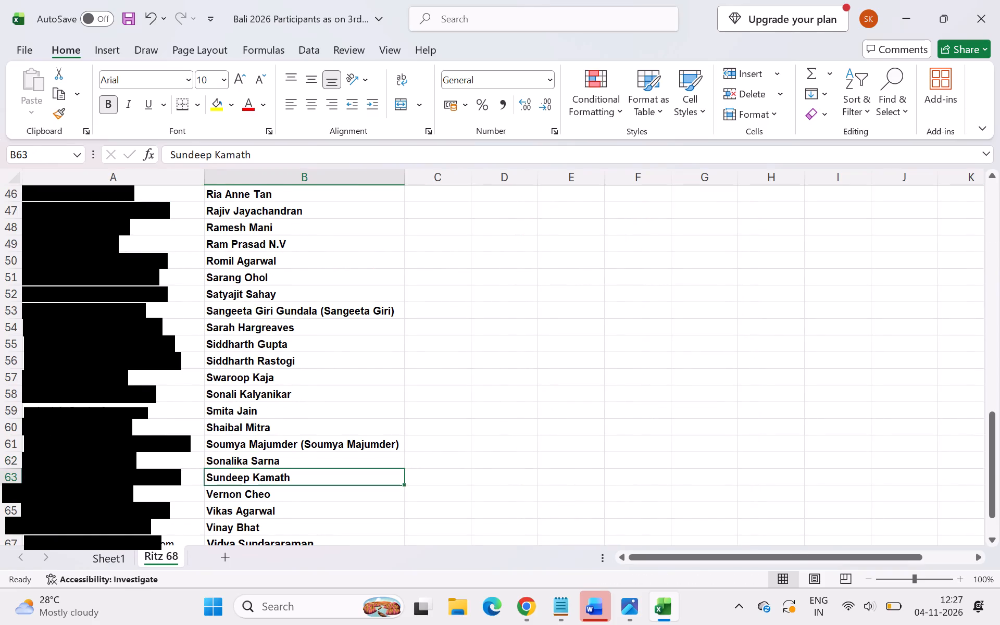
pyautogui.click(112, 559)
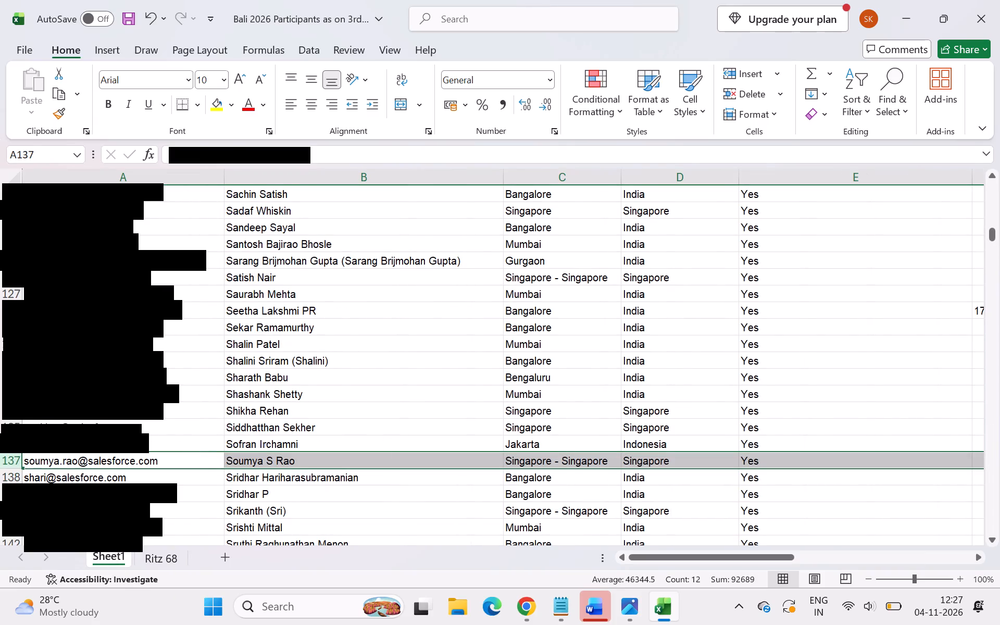
pyautogui.scroll(-1, 284, 479)
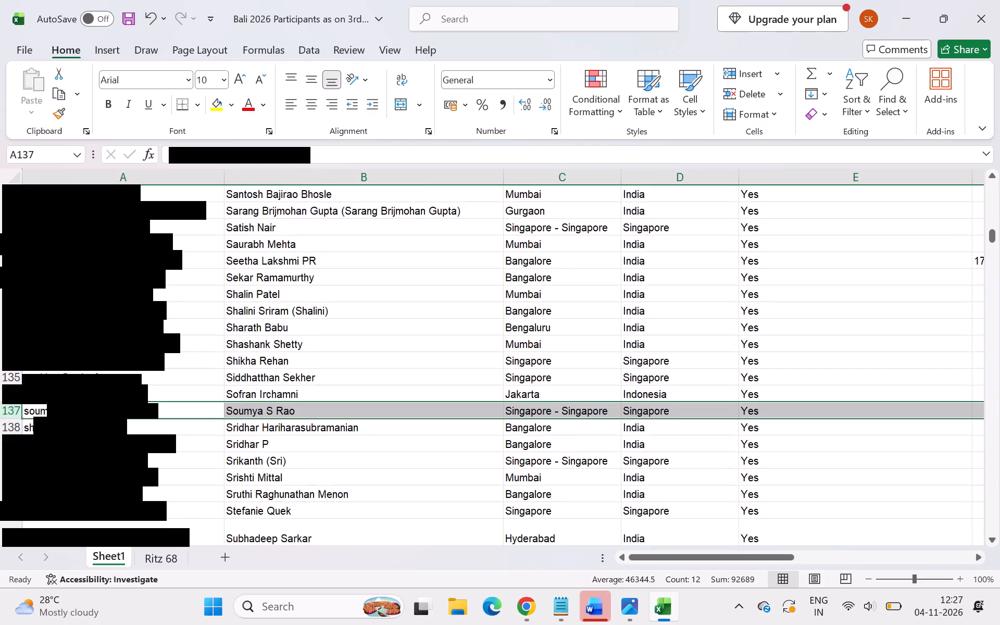
pyautogui.scroll(-1, 284, 479)
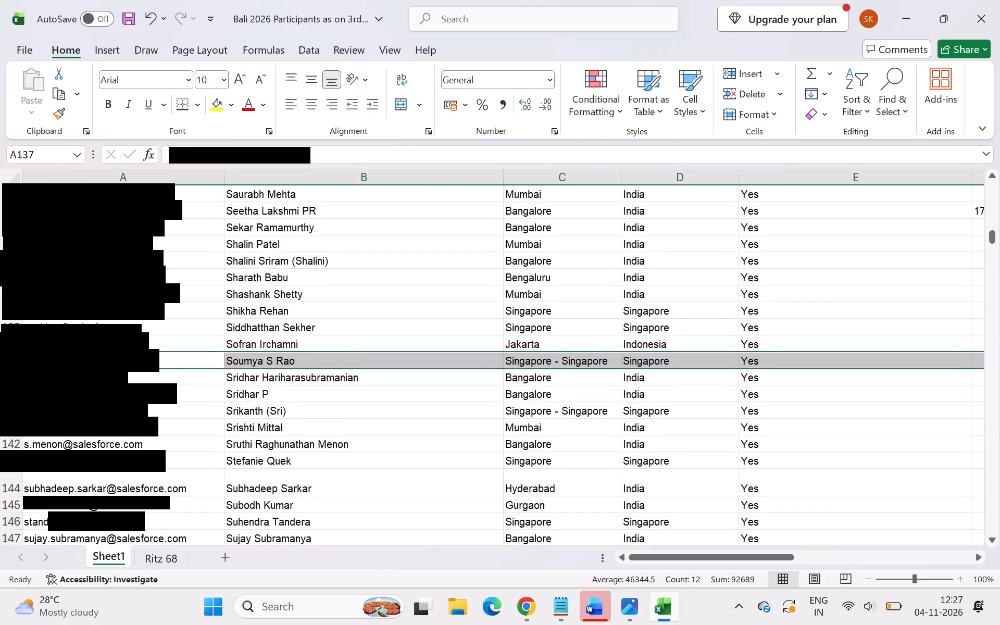
pyautogui.scroll(-3, 284, 479)
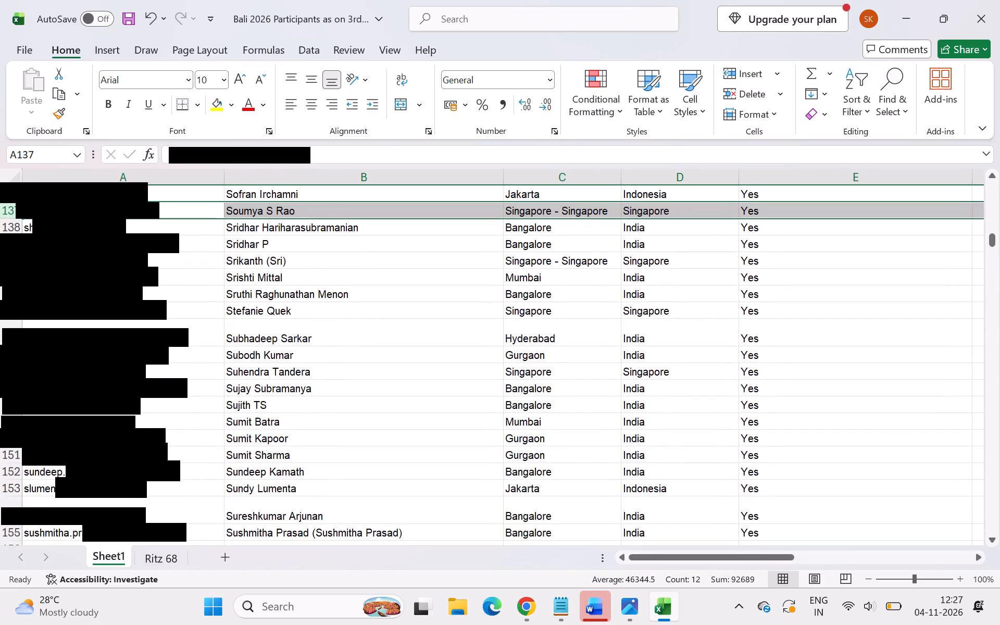
pyautogui.click(7, 470)
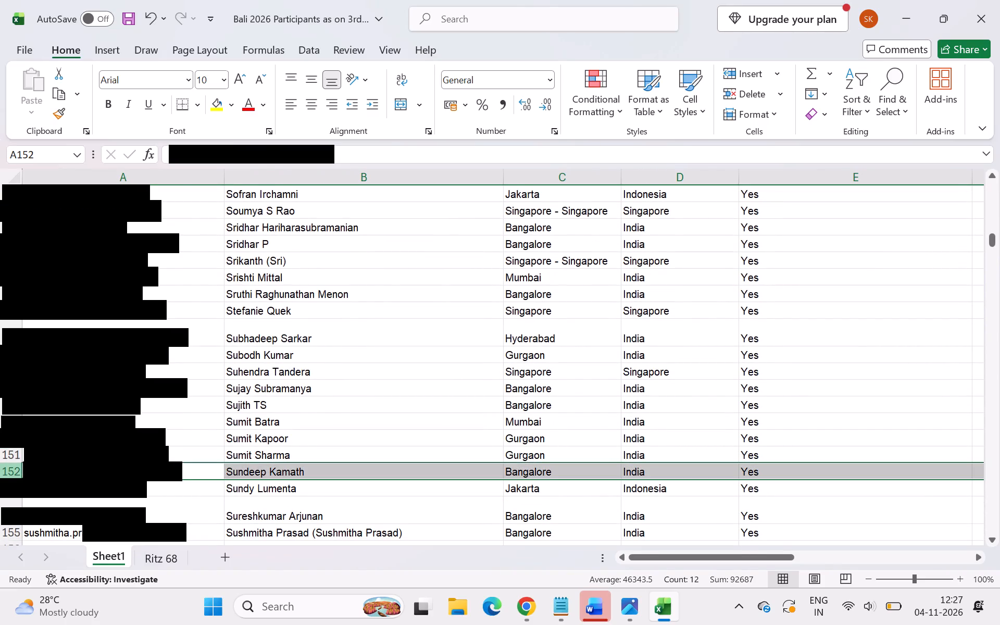
pyautogui.rightClick(7, 470)
pyautogui.click(170, 561)
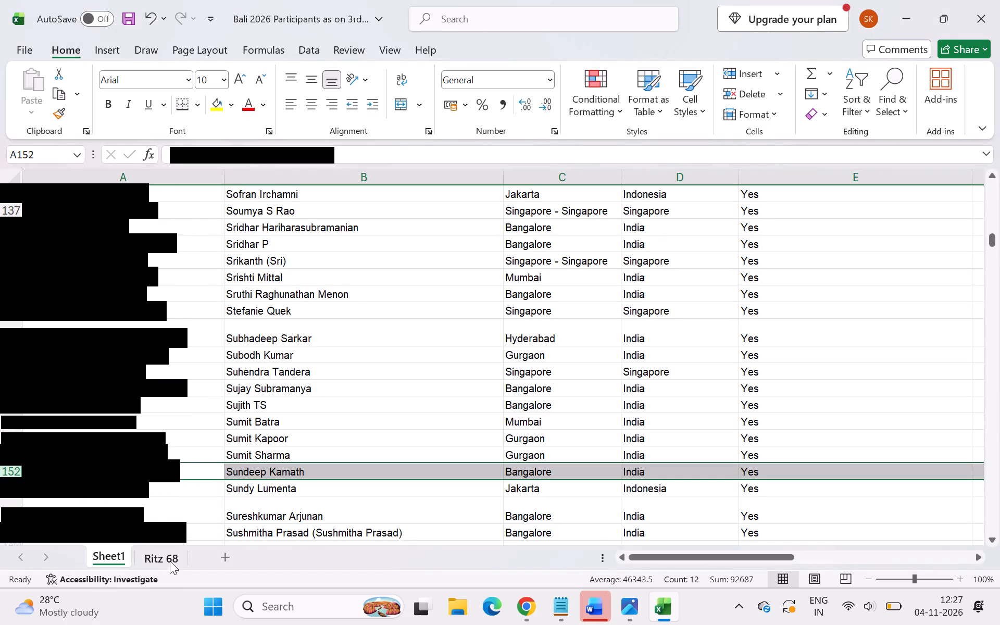
pyautogui.click(109, 555)
pyautogui.click(16, 472)
pyautogui.rightClick(16, 472)
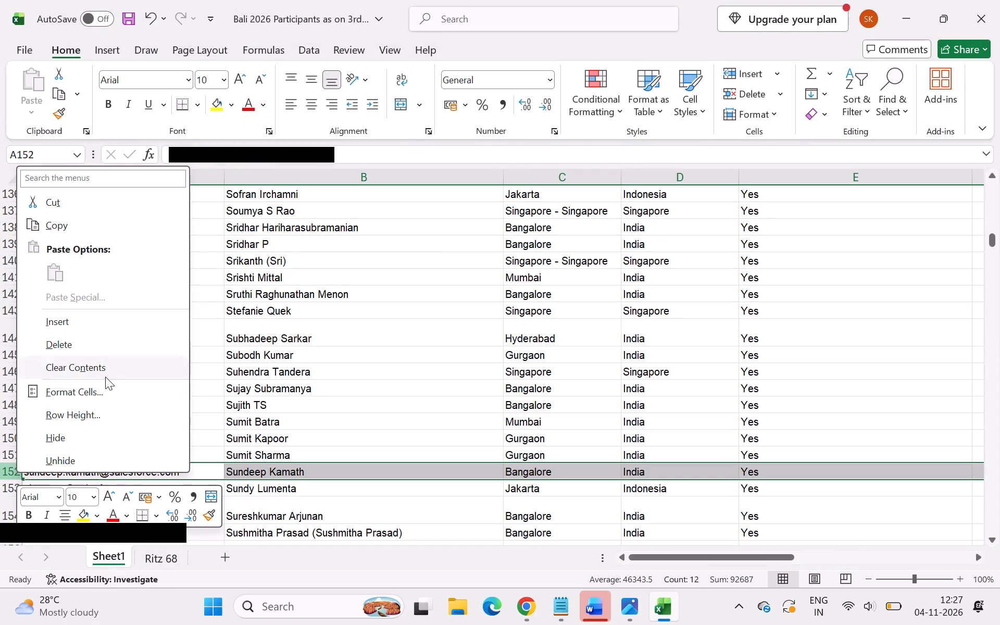
pyautogui.click(110, 343)
# Find the participant from row 64 of the Ritz 68 sheet on Sheet1 and delete that entry, row 169.
pyautogui.click(151, 563)
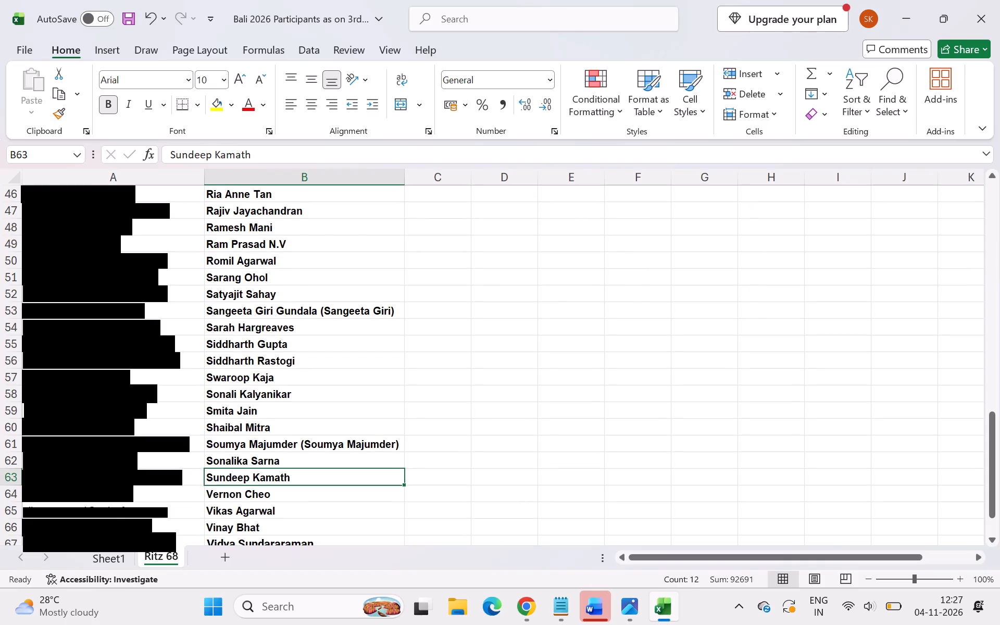
pyautogui.click(269, 499)
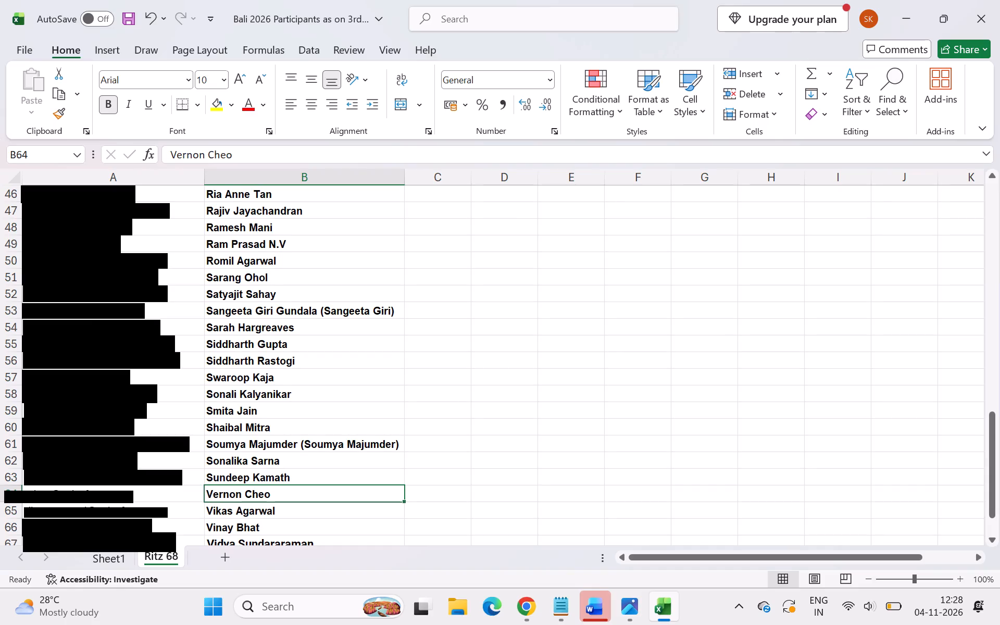
pyautogui.click(113, 562)
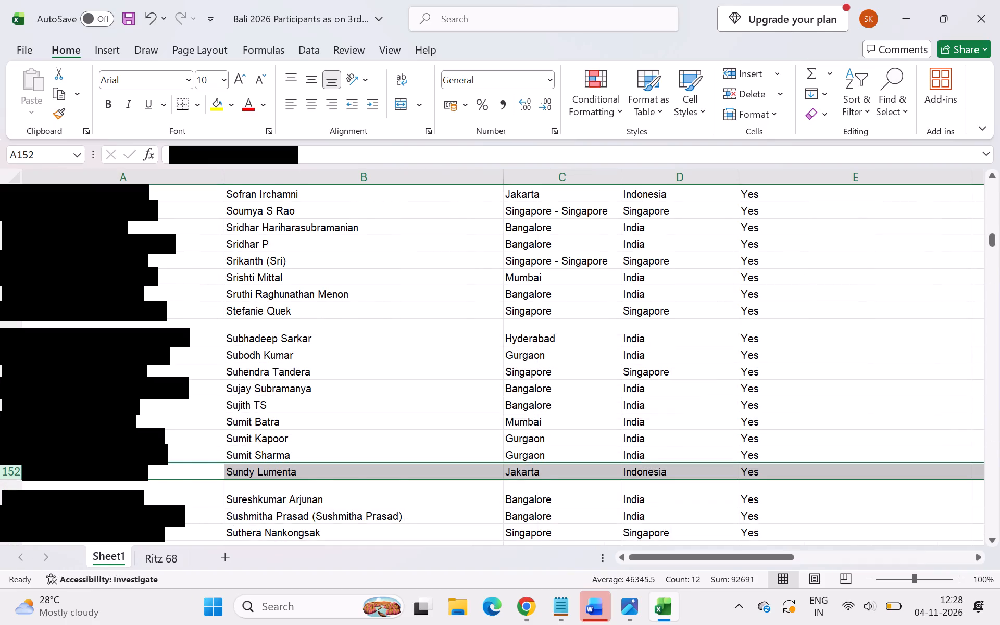
pyautogui.scroll(-6, 266, 481)
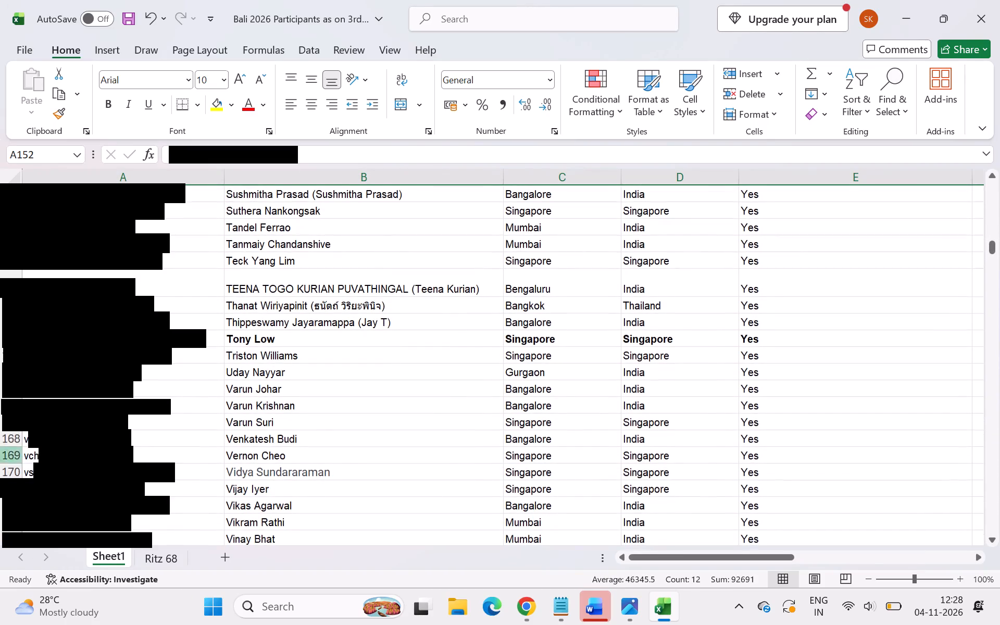
pyautogui.click(15, 460)
pyautogui.click(12, 456)
pyautogui.rightClick(12, 456)
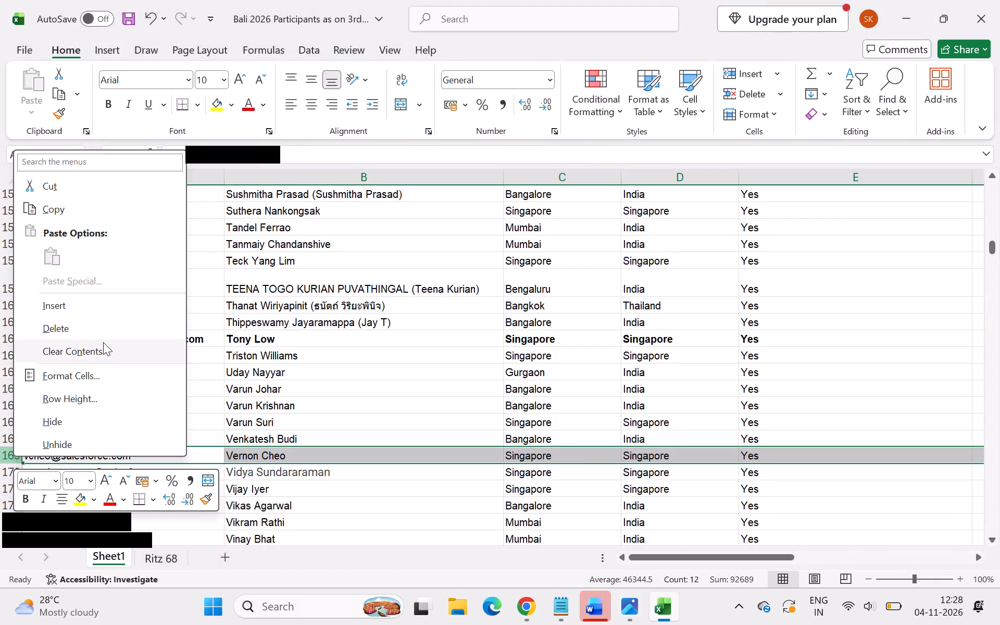
pyautogui.click(92, 323)
# Find the participant from row 65 of the Ritz 68 sheet on Sheet1 and delete that entry, row 171.
pyautogui.click(161, 561)
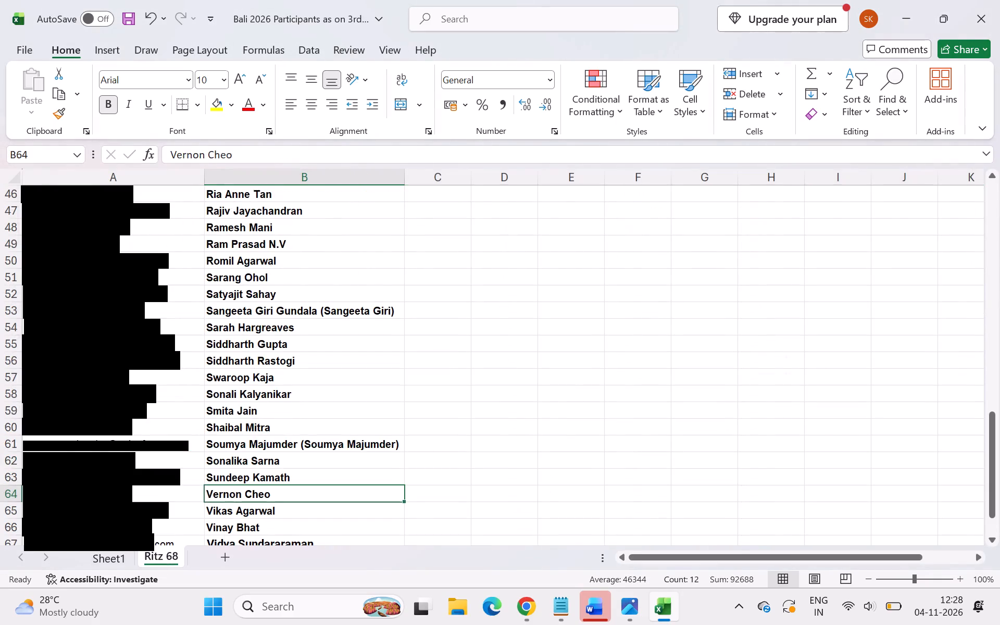
pyautogui.click(258, 513)
pyautogui.click(125, 562)
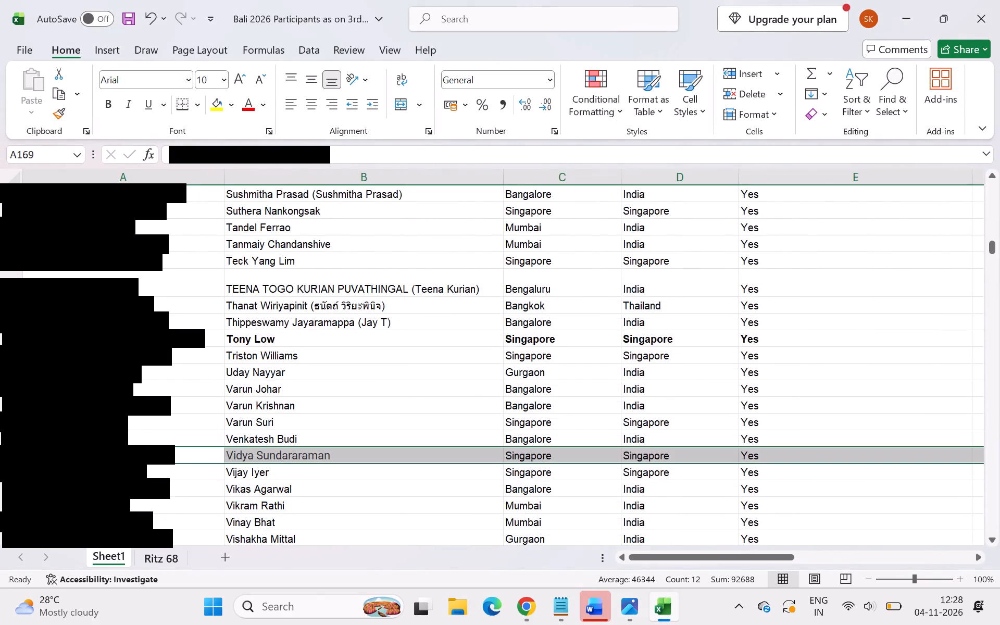
pyautogui.click(14, 490)
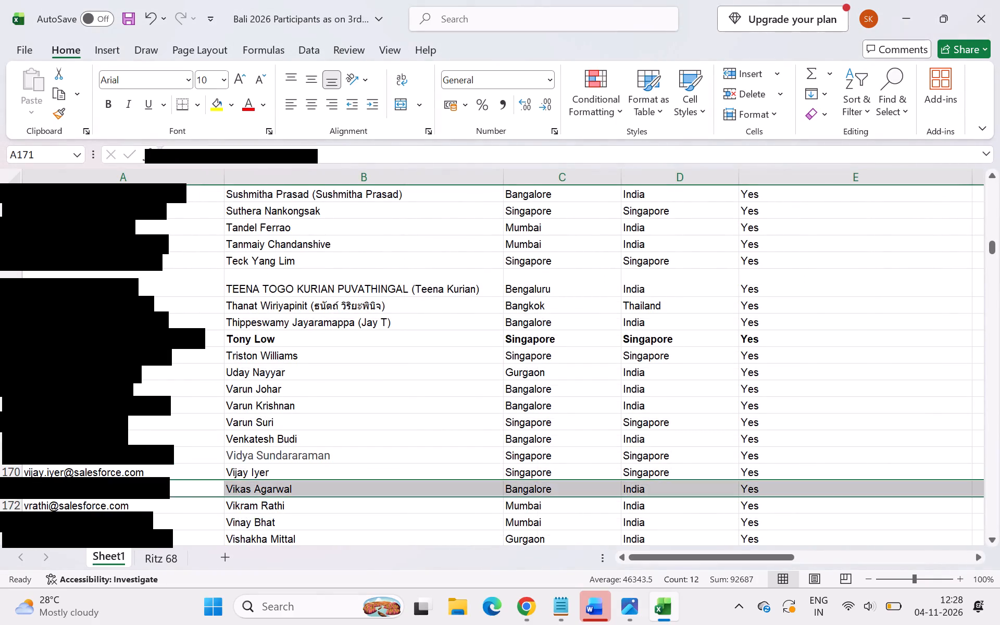
pyautogui.rightClick(14, 490)
pyautogui.click(108, 355)
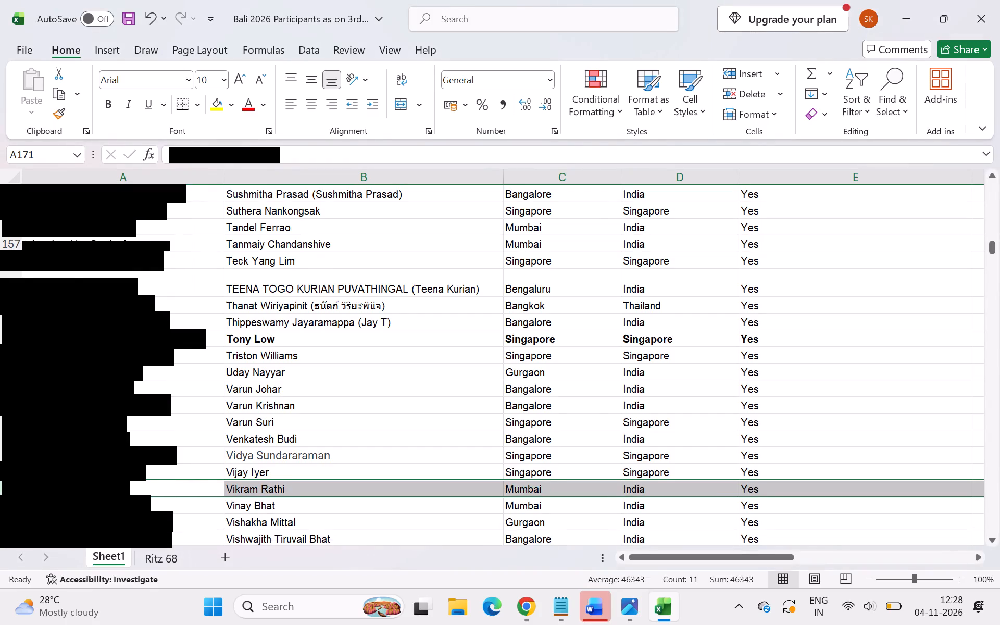
# Find the participant from row 66 of the Ritz 68 sheet on Sheet1 and delete that entry, row 172.
pyautogui.click(168, 568)
pyautogui.scroll(-3, 294, 486)
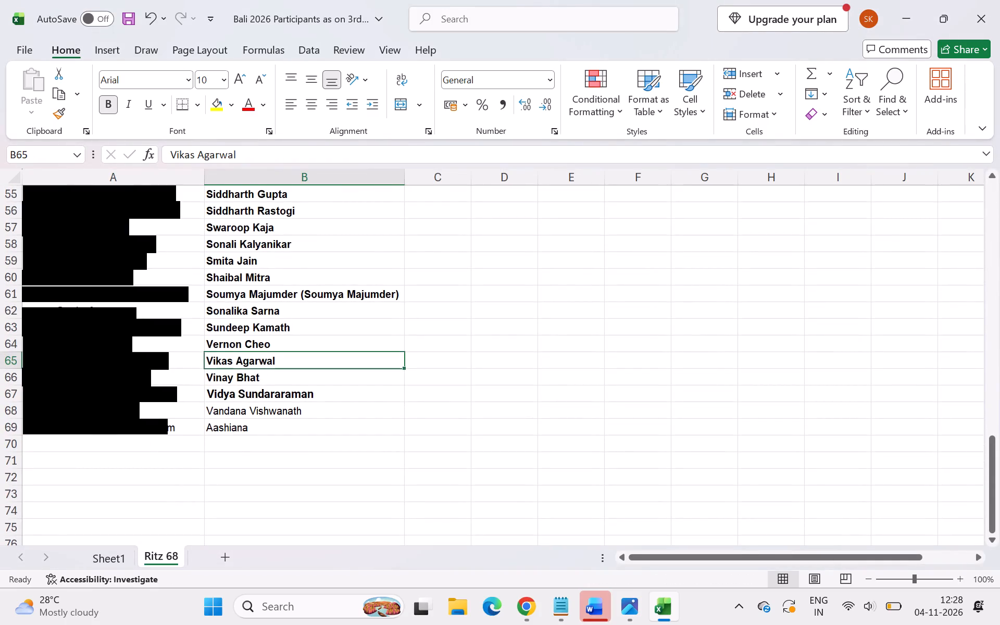
pyautogui.click(252, 378)
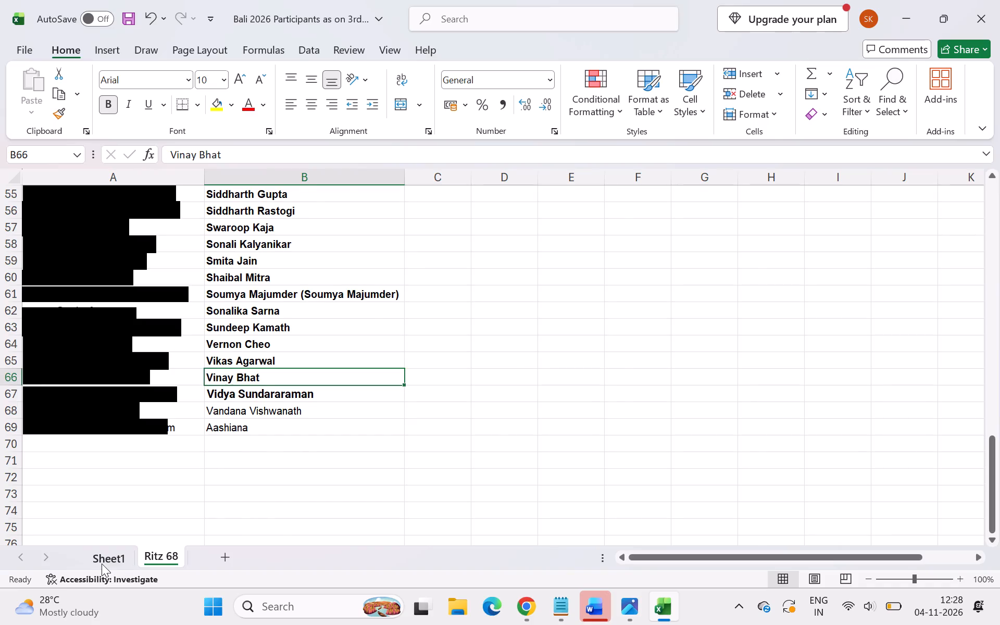
pyautogui.click(102, 564)
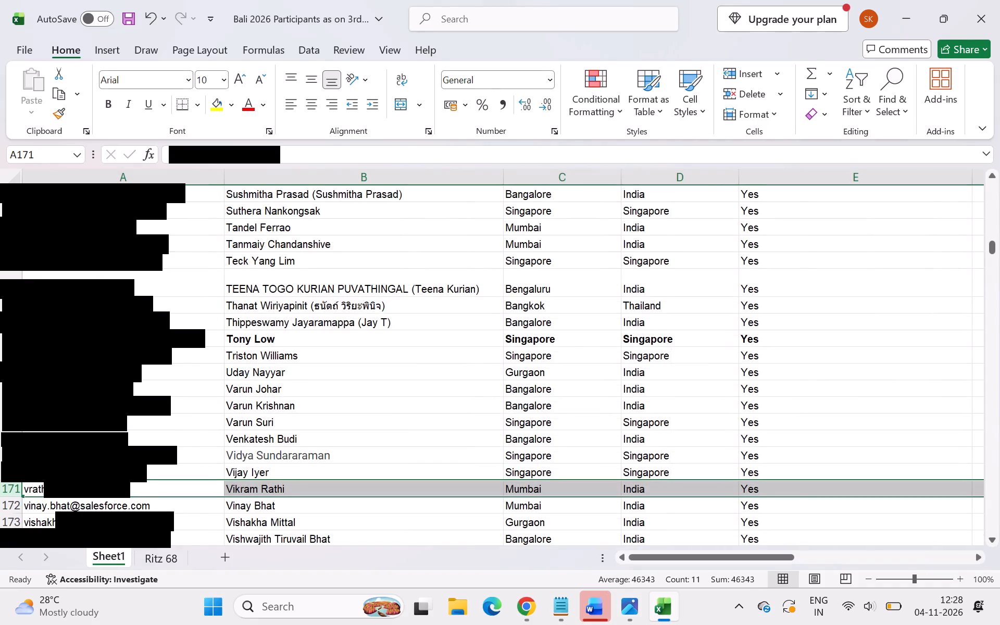
pyautogui.click(18, 508)
pyautogui.rightClick(18, 508)
pyautogui.click(90, 379)
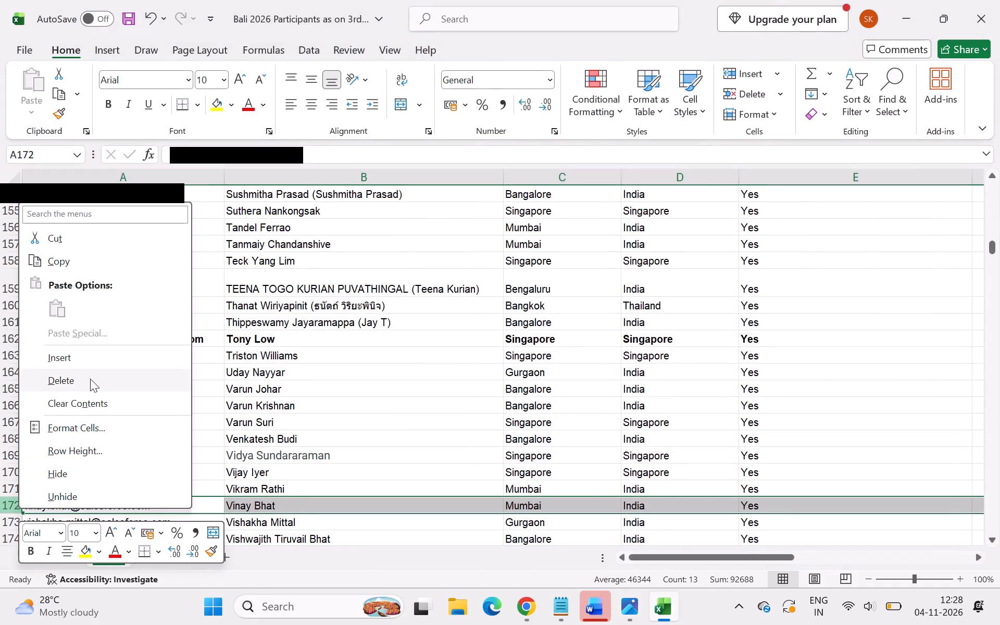
# Find the participant from row 67 of the Ritz 68 sheet on Sheet1 and delete that entry, row 169.
pyautogui.click(167, 562)
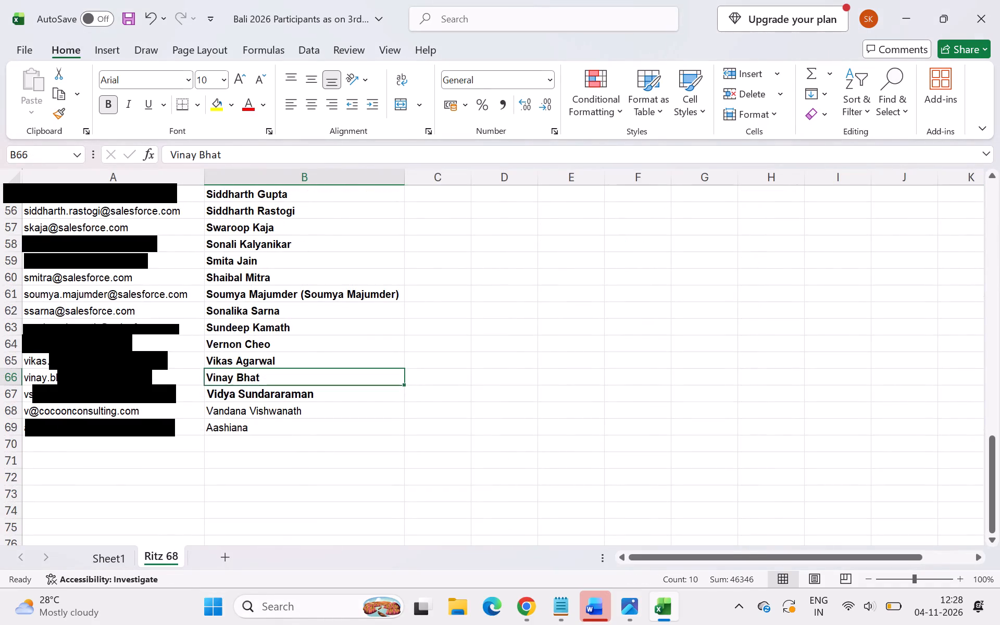
pyautogui.click(267, 395)
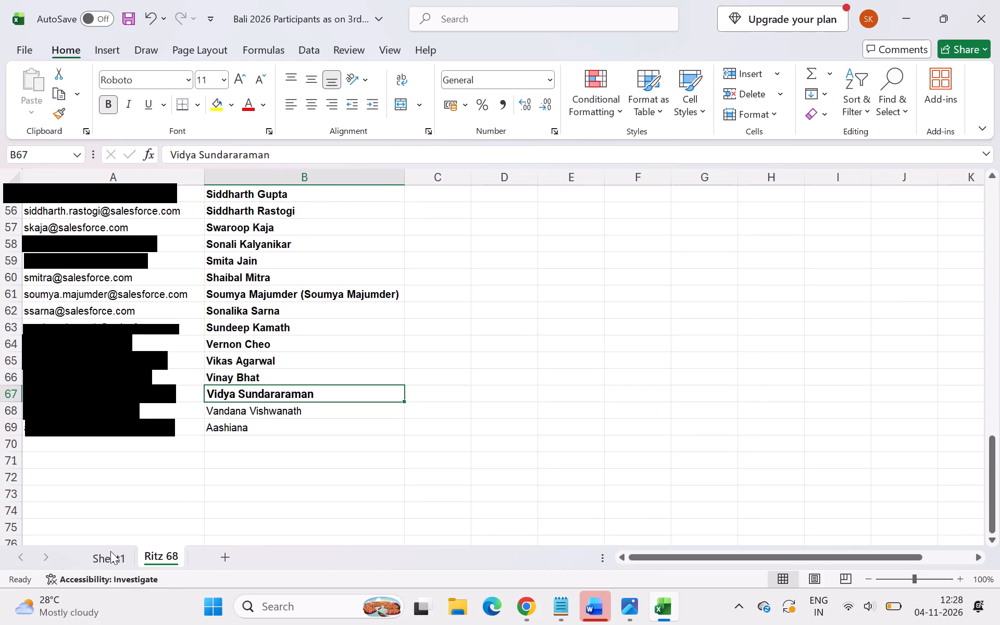
pyautogui.click(110, 551)
pyautogui.scroll(-1, 168, 515)
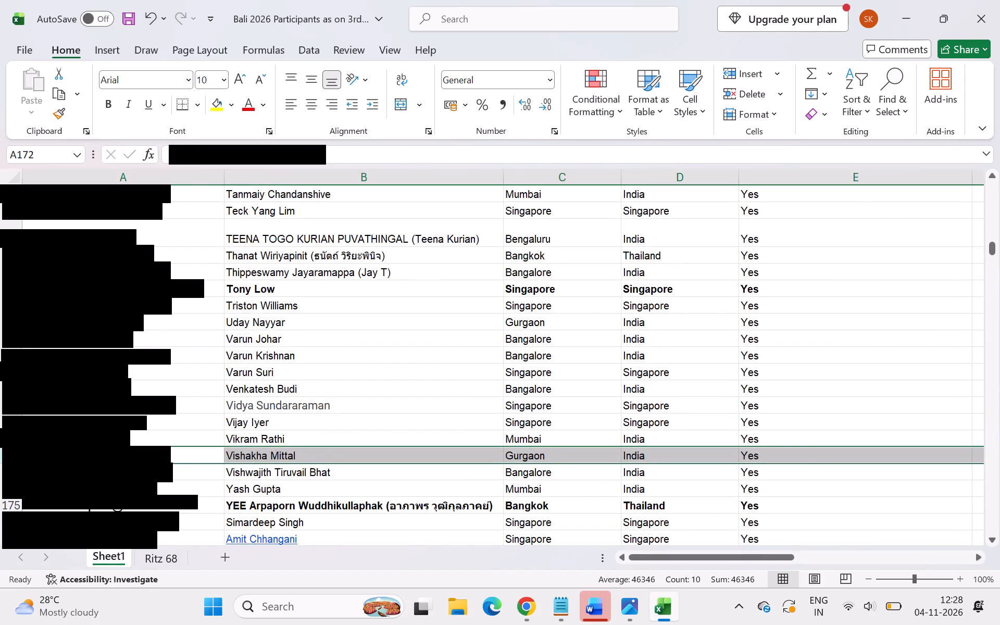
pyautogui.click(8, 403)
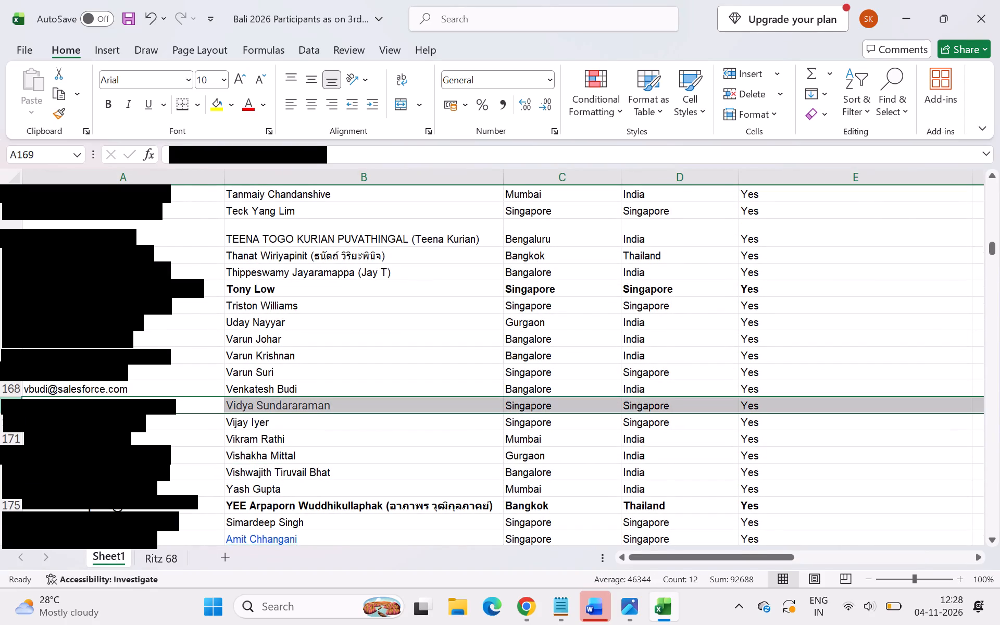
pyautogui.rightClick(10, 402)
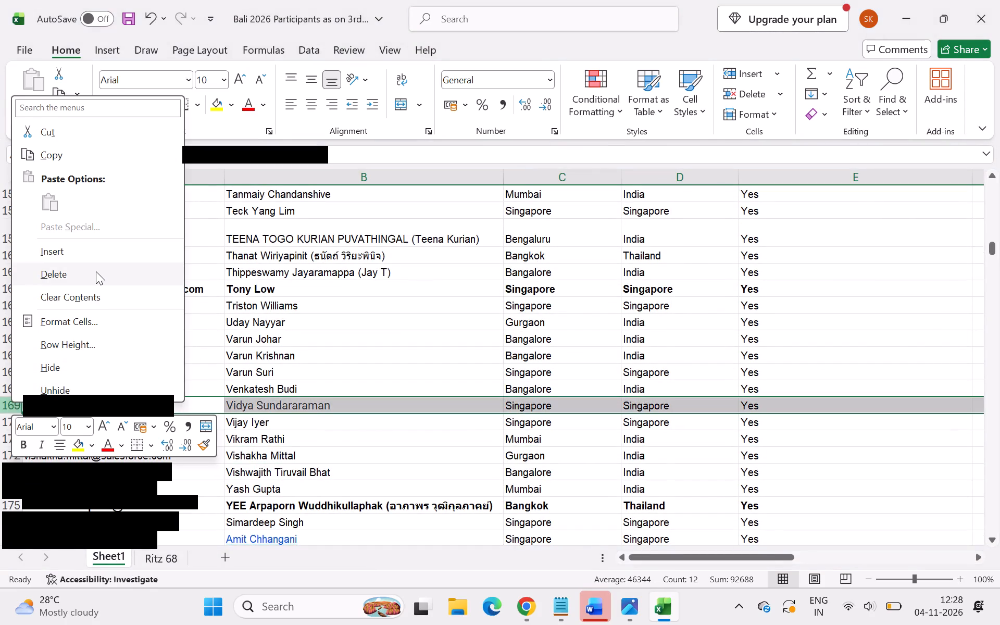
pyautogui.click(96, 271)
# Look through the names on Sheet1, from row 165 to the end of the list, for the participant from row 68 of the Ritz 68 sheet.
pyautogui.click(167, 557)
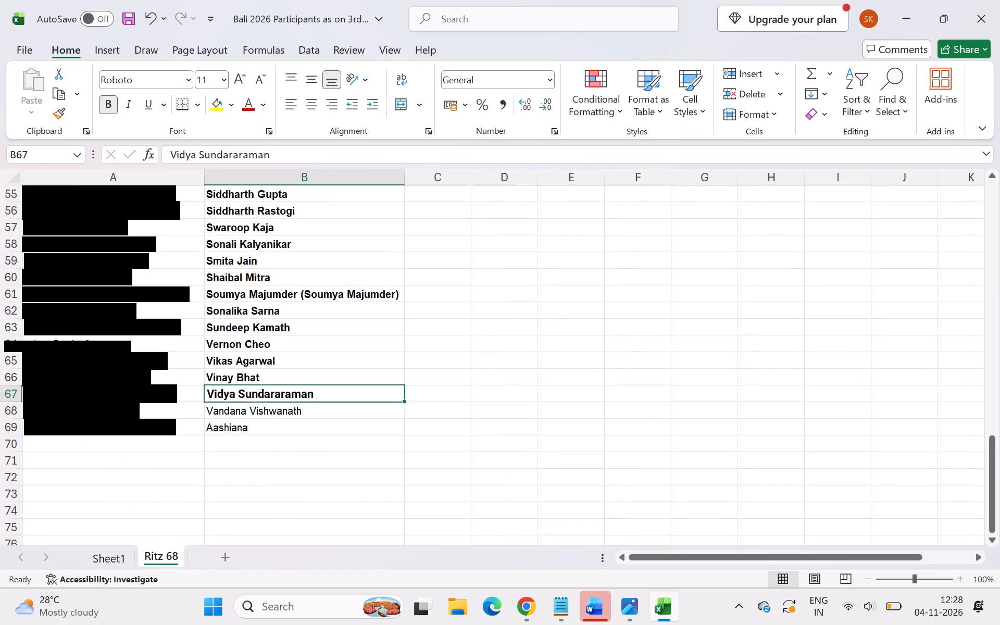
pyautogui.click(267, 414)
pyautogui.click(111, 568)
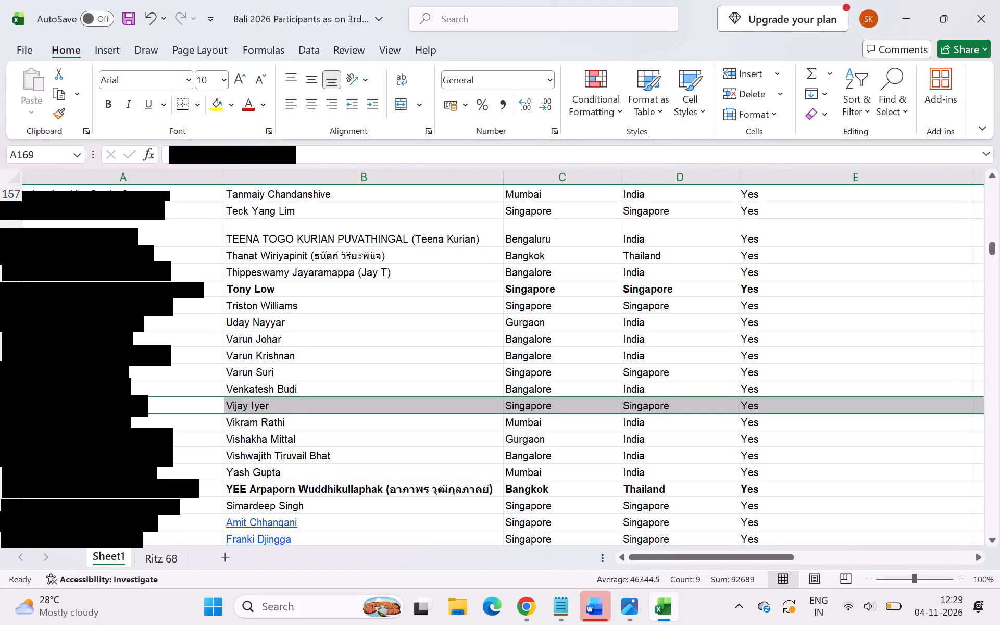
pyautogui.moveTo(248, 334); pyautogui.dragTo(247, 396)
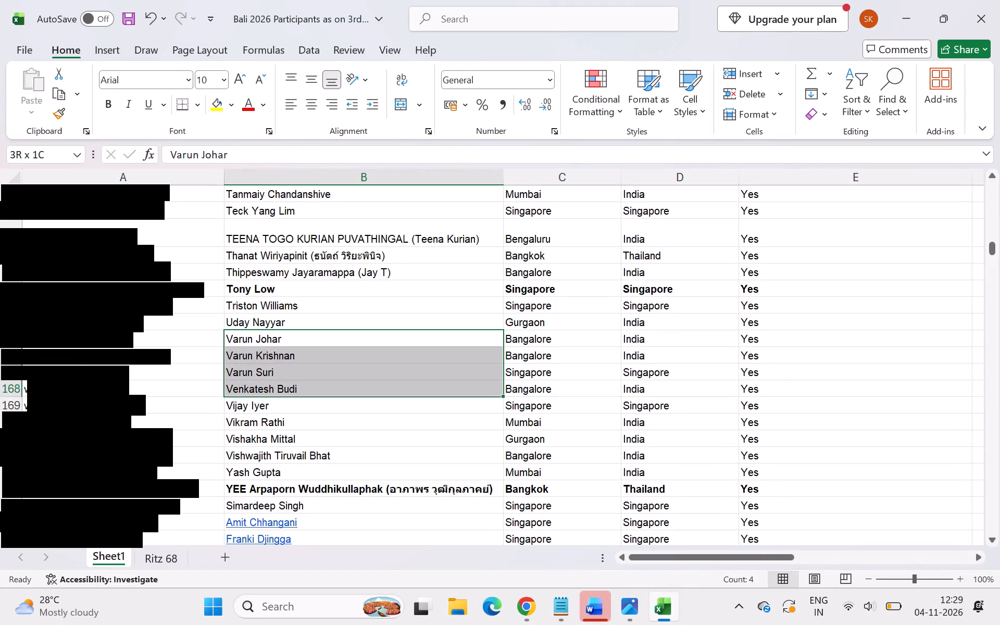
pyautogui.moveTo(247, 396); pyautogui.dragTo(253, 430)
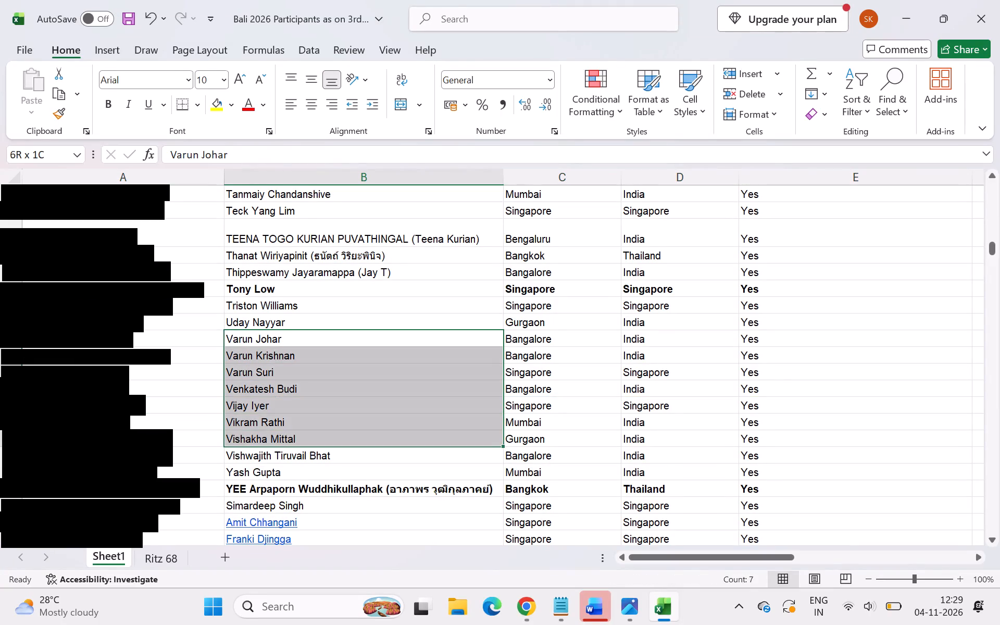
pyautogui.moveTo(253, 430); pyautogui.dragTo(265, 471)
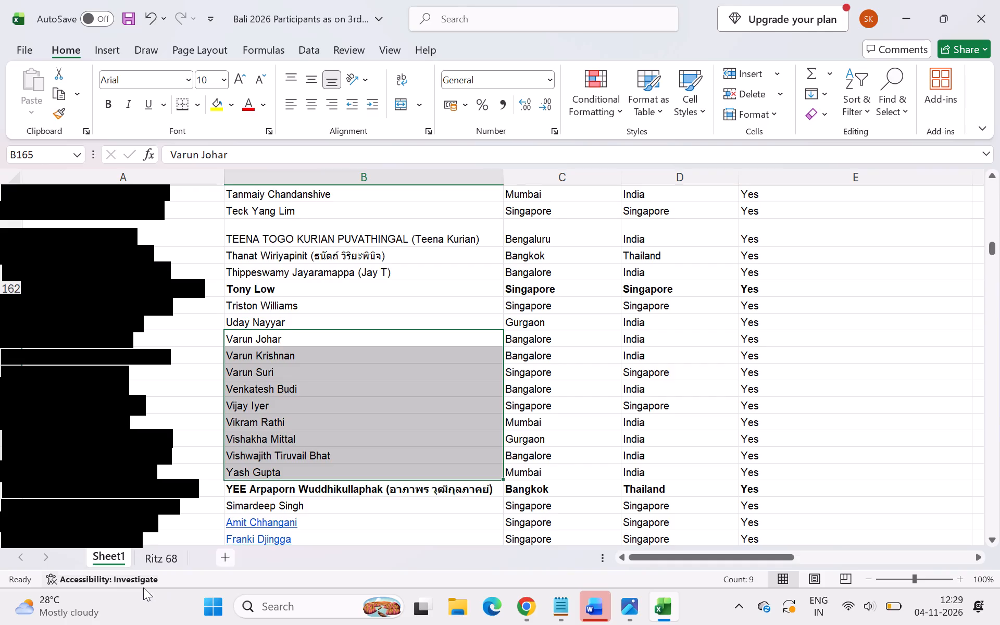
pyautogui.click(163, 560)
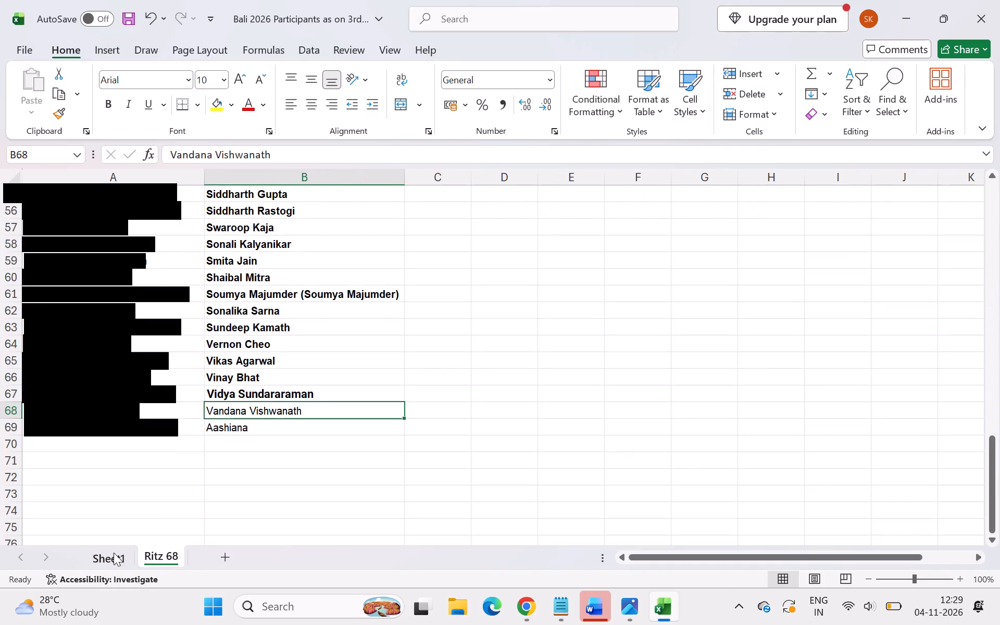
pyautogui.click(123, 564)
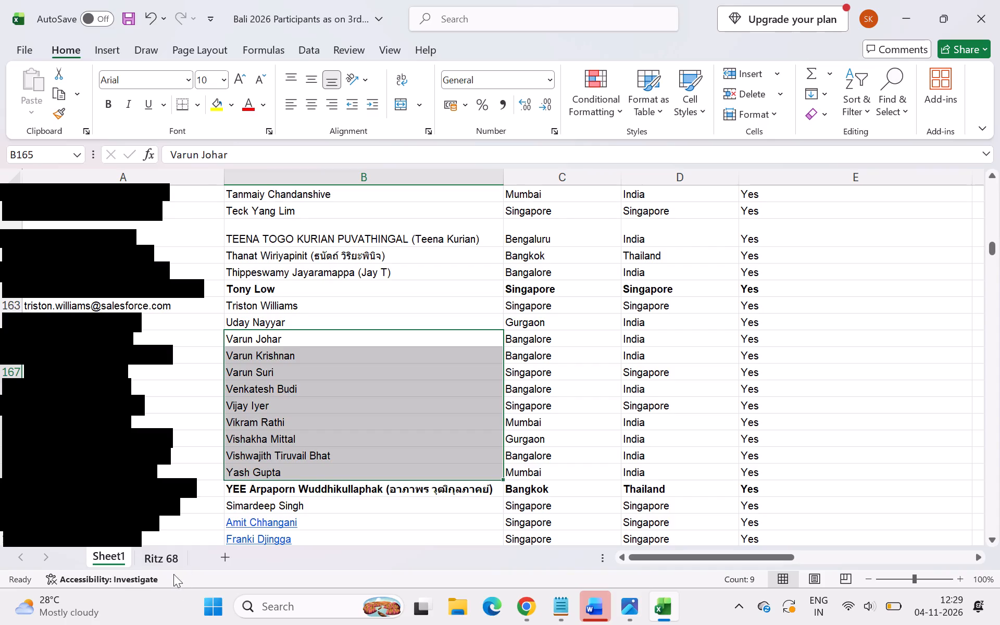
pyautogui.scroll(-2, 288, 469)
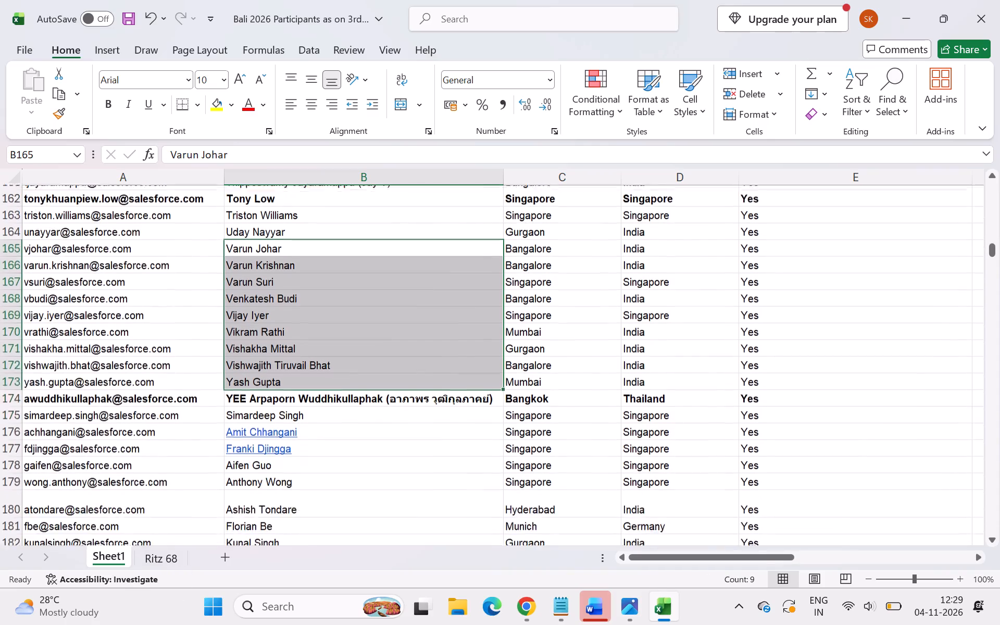
pyautogui.scroll(-2, 289, 469)
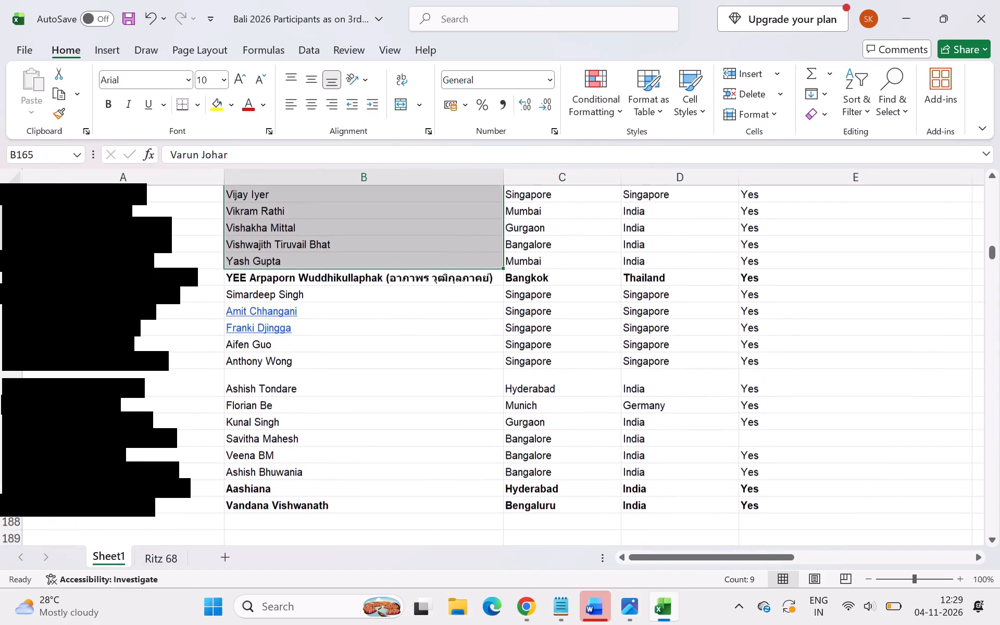
# Search Sheet1 by first name for the participant from row 68 of the Ritz 68 sheet.
pyautogui.hotkey('ctrl', 'f')
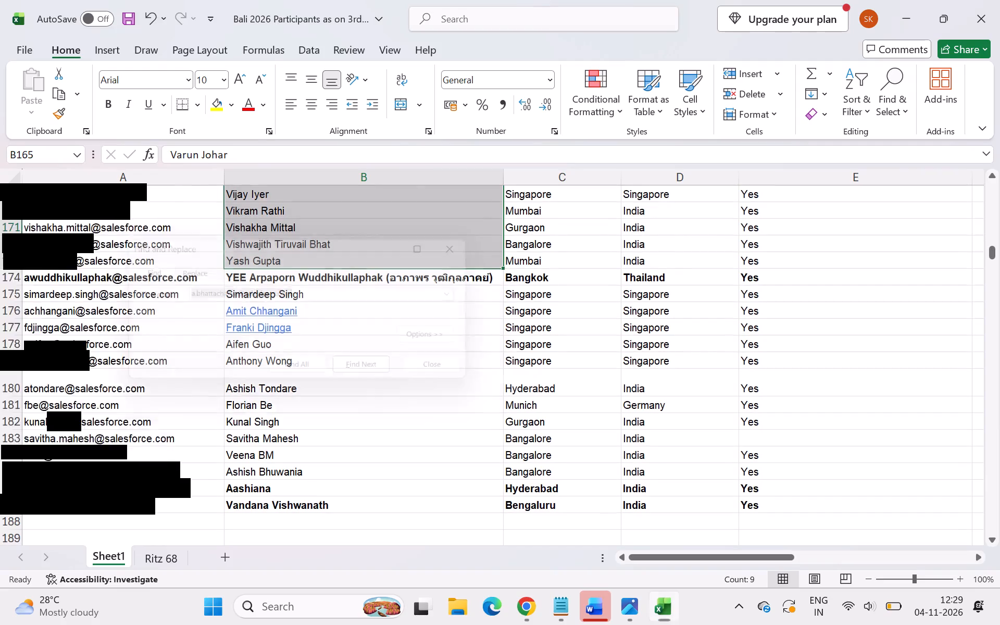
pyautogui.press('BackSpace')
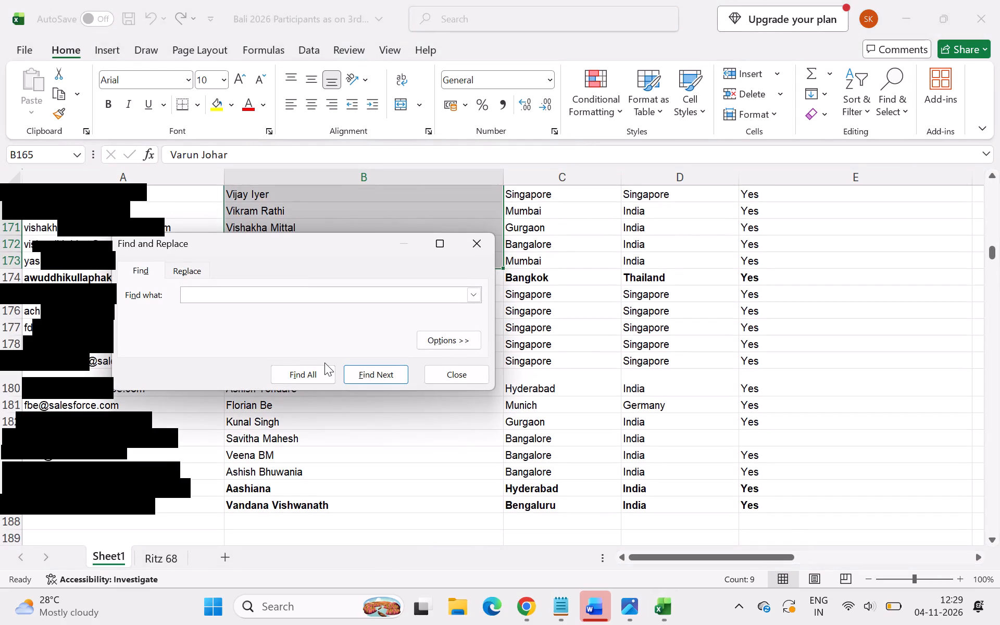
pyautogui.write('vandana')
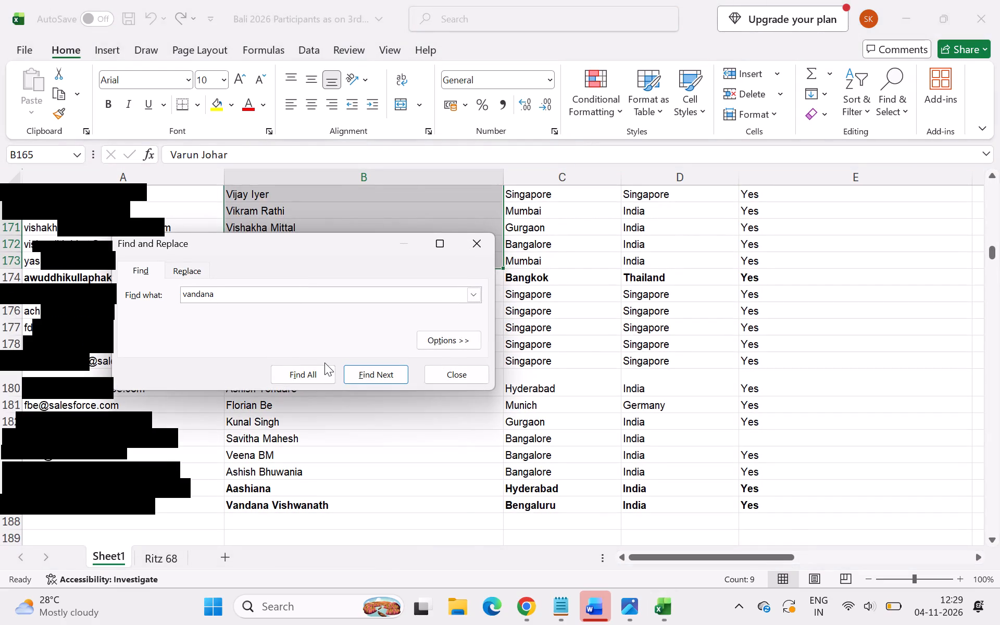
pyautogui.click(330, 369)
pyautogui.click(417, 351)
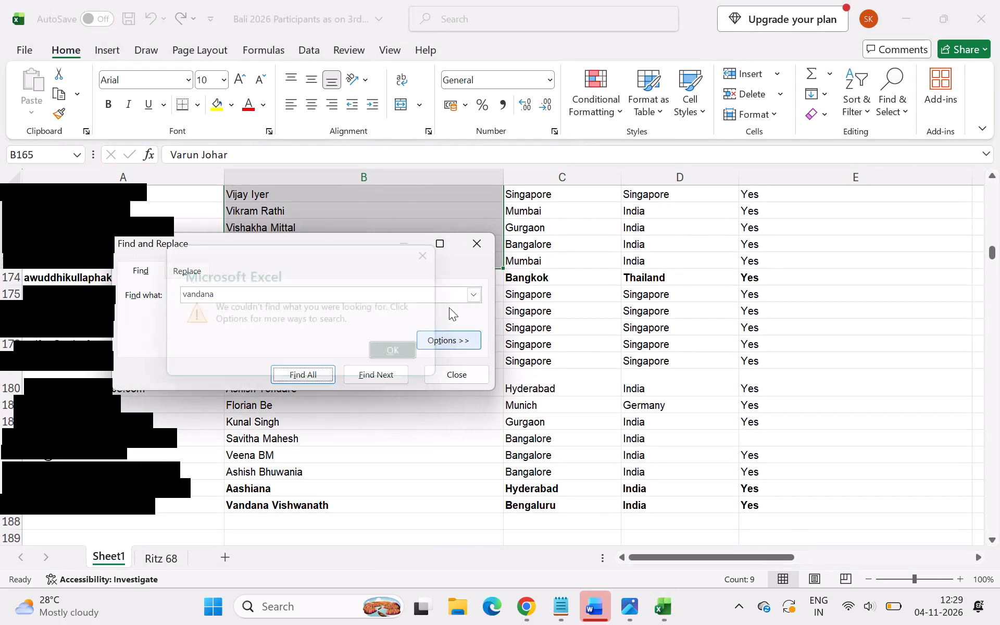
pyautogui.click(490, 253)
# Copy the participant's name from row 69 of the Ritz 68 sheet and delete the matching entry, row 186, on Sheet1.
pyautogui.click(171, 560)
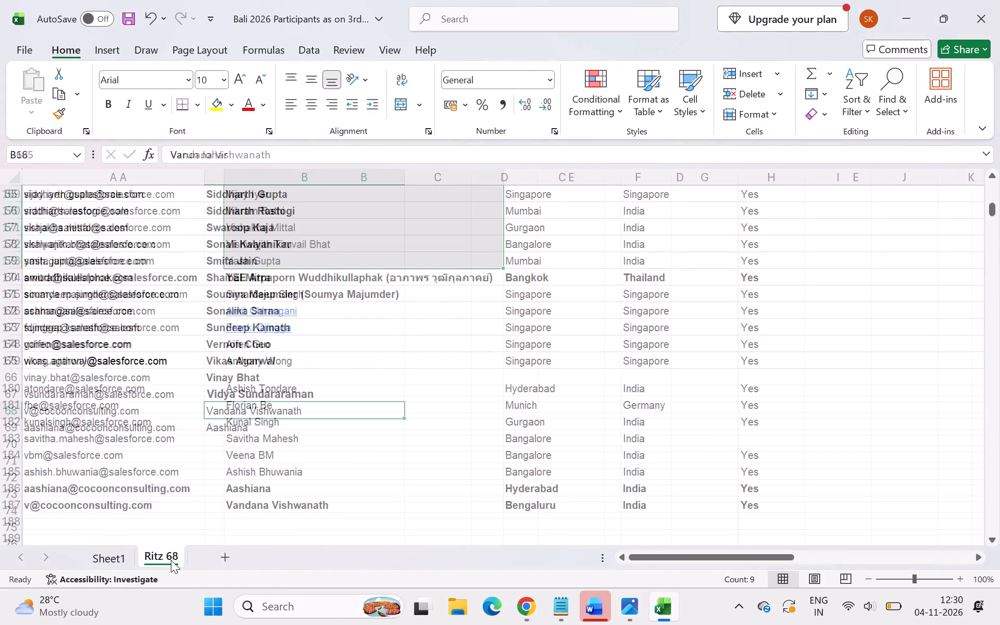
pyautogui.click(267, 429)
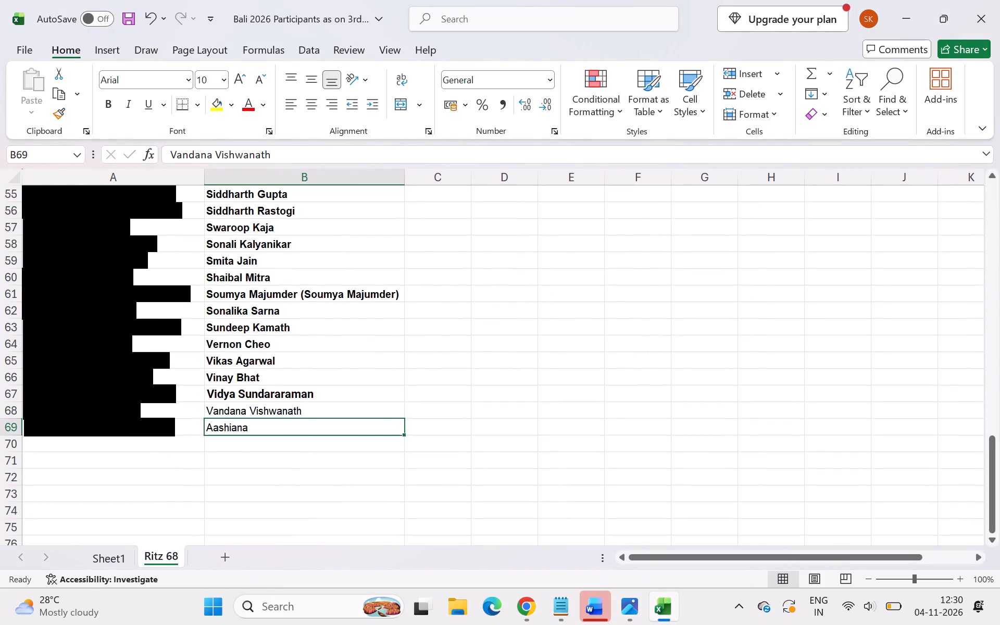
pyautogui.hotkey('ctrl', 'c')
pyautogui.click(113, 556)
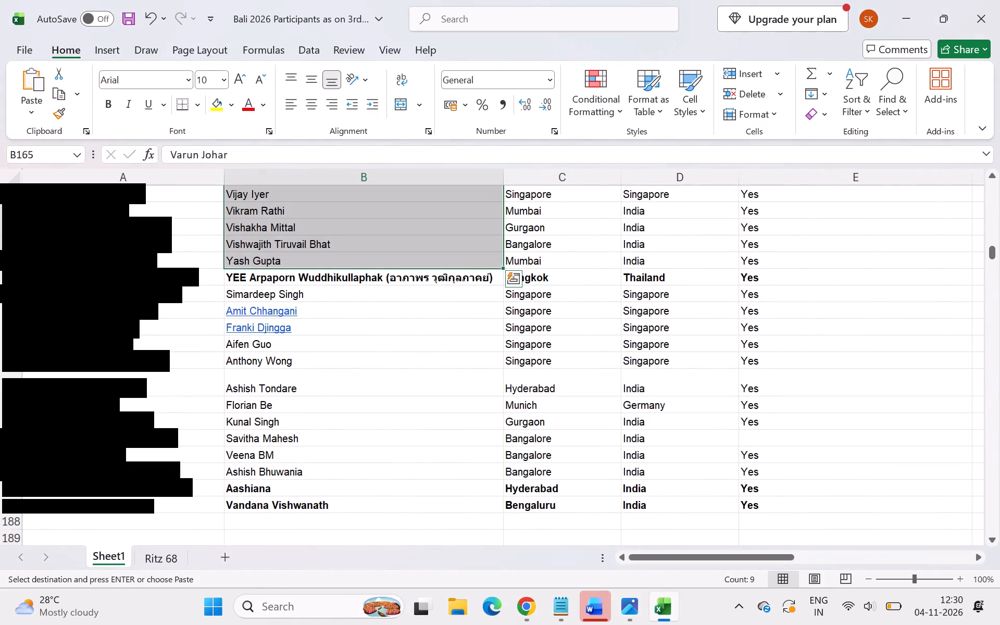
pyautogui.click(16, 488)
pyautogui.rightClick(16, 488)
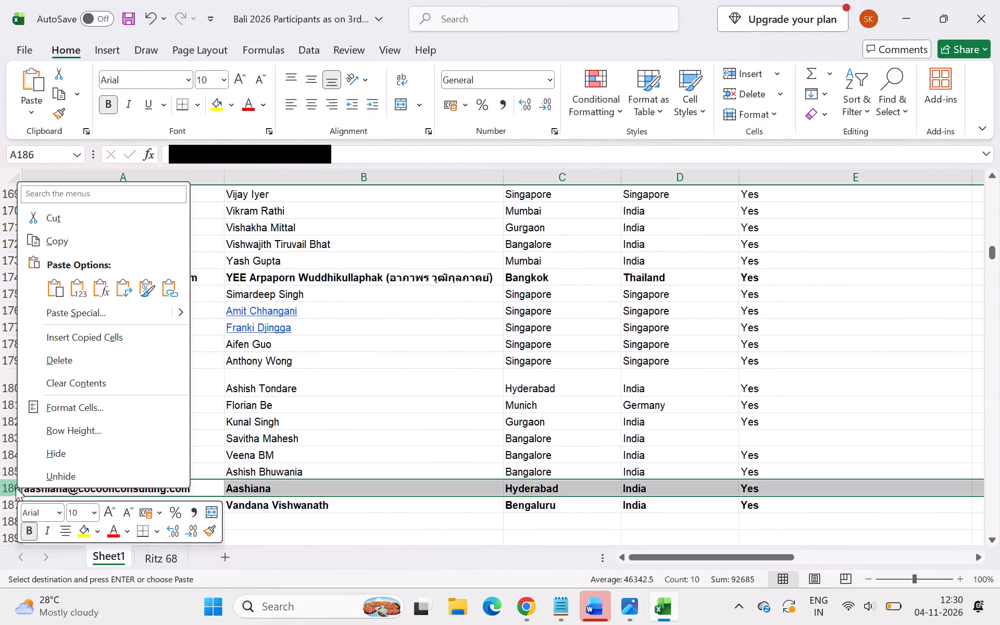
pyautogui.click(137, 358)
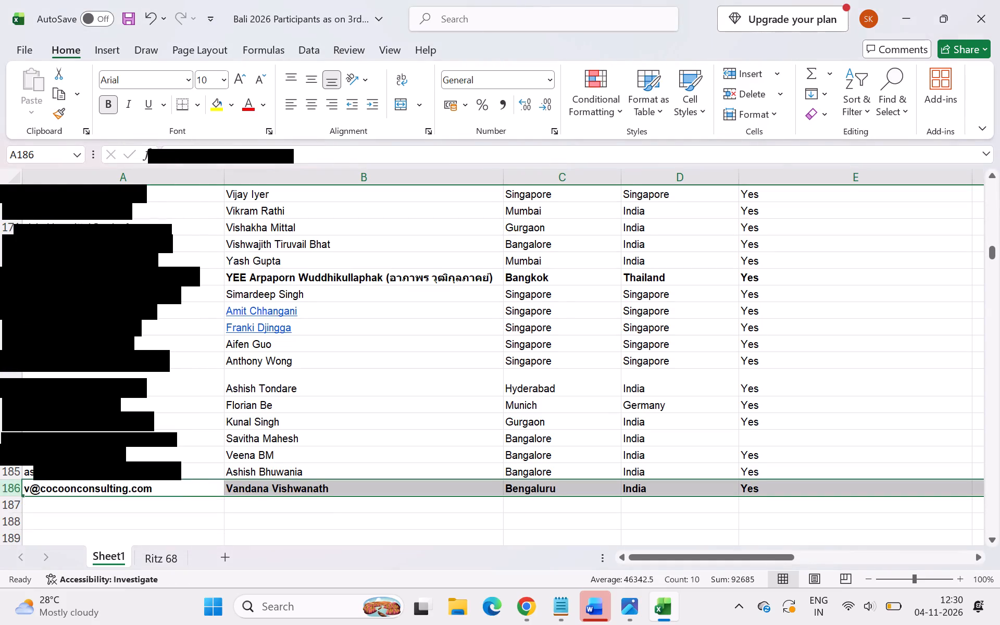
# Delete the Sheet1 entry, row 186, of the participant from row 68 of the Ritz 68 sheet.
pyautogui.click(11, 488)
pyautogui.rightClick(11, 488)
pyautogui.click(106, 365)
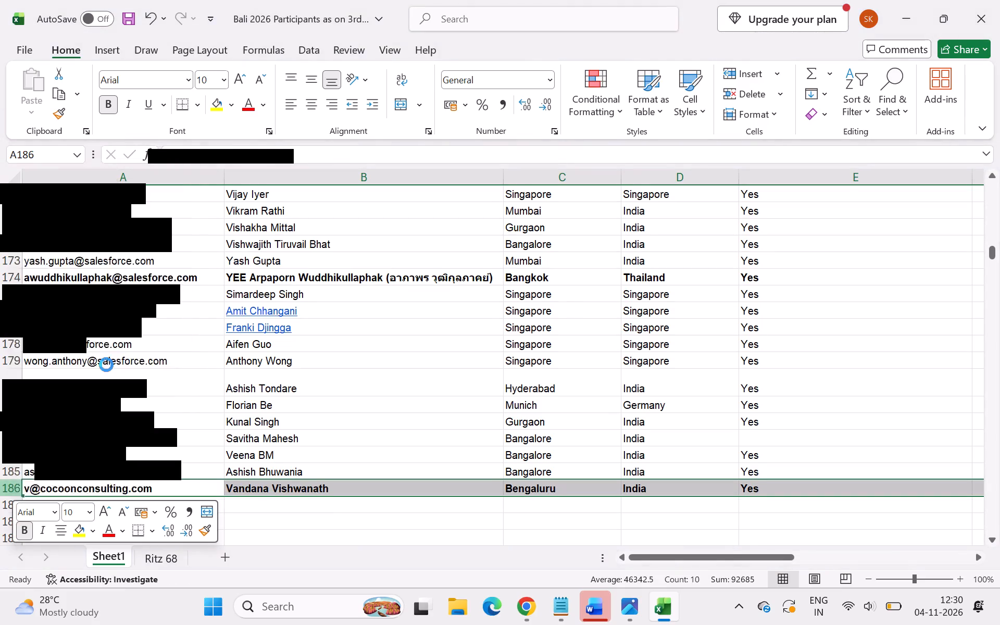
pyautogui.click(256, 507)
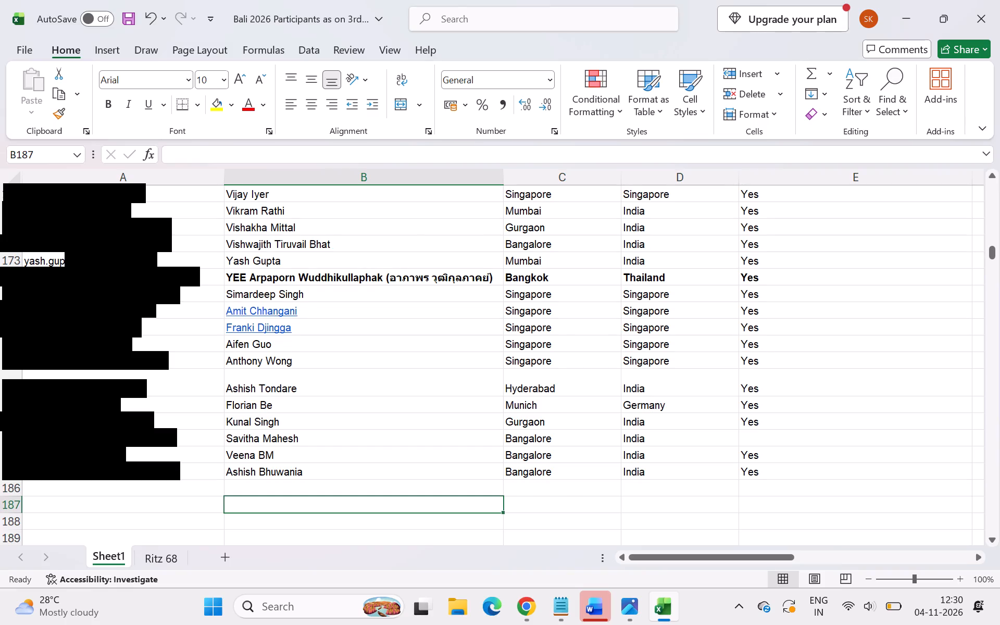
# Review the Ritz 68 list from its last entry back up to the header row.
pyautogui.click(165, 553)
pyautogui.scroll(9, 337, 439)
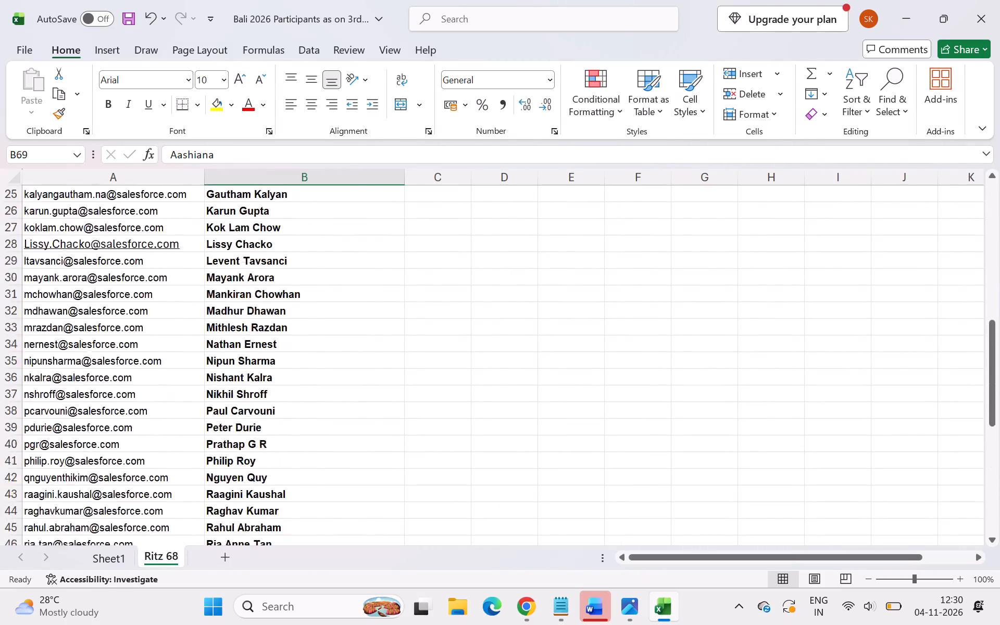
pyautogui.scroll(17, 367, 433)
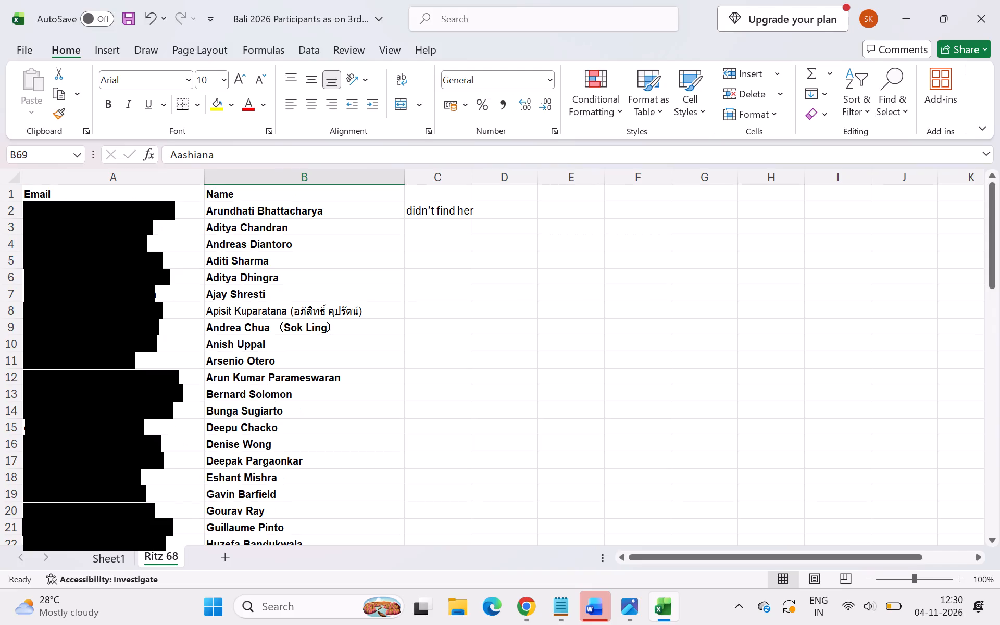
# Select all remaining email cells on Sheet1, A2 to A185, to count the participants left.
pyautogui.click(102, 551)
pyautogui.scroll(18, 366, 404)
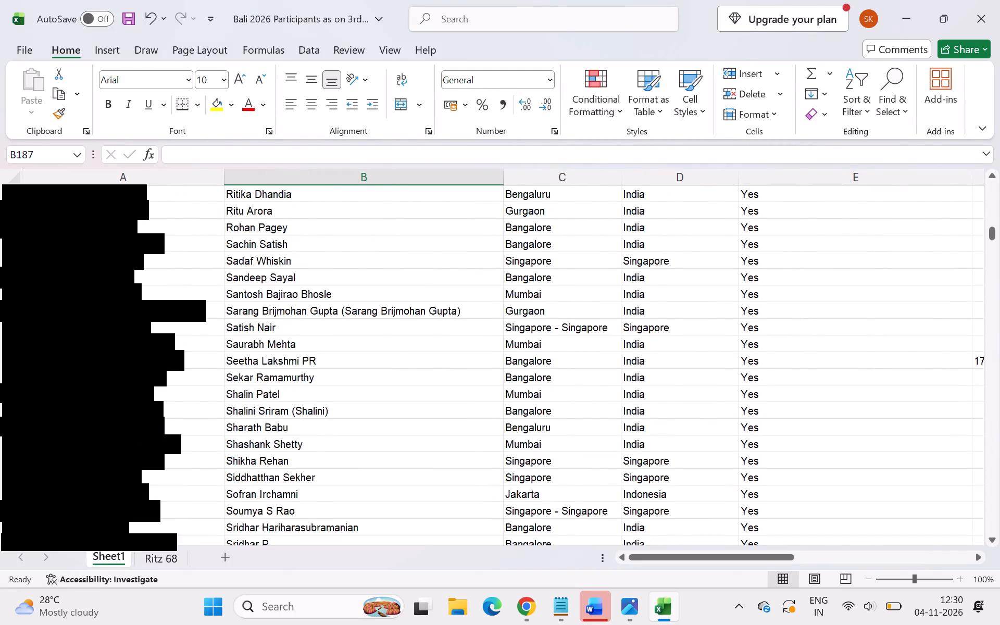
pyautogui.scroll(20, 367, 402)
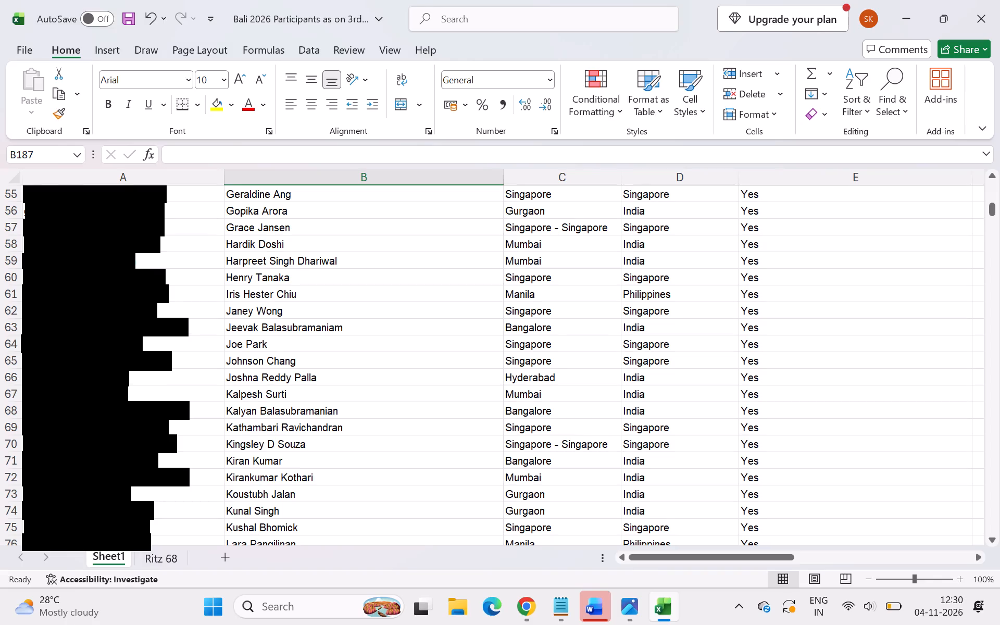
pyautogui.scroll(12, 367, 402)
pyautogui.scroll(11, 367, 402)
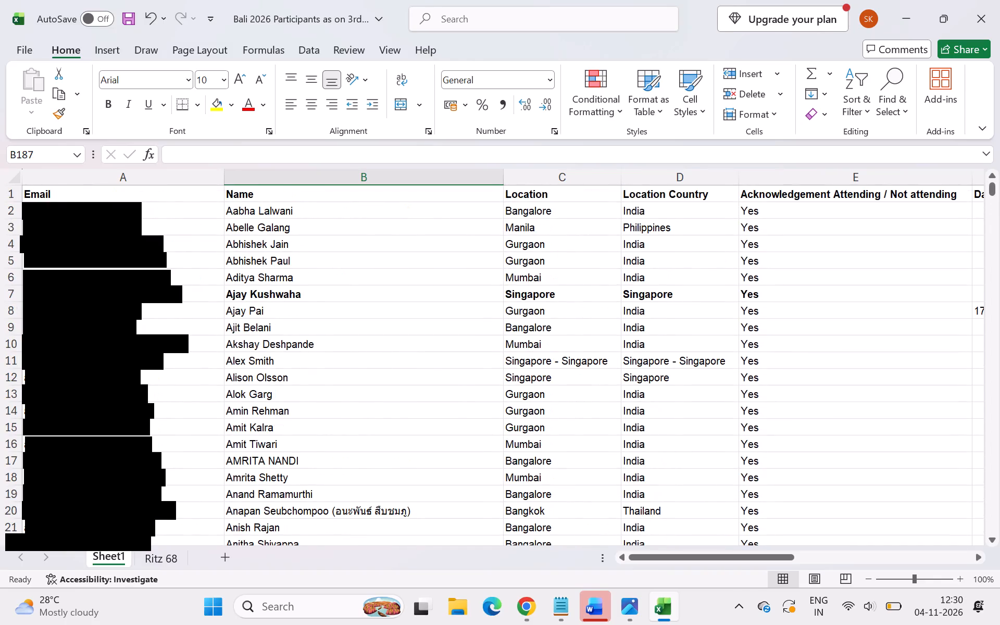
pyautogui.moveTo(128, 214); pyautogui.dragTo(121, 588)
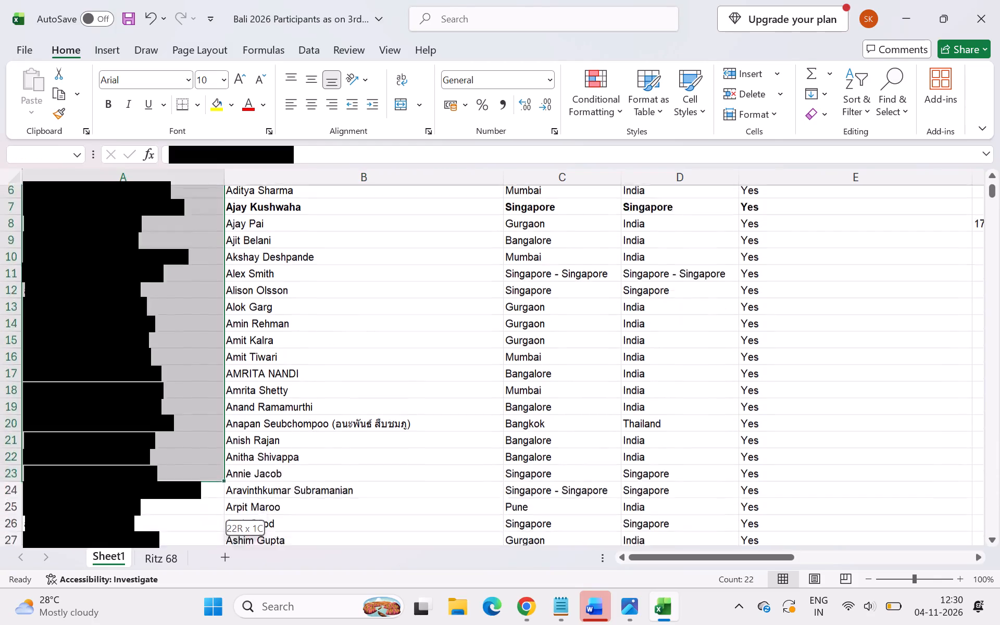
pyautogui.moveTo(121, 588); pyautogui.dragTo(121, 590)
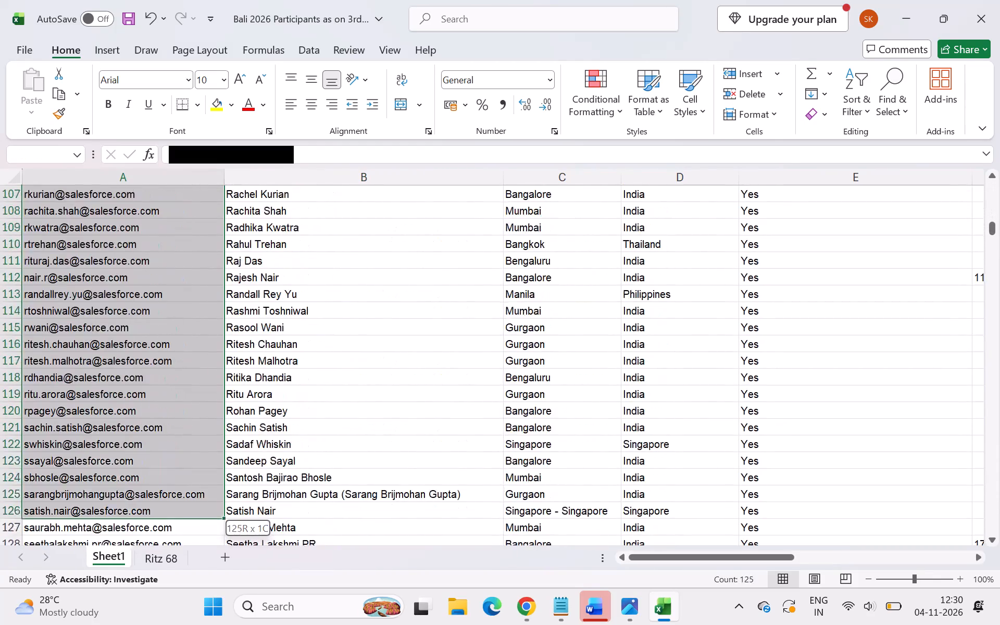
pyautogui.moveTo(121, 590); pyautogui.dragTo(122, 589)
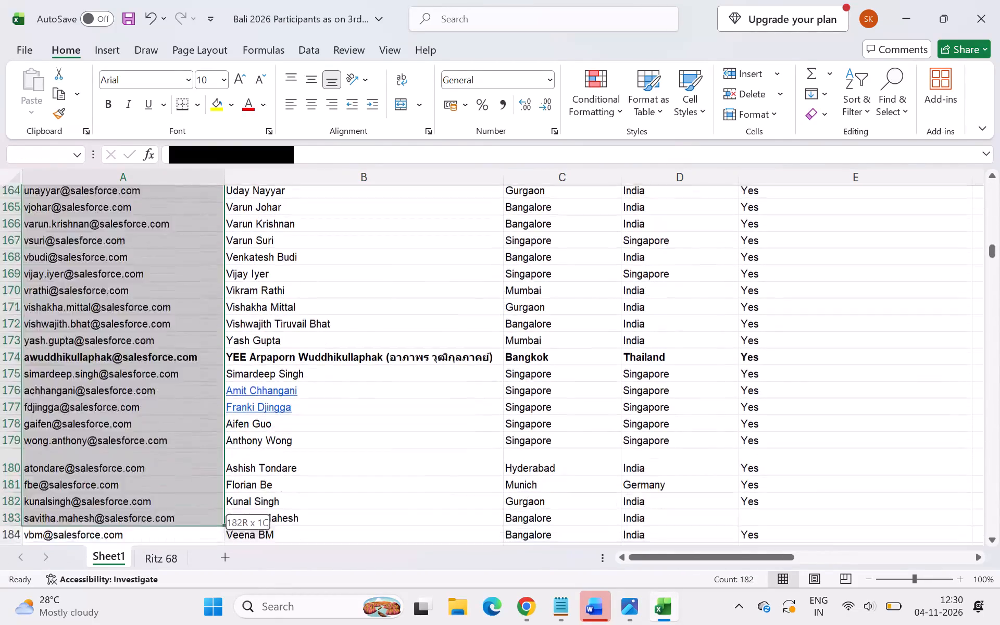
pyautogui.moveTo(122, 589); pyautogui.dragTo(168, 403)
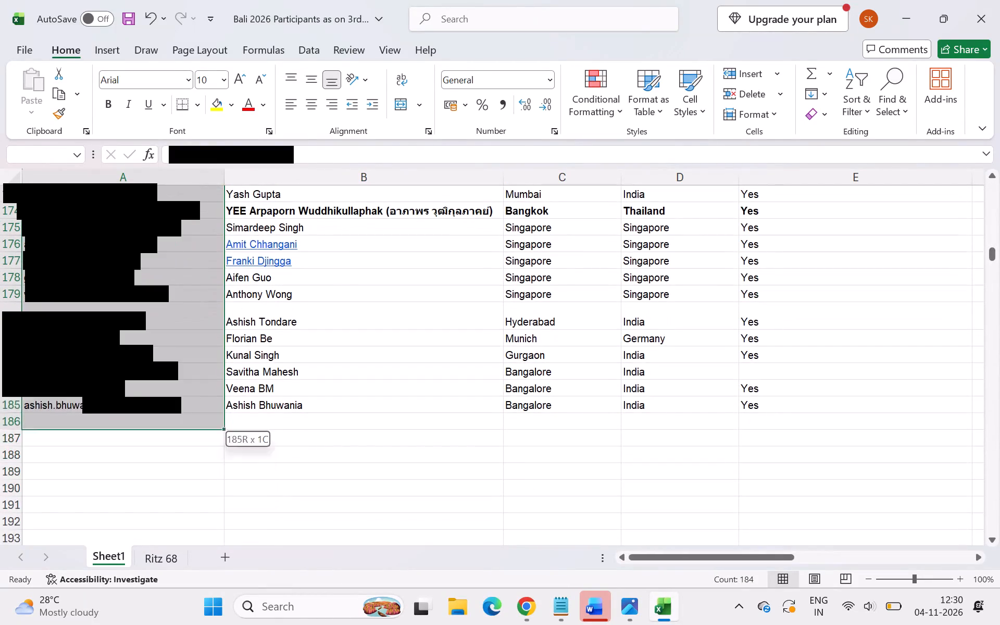
pyautogui.moveTo(168, 403); pyautogui.dragTo(168, 396)
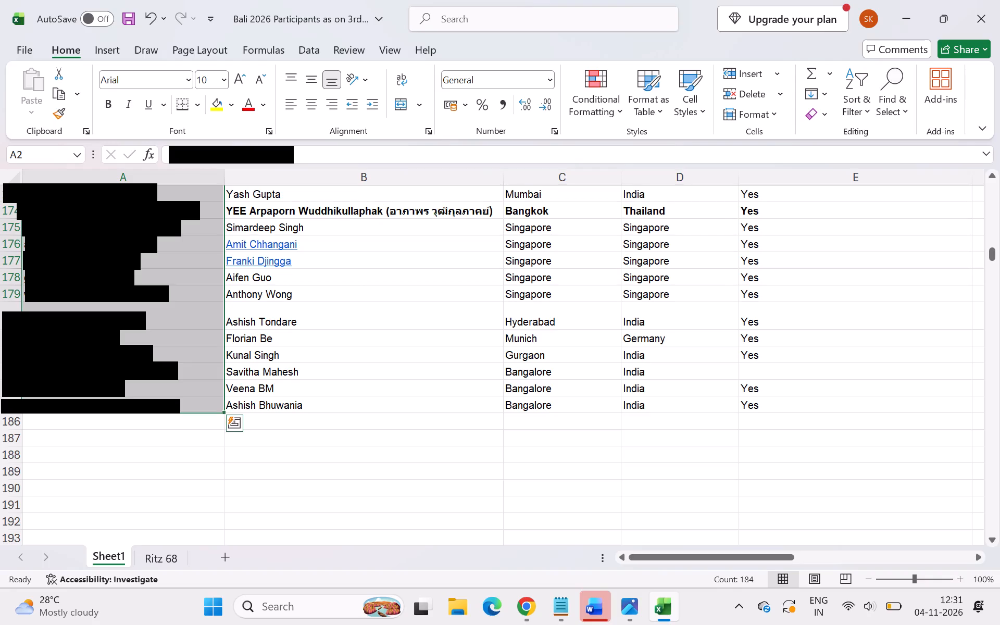
# Look back through the remaining participants on Sheet1, from the end of the list up to the header row.
pyautogui.click(375, 315)
pyautogui.scroll(6, 377, 306)
pyautogui.scroll(-2, 378, 305)
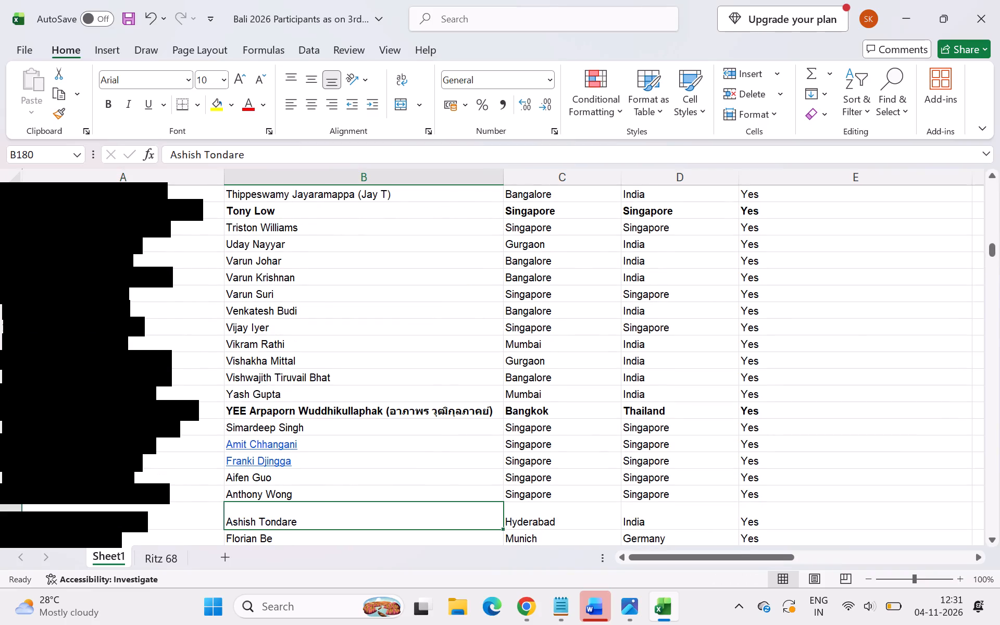
pyautogui.scroll(14, 385, 407)
pyautogui.scroll(20, 384, 405)
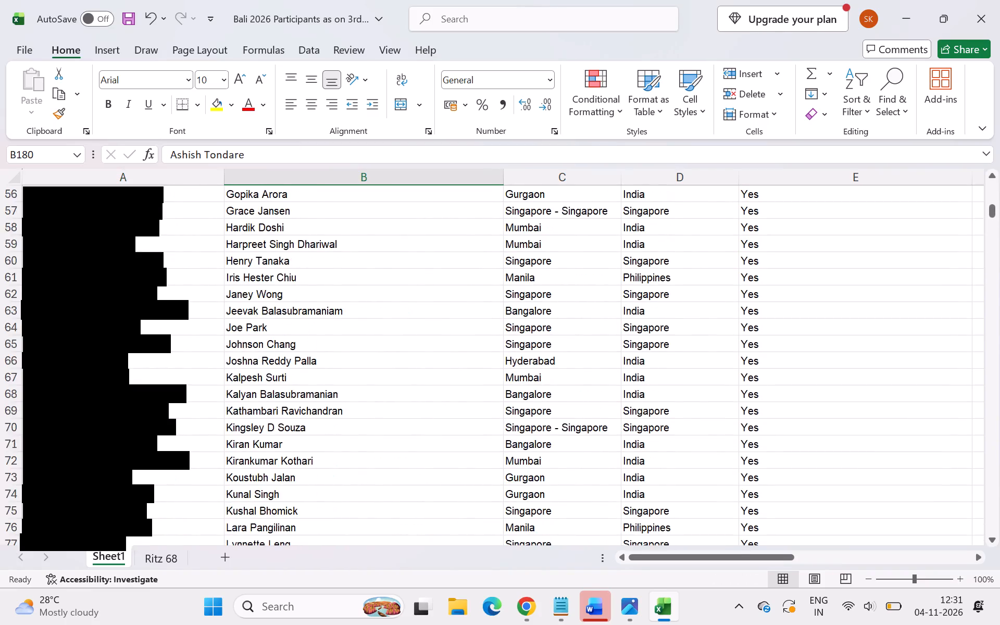
pyautogui.scroll(13, 385, 403)
pyautogui.scroll(13, 385, 402)
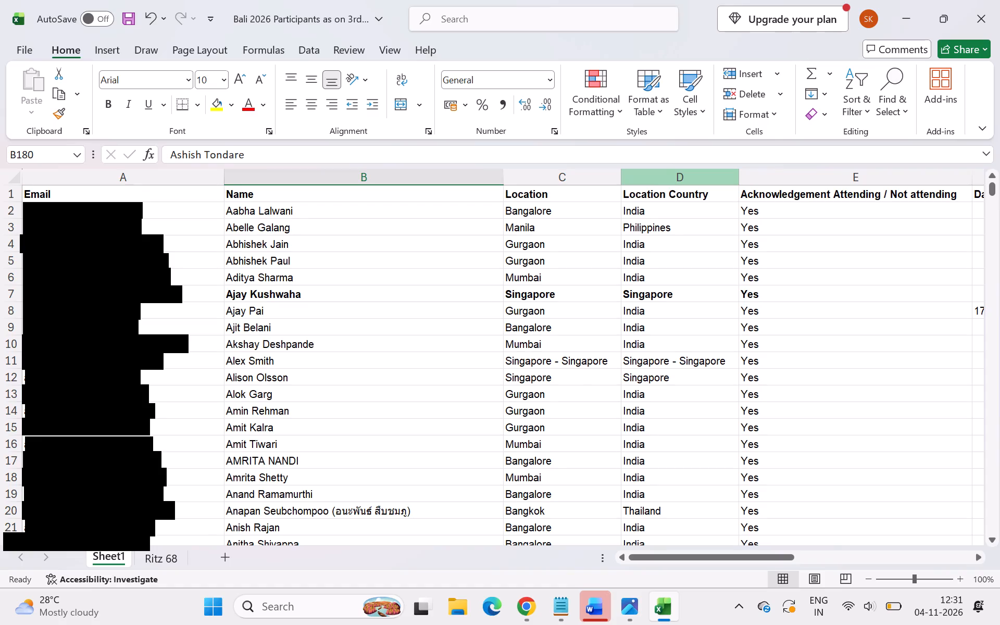
# Select all participant names on Sheet1, B2 to B185, to check the count of remaining participants.
pyautogui.scroll(5, 199, 324)
pyautogui.moveTo(295, 210); pyautogui.dragTo(324, 577)
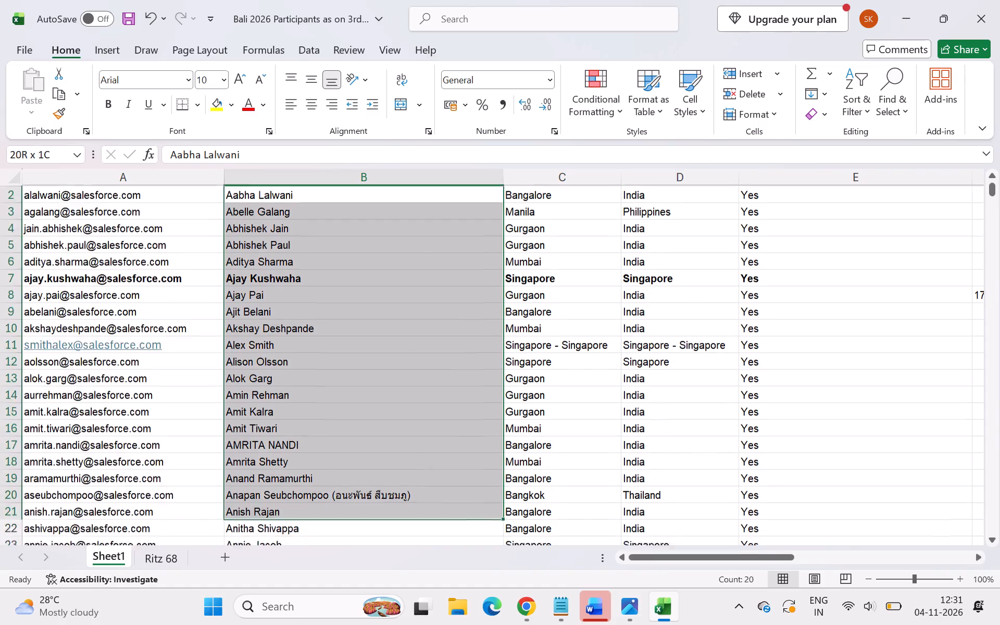
pyautogui.moveTo(324, 577); pyautogui.dragTo(316, 604)
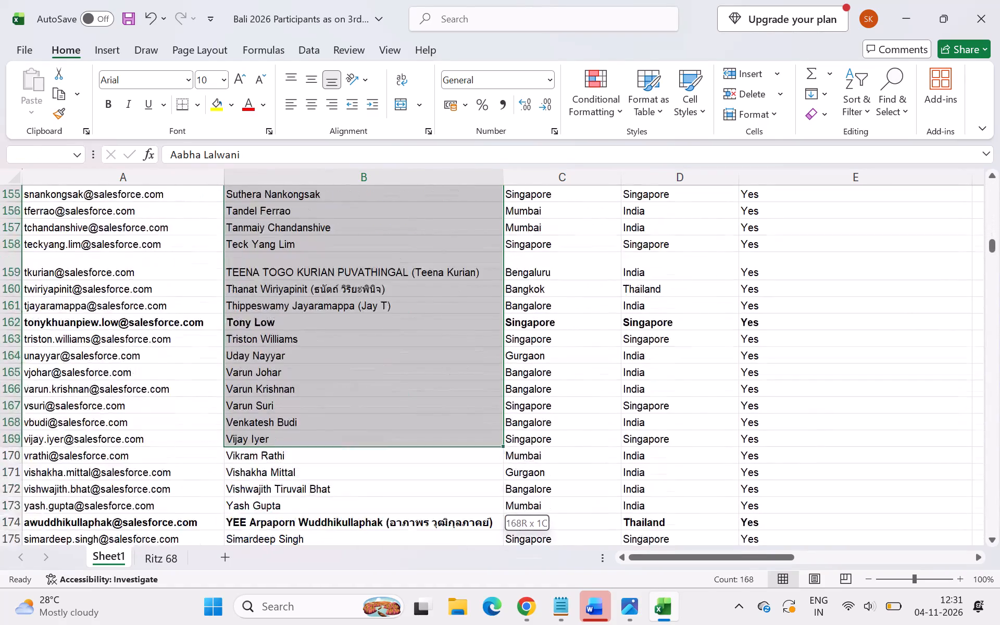
pyautogui.moveTo(316, 604); pyautogui.dragTo(308, 607)
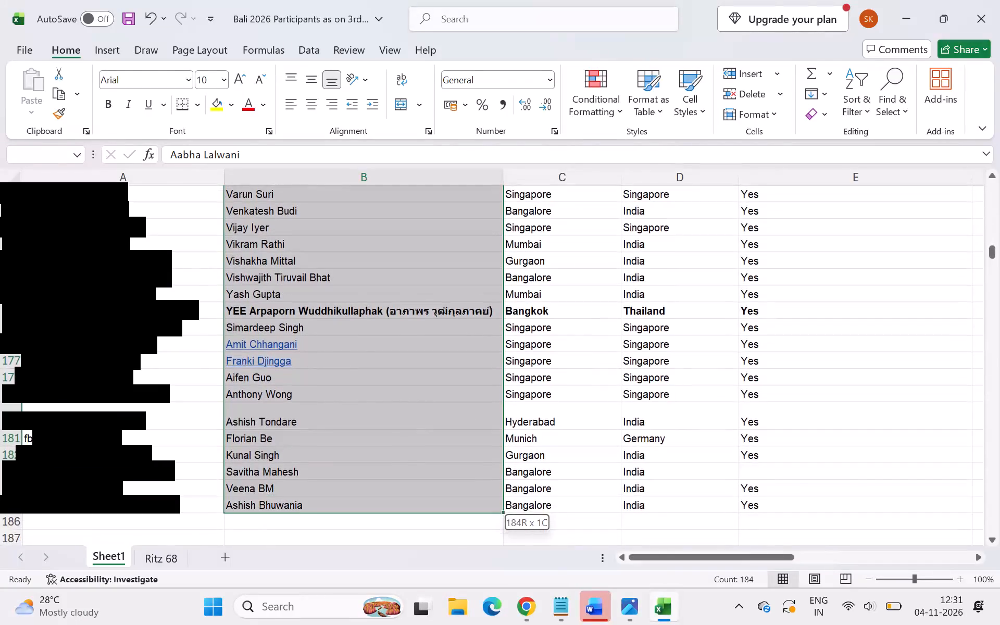
pyautogui.moveTo(308, 607); pyautogui.dragTo(358, 383)
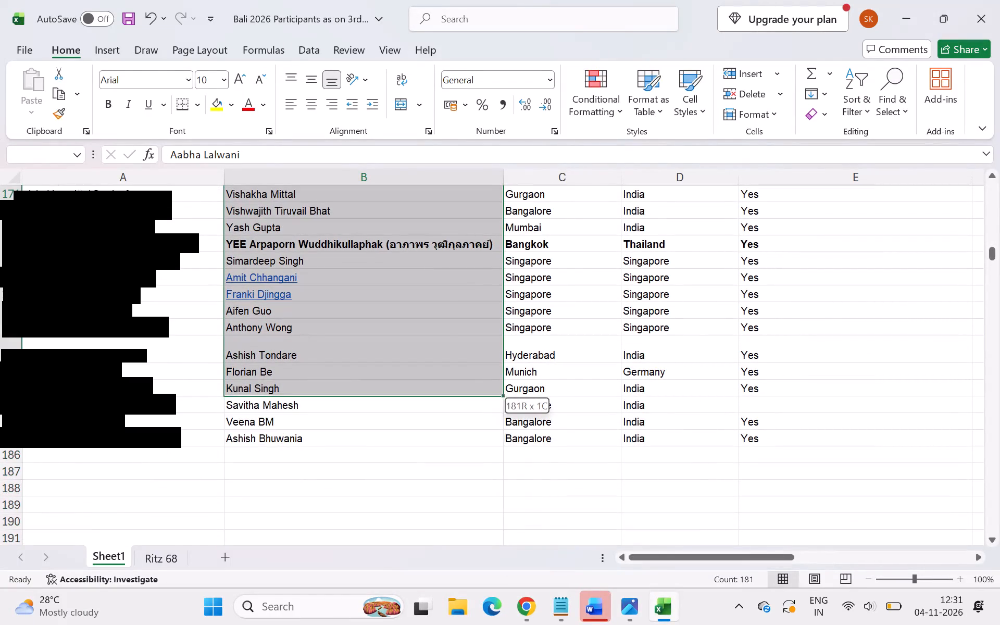
pyautogui.moveTo(358, 383); pyautogui.dragTo(343, 443)
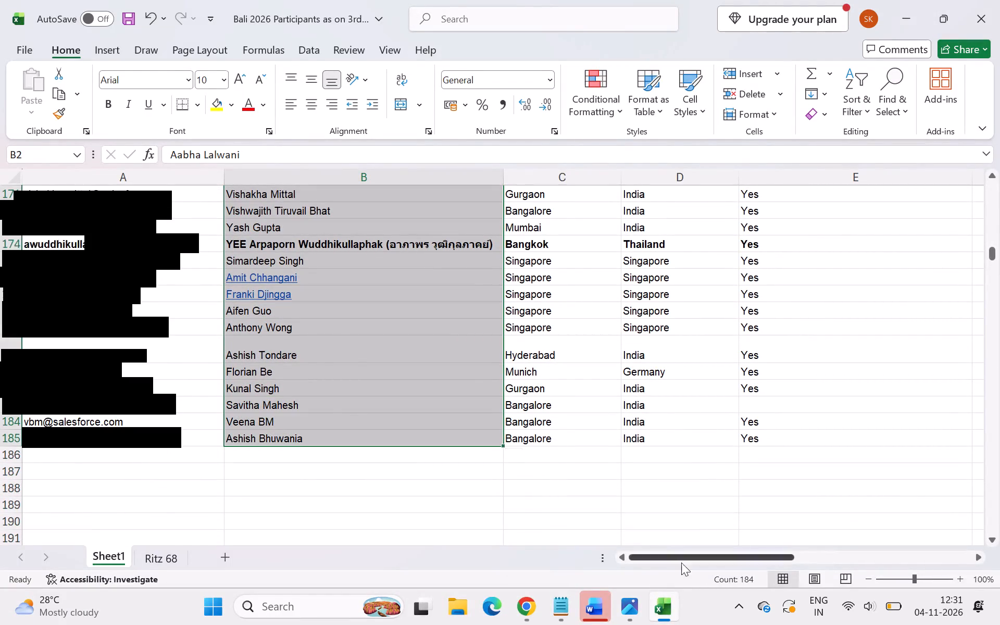
pyautogui.click(343, 494)
# Look back up through the remaining participant names on Sheet1 from the end of the list.
pyautogui.scroll(6, 340, 494)
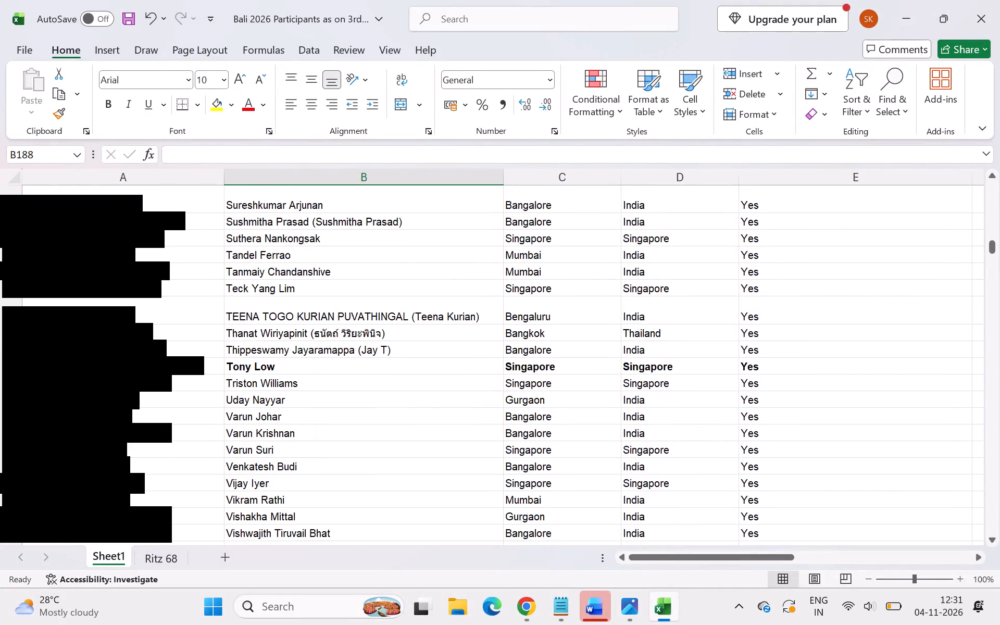
pyautogui.scroll(18, 340, 494)
pyautogui.scroll(13, 350, 493)
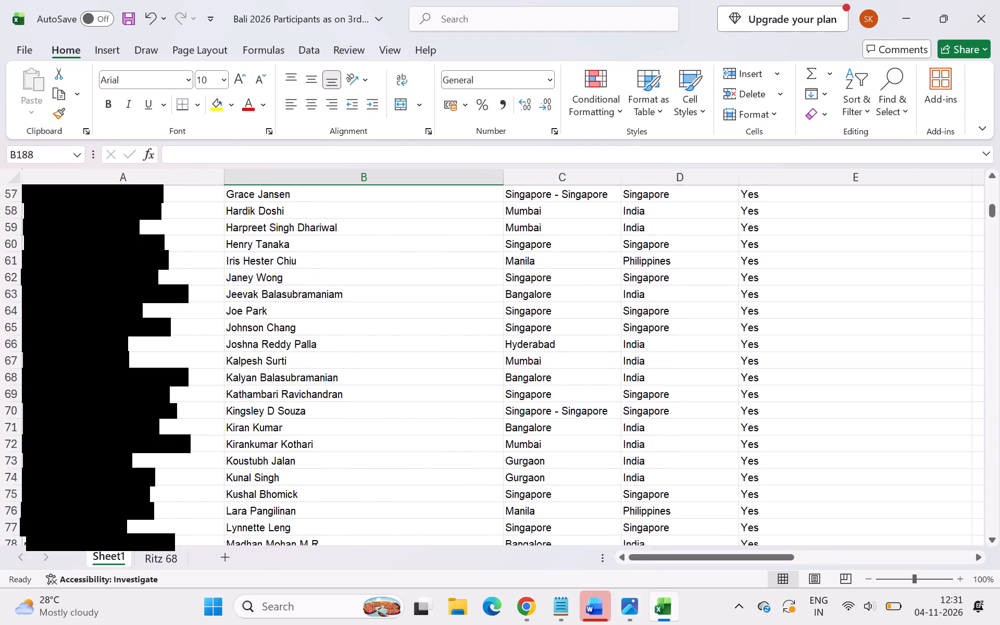
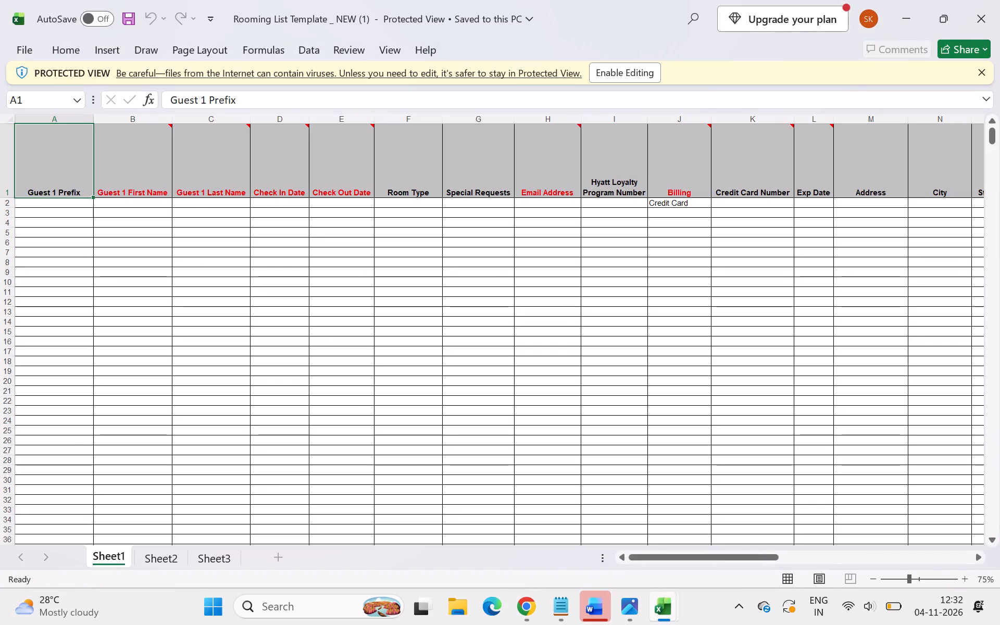
# Enable editing of the rooming list template, and return to the Bali 2026 participants workbook.
pyautogui.click(641, 84)
pyautogui.click(639, 72)
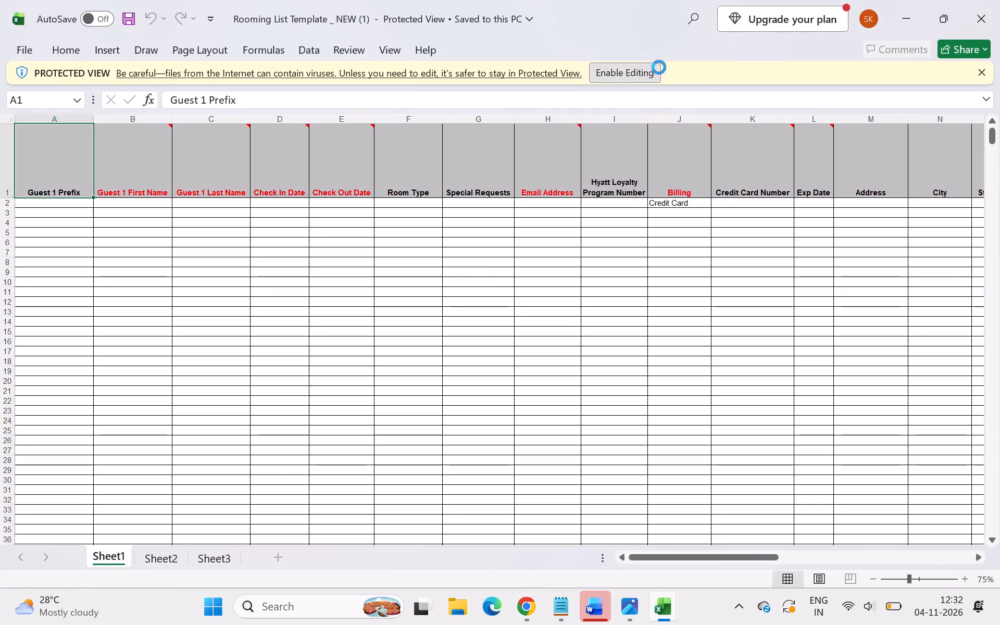
pyautogui.click(914, 21)
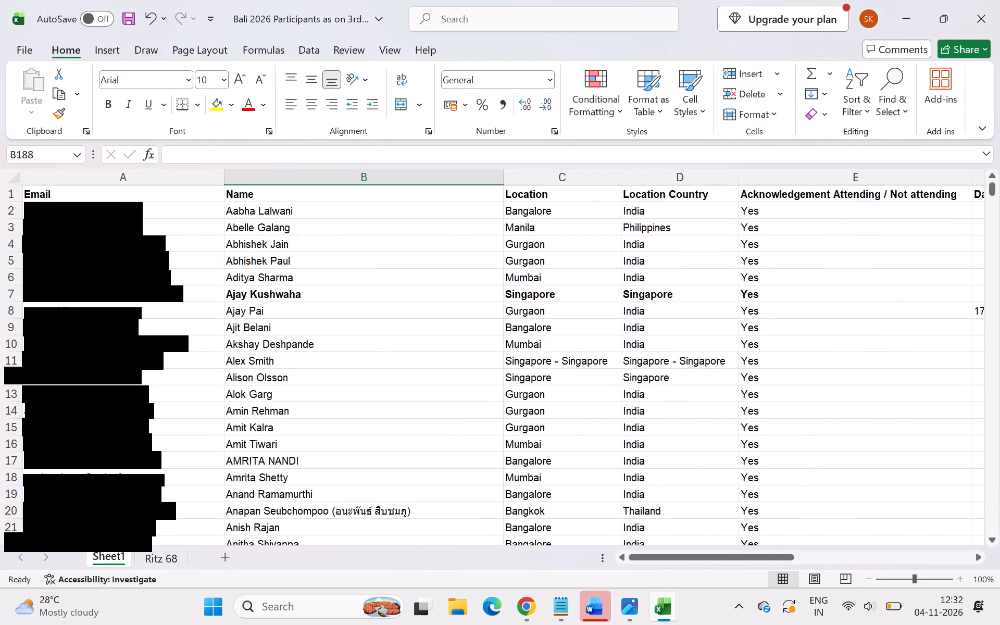
# Duplicate the entire Sheet1 participant list onto a new sheet named "dup of sheet 1".
pyautogui.click(10, 179)
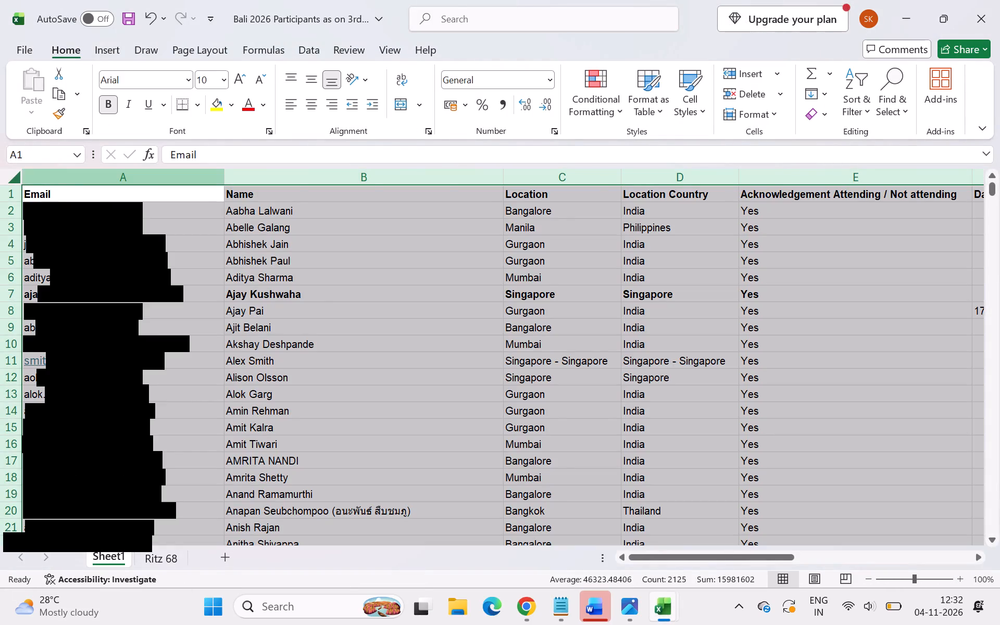
pyautogui.hotkey('ctrl', 'c')
pyautogui.click(221, 554)
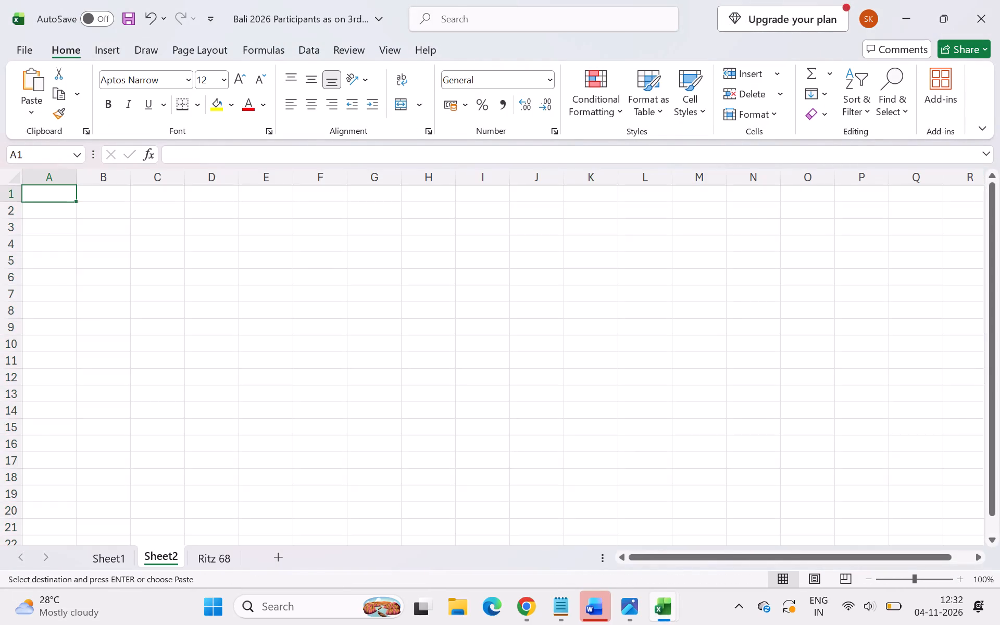
pyautogui.click(6, 175)
pyautogui.hotkey('ctrl', 'v')
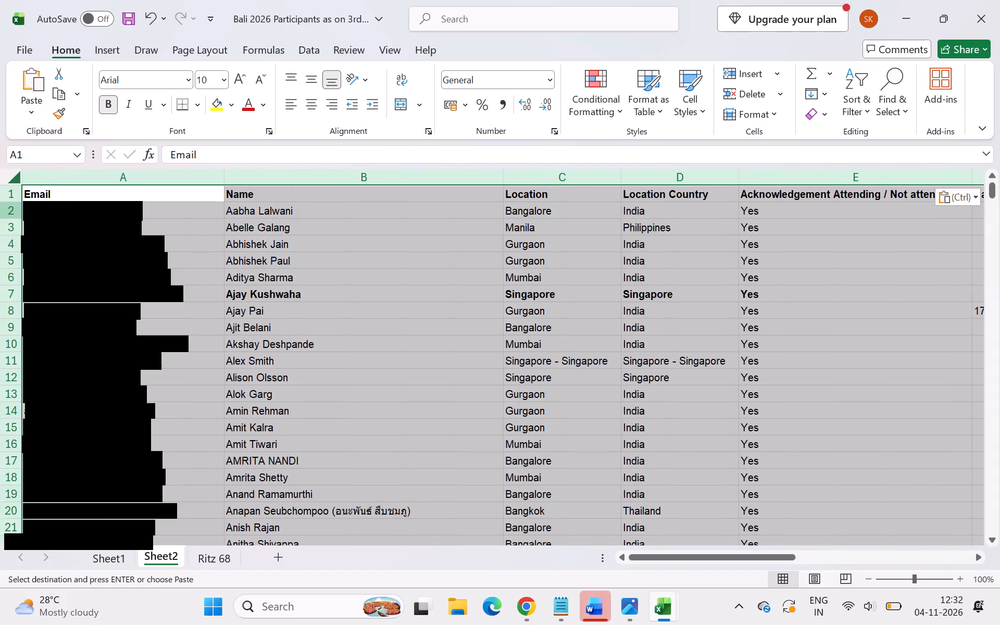
pyautogui.doubleClick(157, 556)
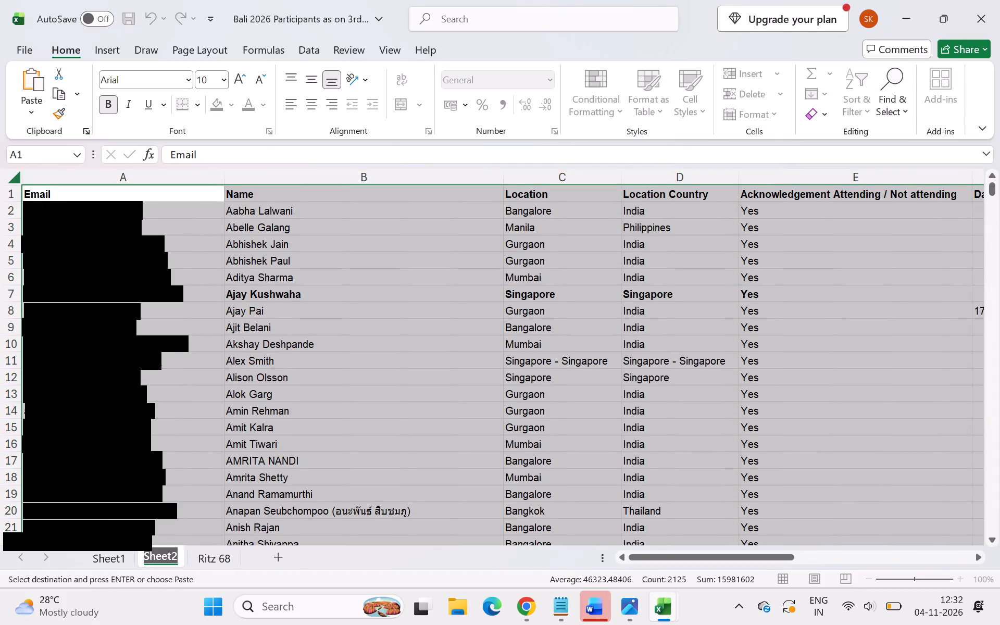
pyautogui.write('dup of sheet 1')
pyautogui.click(167, 439)
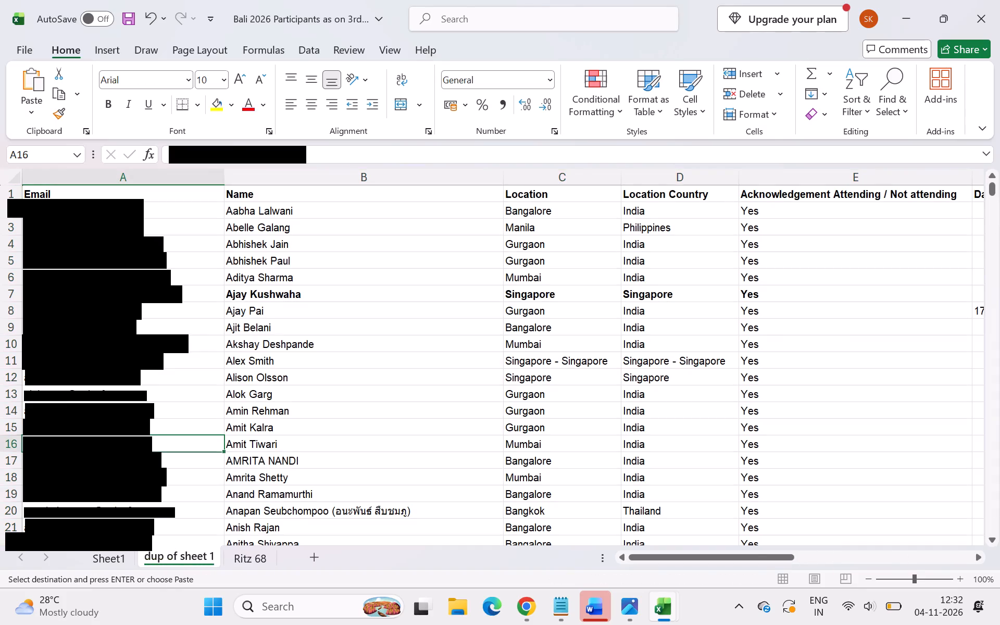
# Copy the emails in A2 to A185 of "dup of sheet 1" into the Rooming List Template workbook's Email Address column, starting at H2.
pyautogui.moveTo(97, 213); pyautogui.dragTo(99, 593)
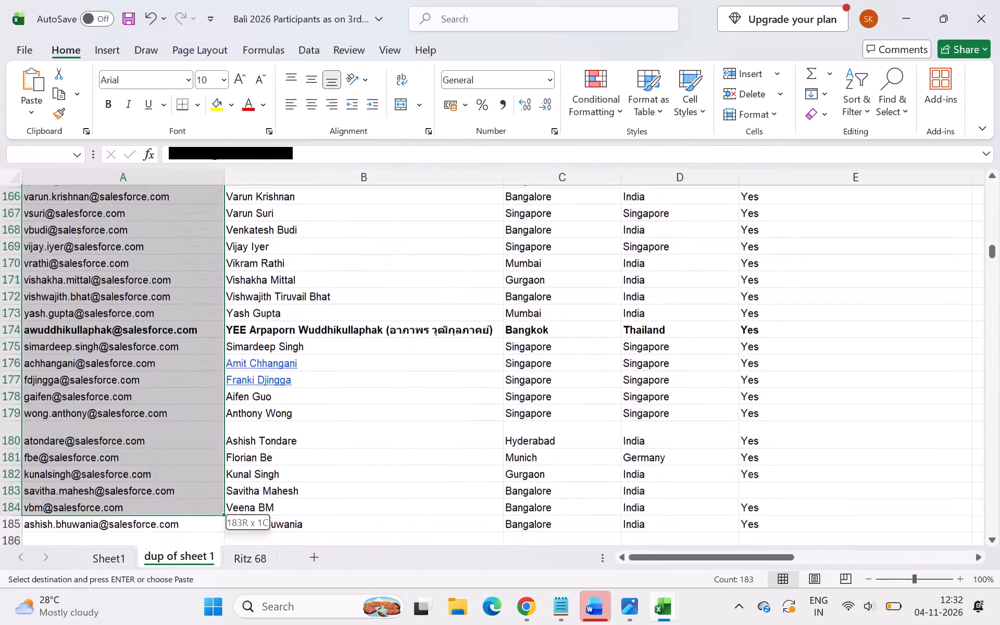
pyautogui.moveTo(99, 593); pyautogui.dragTo(103, 581)
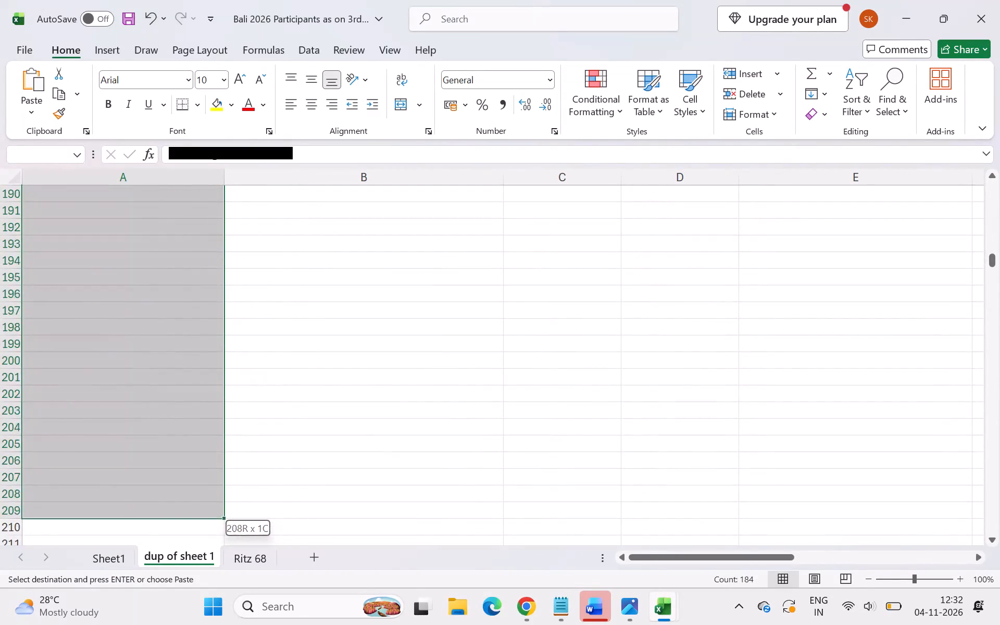
pyautogui.moveTo(103, 581); pyautogui.dragTo(181, 171)
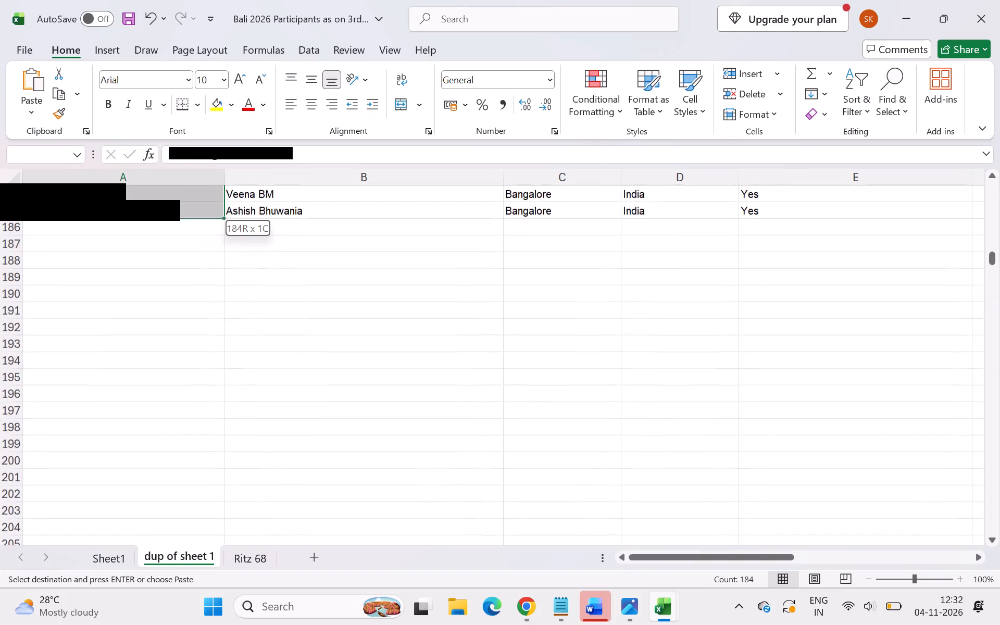
pyautogui.moveTo(181, 171); pyautogui.dragTo(155, 242)
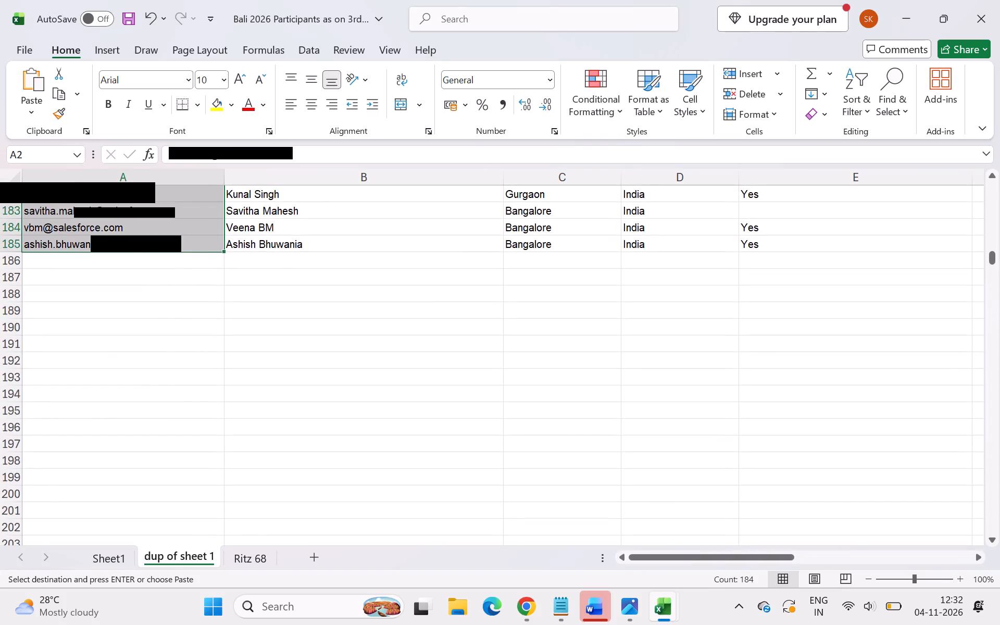
pyautogui.hotkey('ctrl', 'c')
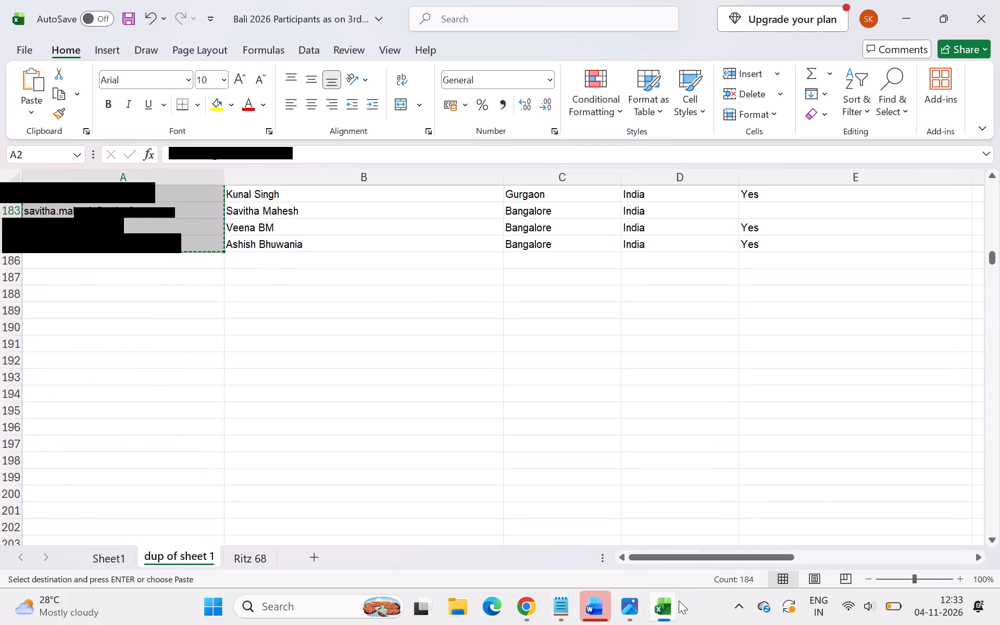
pyautogui.click(729, 542)
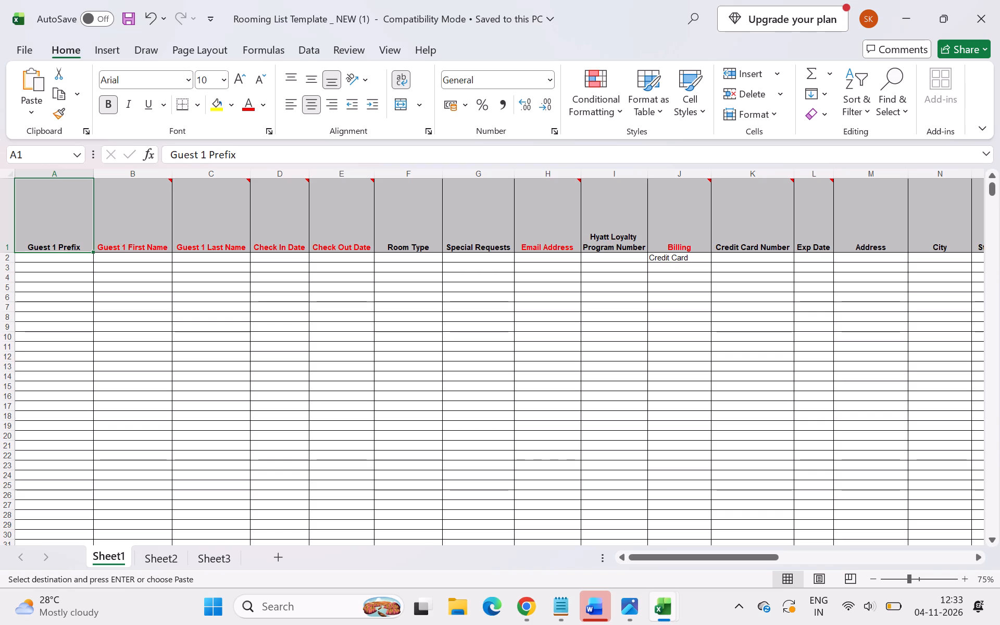
pyautogui.click(551, 255)
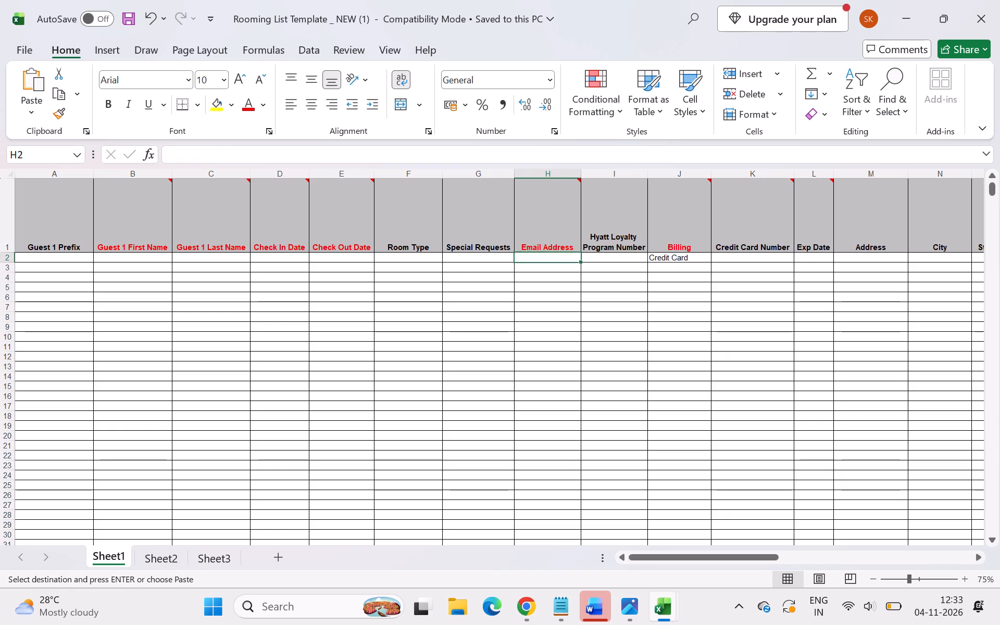
pyautogui.click(547, 281)
pyautogui.moveTo(547, 258); pyautogui.dragTo(553, 443)
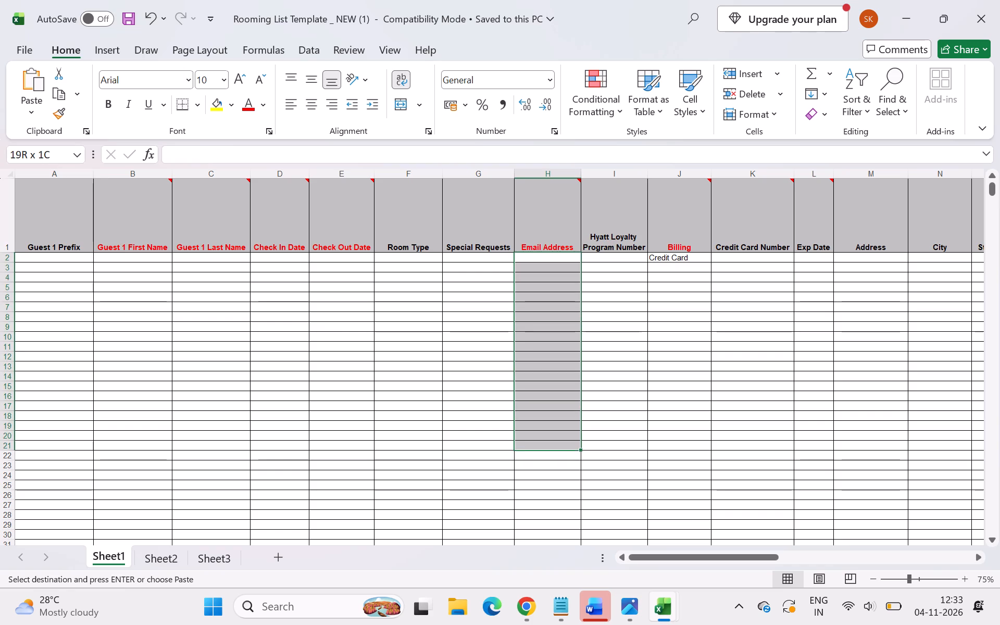
pyautogui.moveTo(553, 443); pyautogui.dragTo(559, 565)
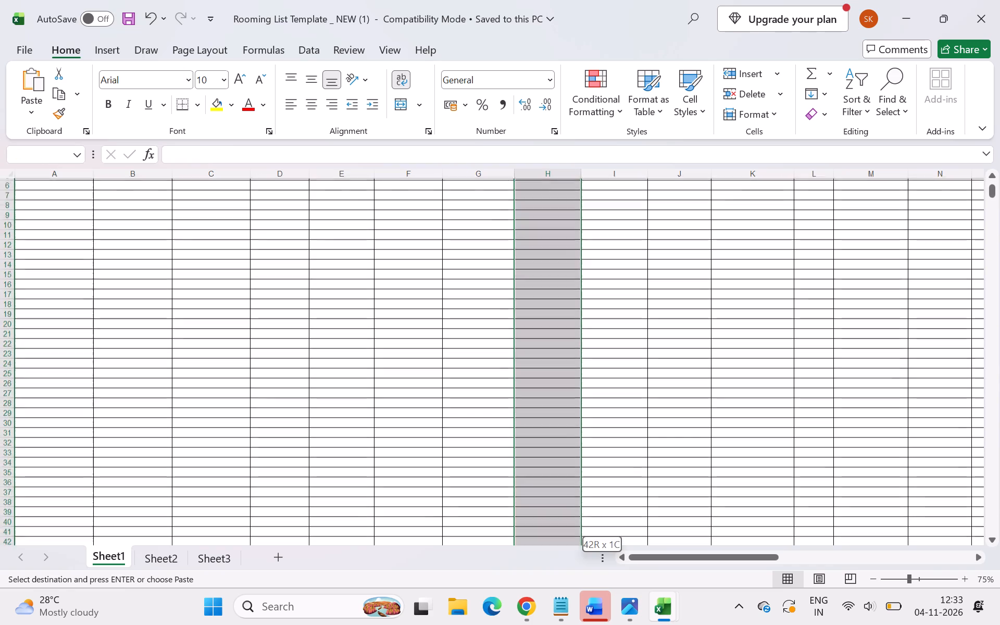
pyautogui.moveTo(559, 565); pyautogui.dragTo(553, 585)
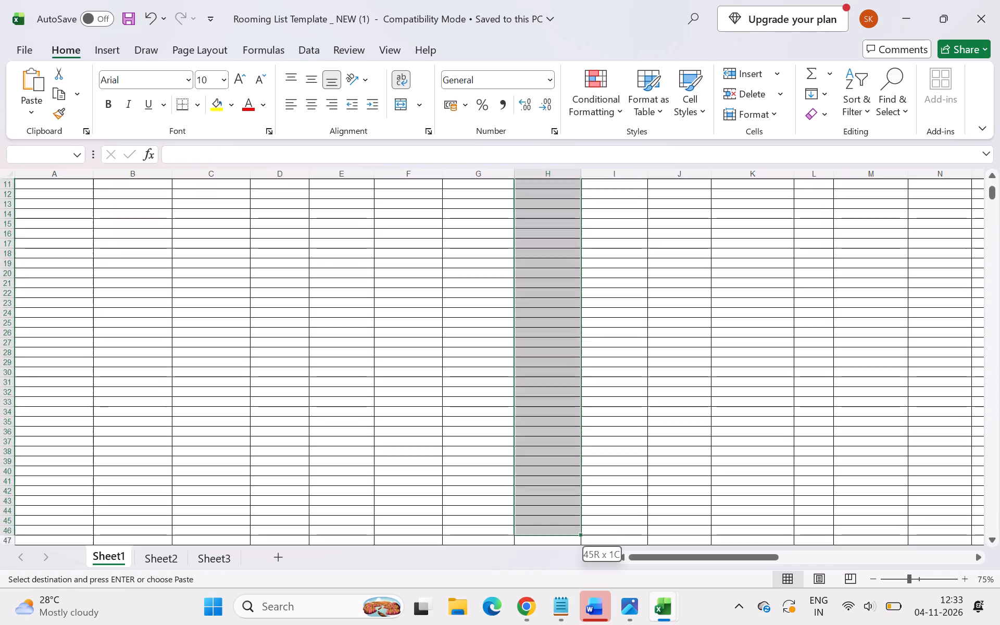
pyautogui.moveTo(553, 585); pyautogui.dragTo(553, 590)
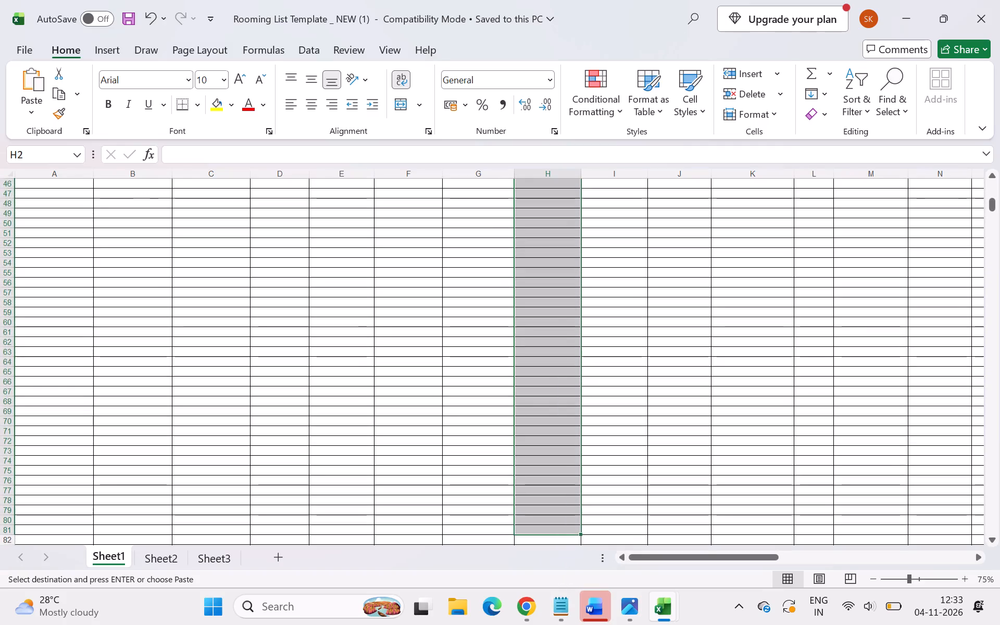
pyautogui.hotkey('ctrl', 'v')
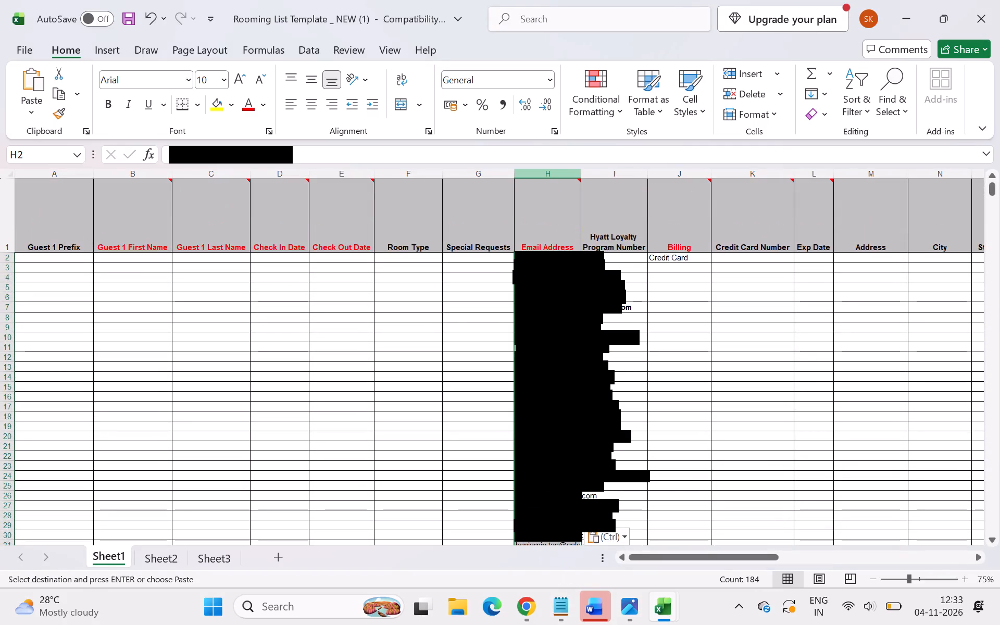
# Widen the template's Email Address column so the pasted addresses fit within it.
pyautogui.moveTo(580, 174); pyautogui.dragTo(652, 175)
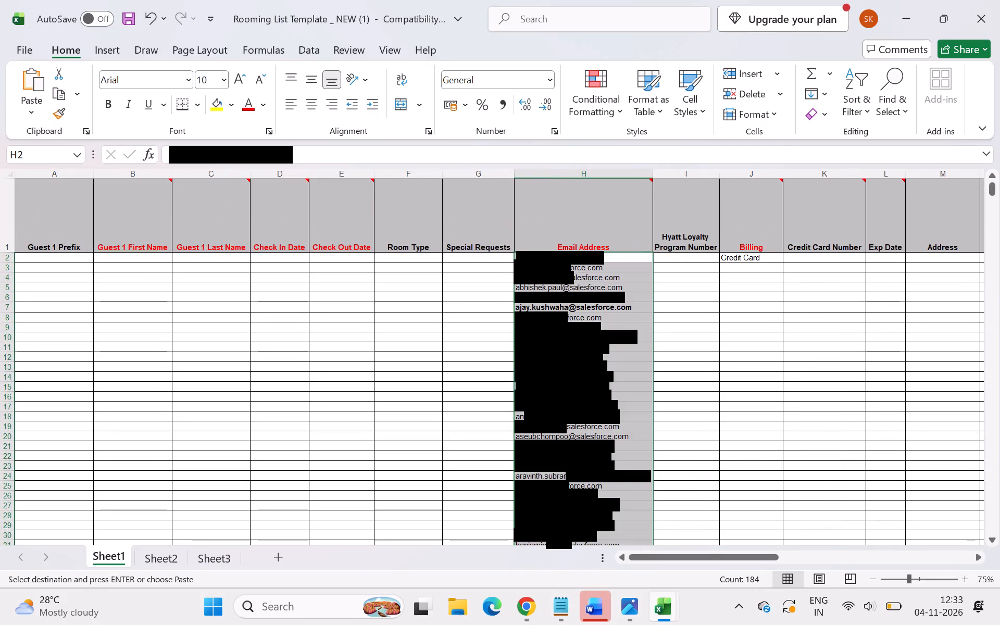
pyautogui.click(473, 265)
pyautogui.click(402, 260)
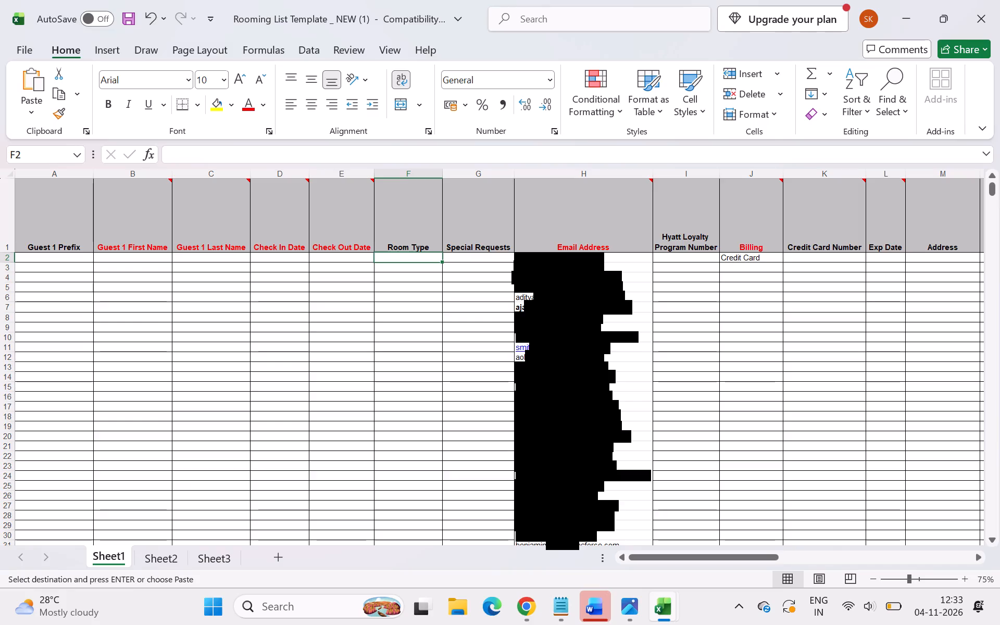
pyautogui.click(59, 241)
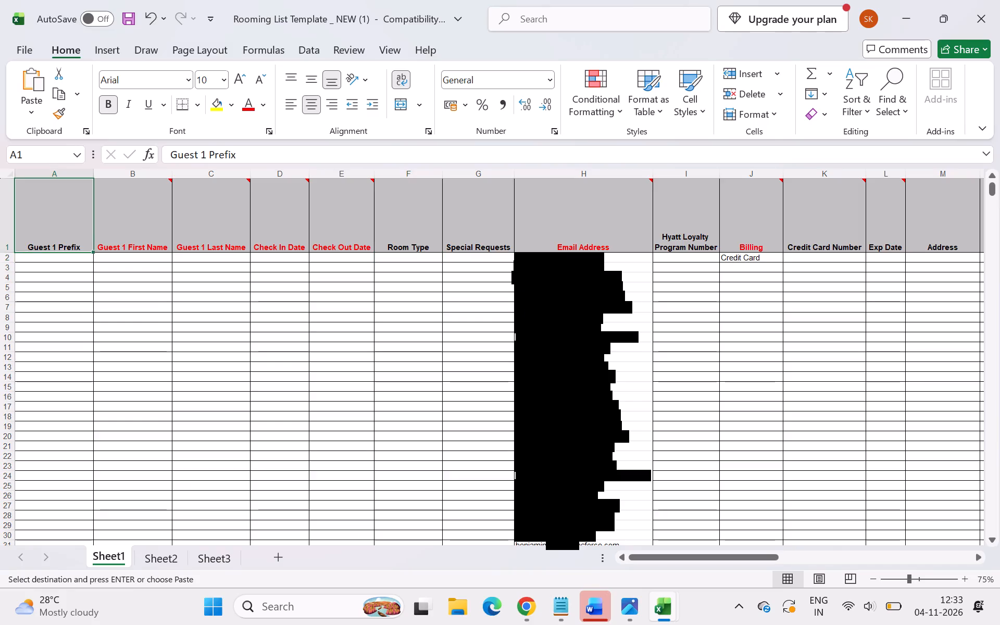
# Delete the empty Sheet2 and Sheet3 from the Rooming List Template workbook.
pyautogui.click(220, 566)
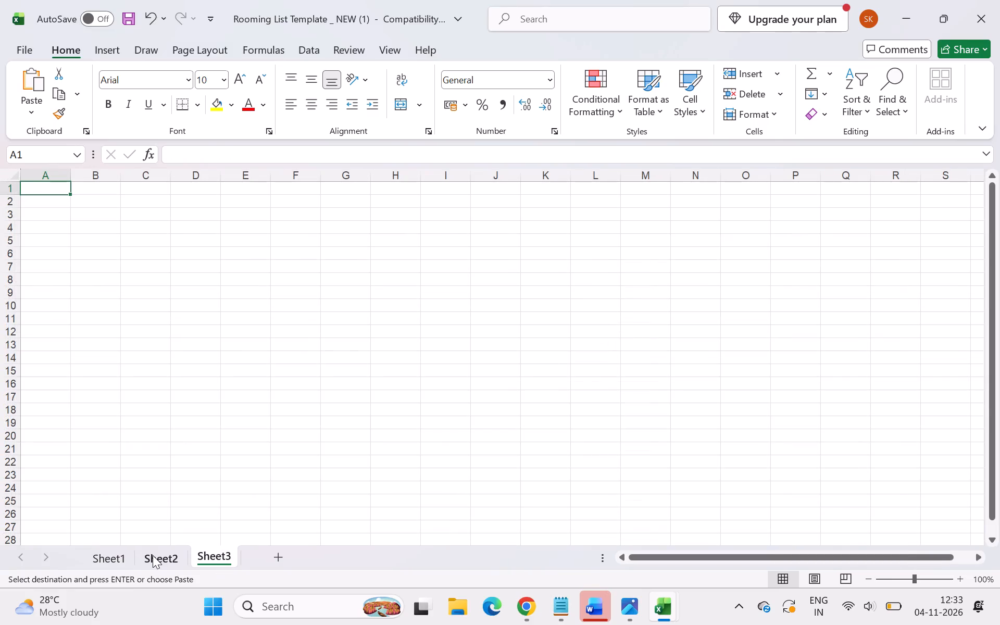
pyautogui.click(153, 555)
pyautogui.rightClick(170, 560)
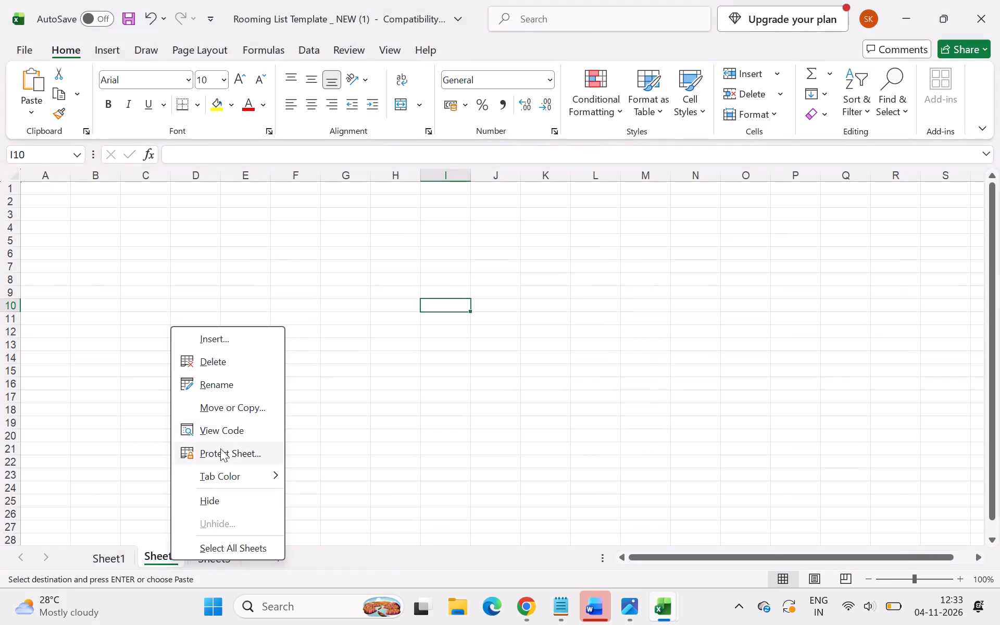
pyautogui.click(224, 368)
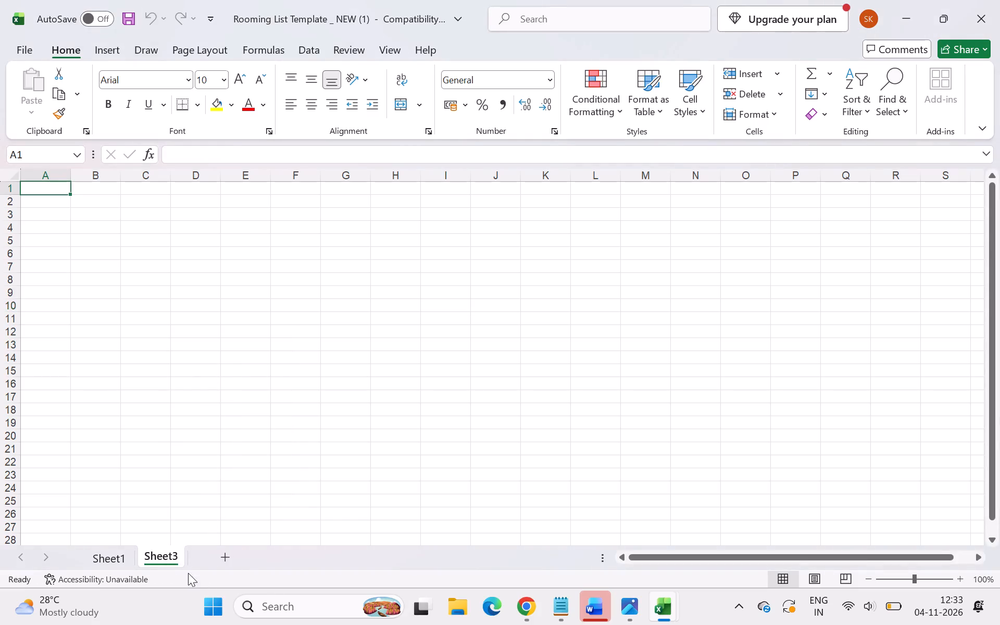
pyautogui.click(165, 563)
pyautogui.rightClick(165, 560)
pyautogui.click(216, 360)
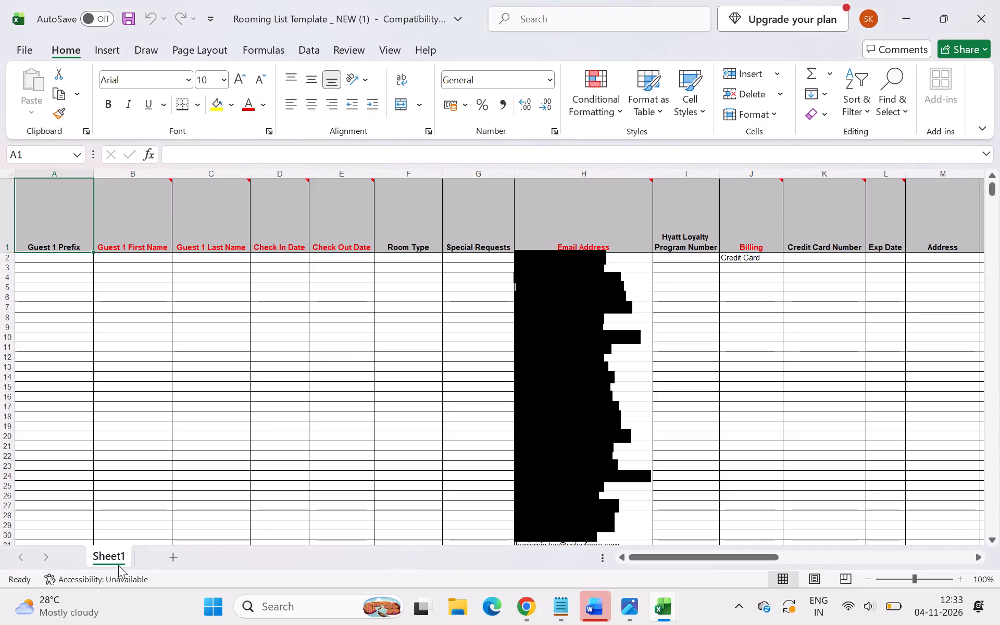
pyautogui.click(317, 439)
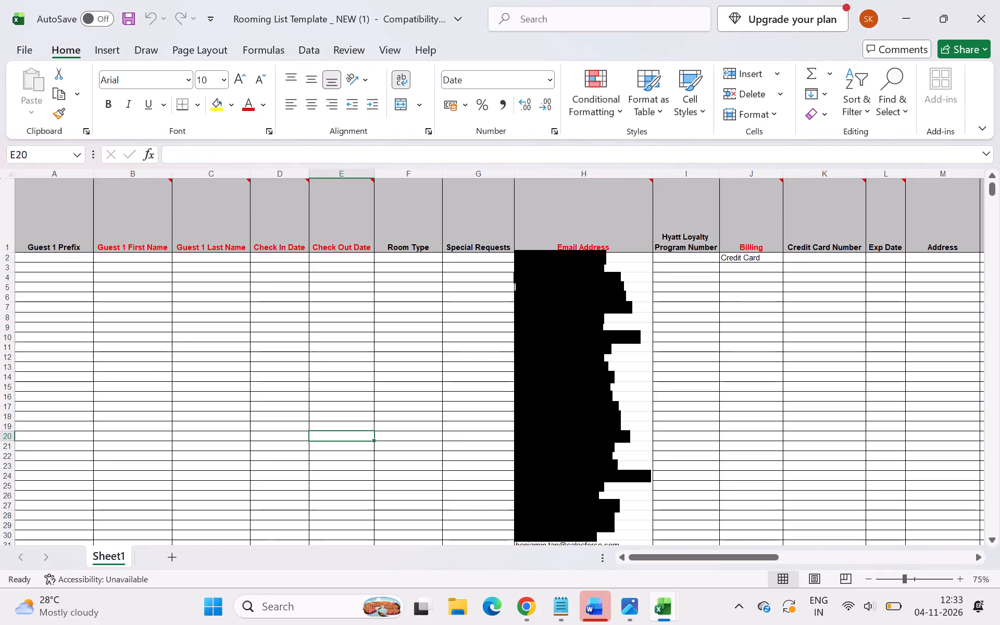
# Apply all borders to the entire Email Address column, column H, of the rooming list.
pyautogui.click(560, 180)
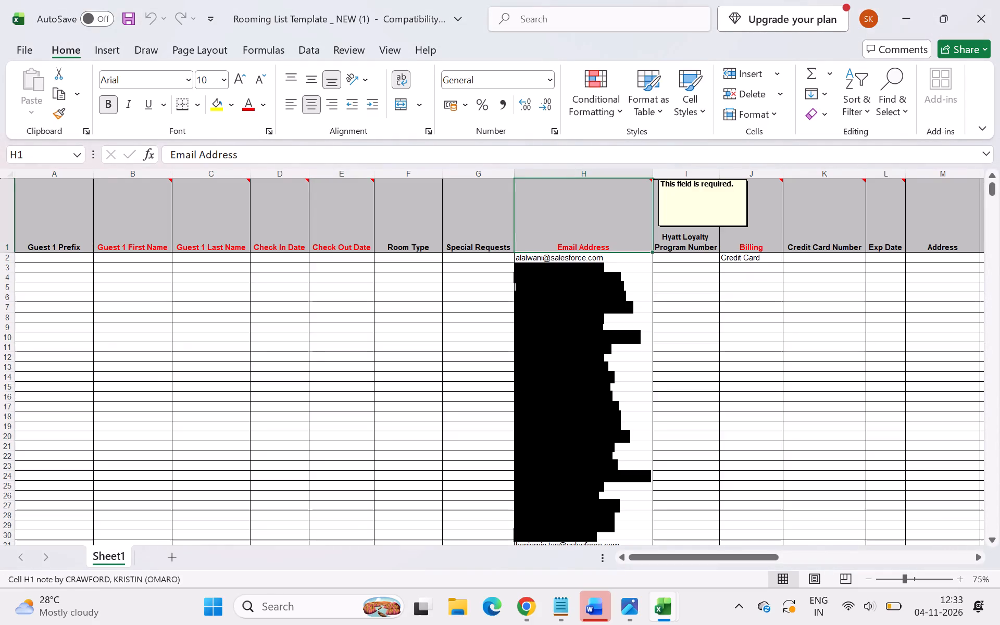
pyautogui.click(578, 174)
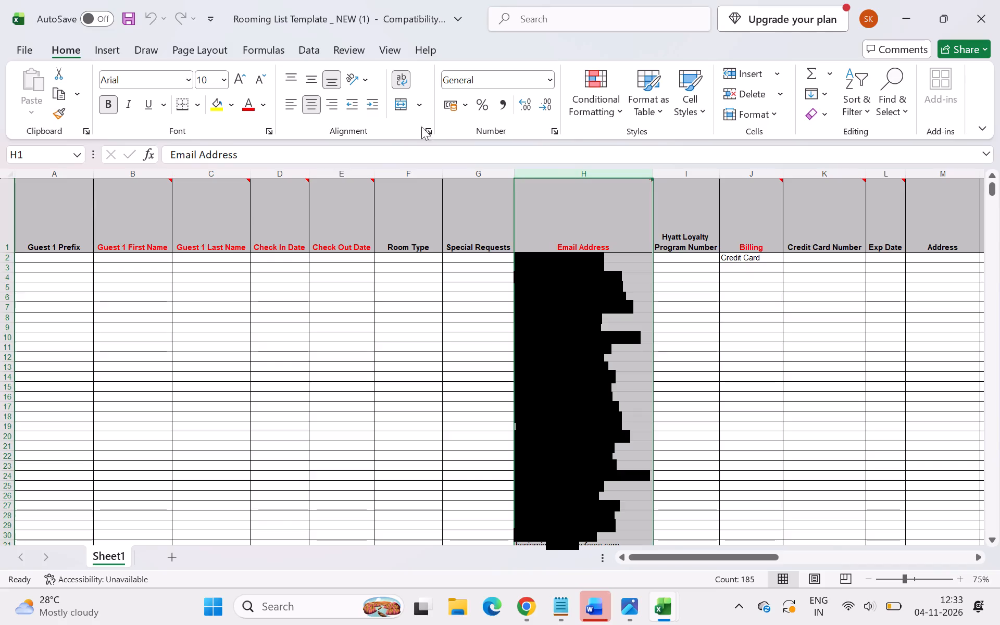
pyautogui.click(201, 111)
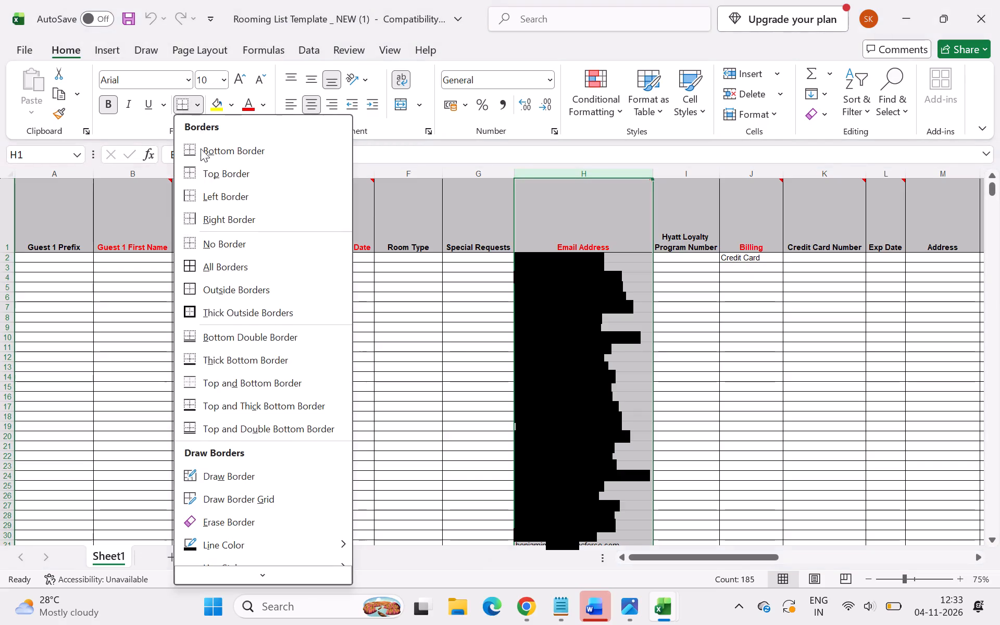
pyautogui.click(247, 270)
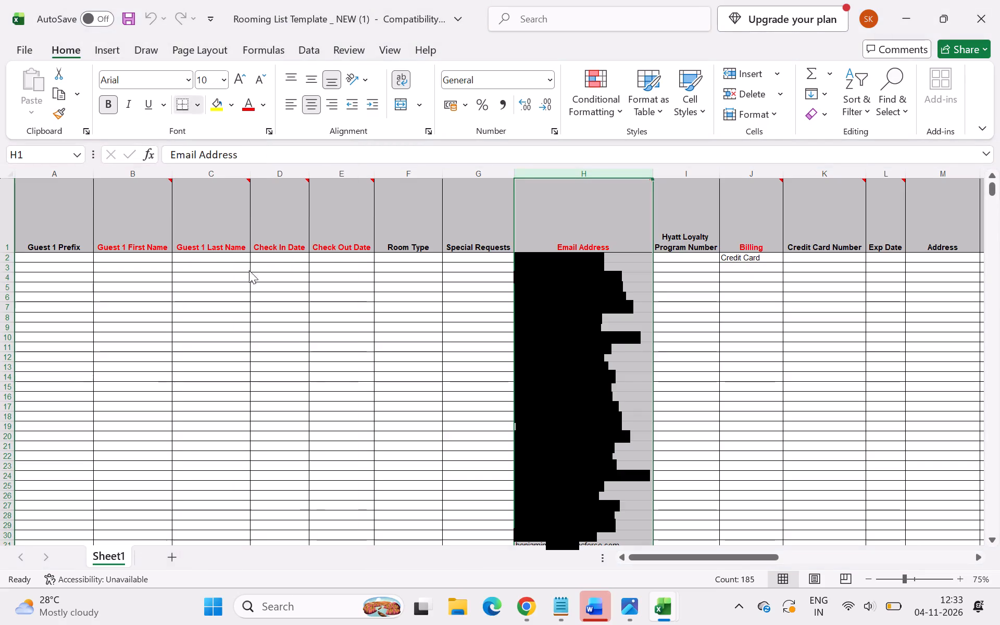
pyautogui.click(376, 315)
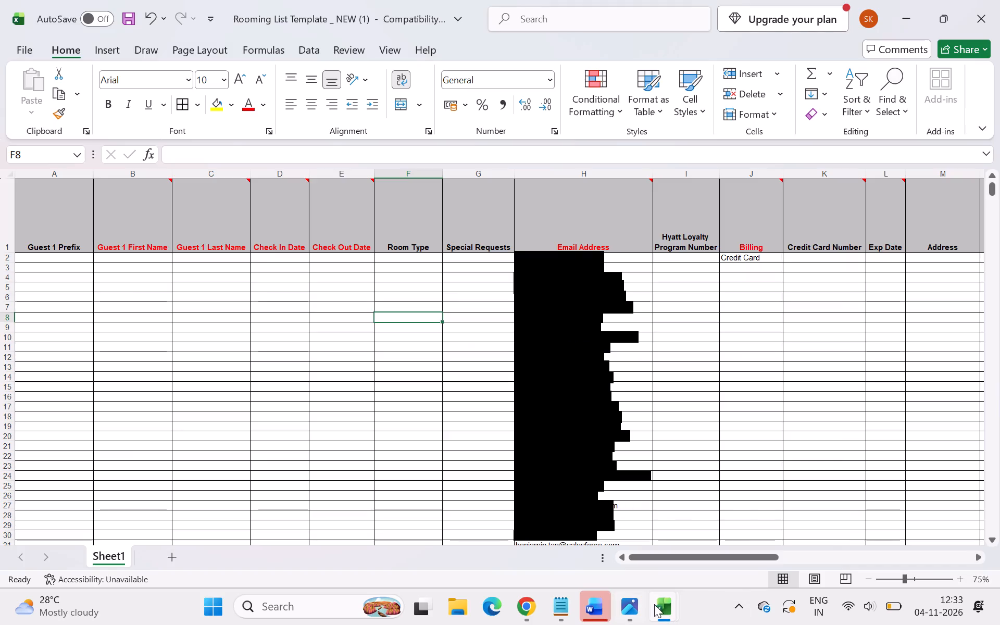
# In the Bali 2026 Participants workbook, split the Name column of "dup of sheet 1" with Text to Columns, using only space as delimiter and overwriting adjacent data.
pyautogui.click(607, 550)
pyautogui.click(408, 455)
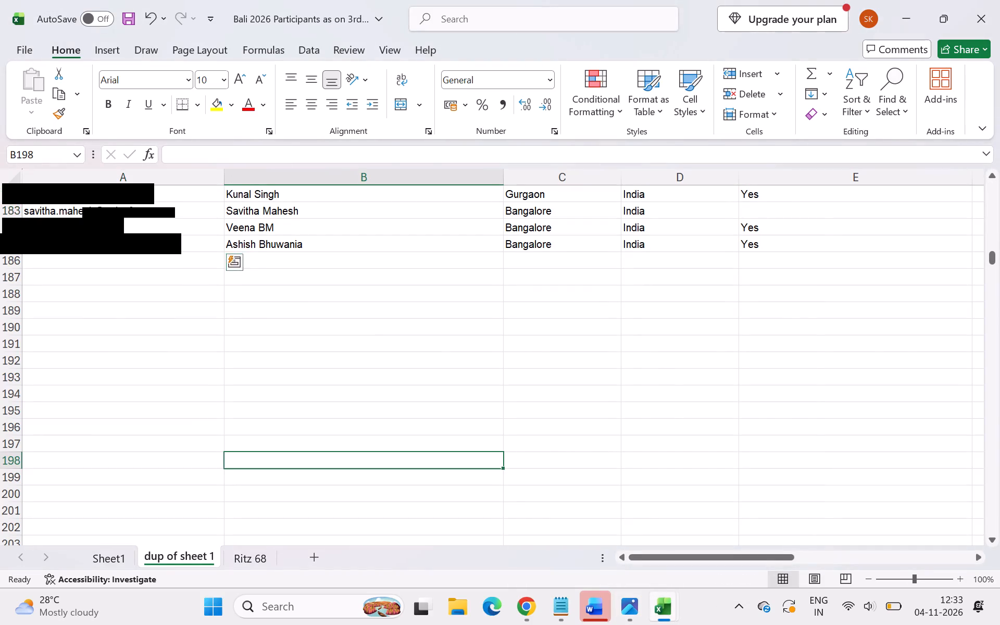
pyautogui.scroll(20, 250, 321)
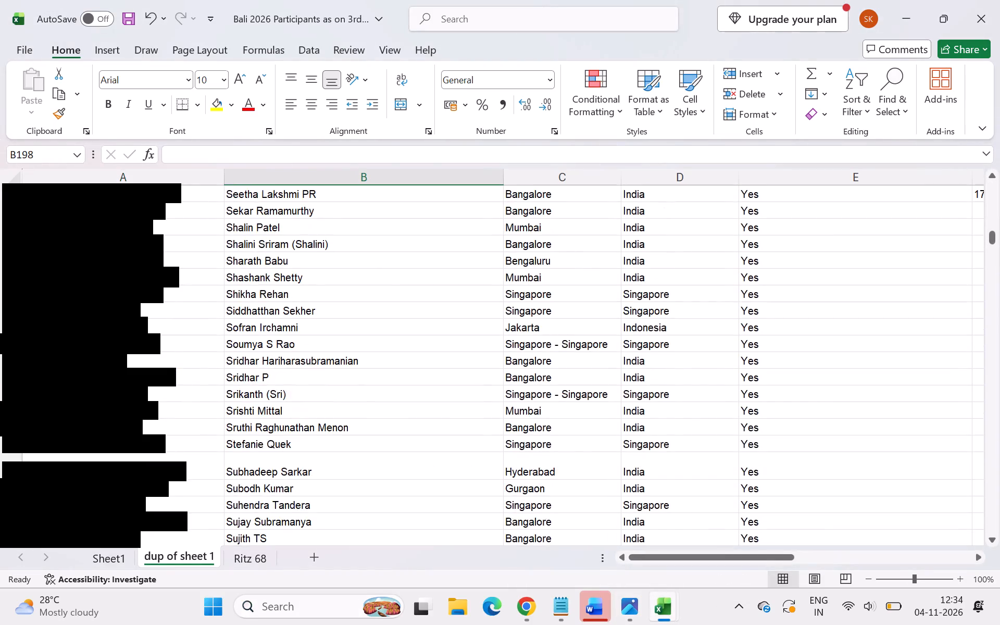
pyautogui.scroll(16, 250, 321)
pyautogui.scroll(15, 252, 304)
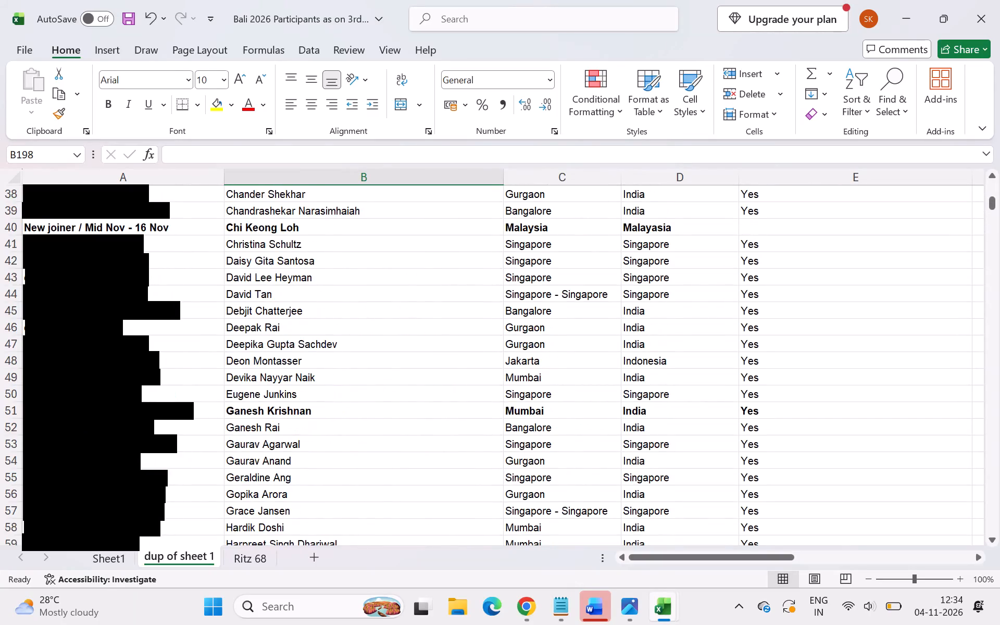
pyautogui.scroll(17, 253, 295)
pyautogui.click(356, 182)
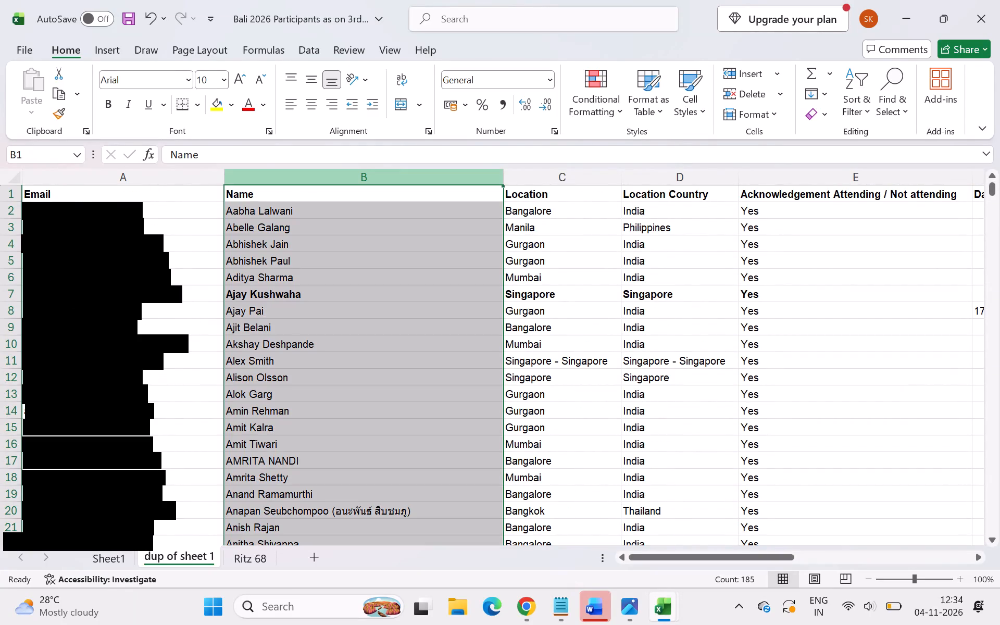
pyautogui.click(311, 56)
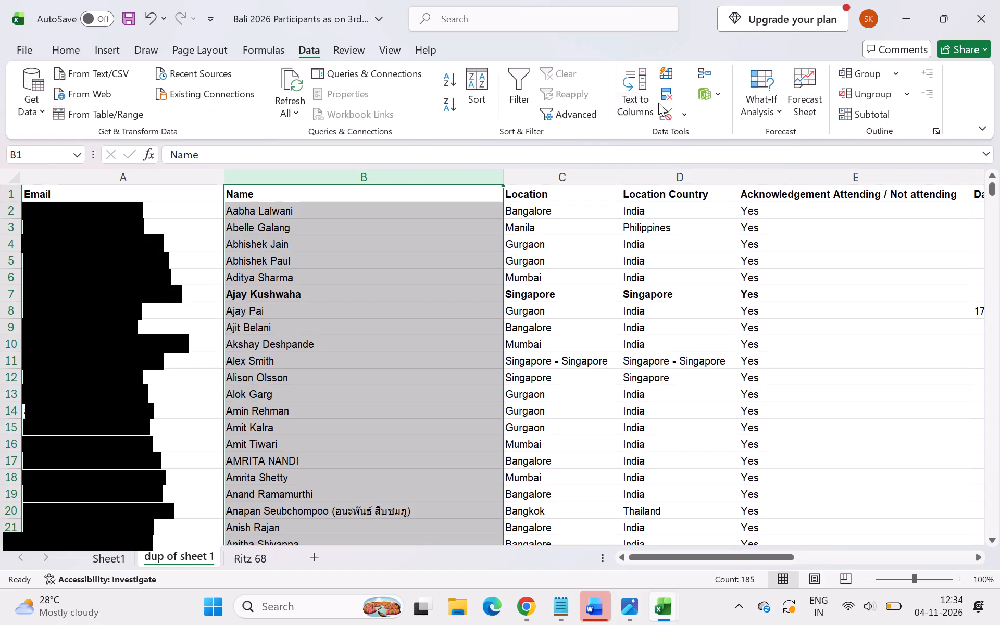
pyautogui.click(642, 96)
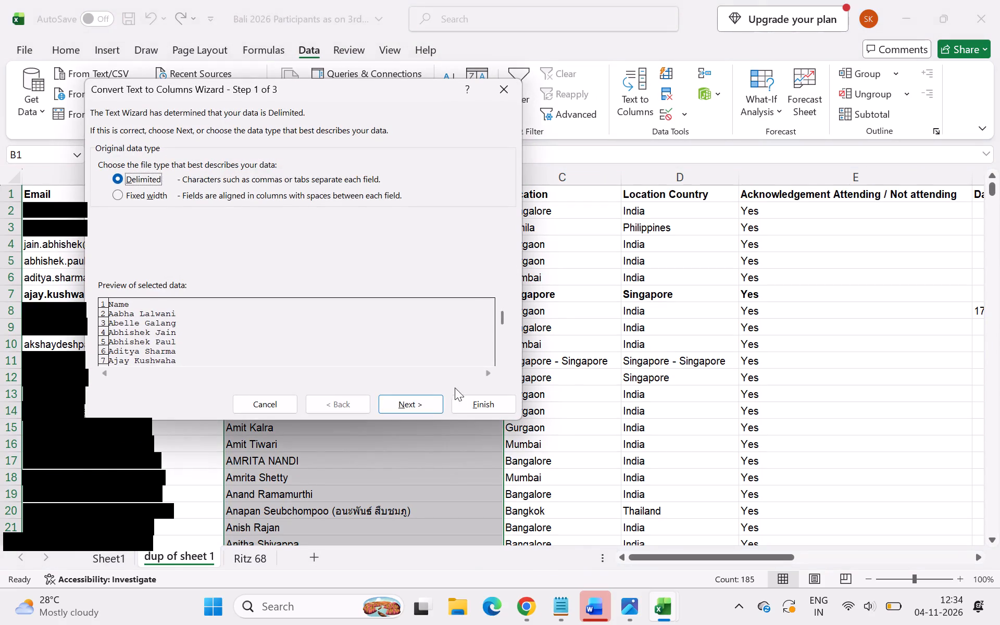
pyautogui.click(424, 406)
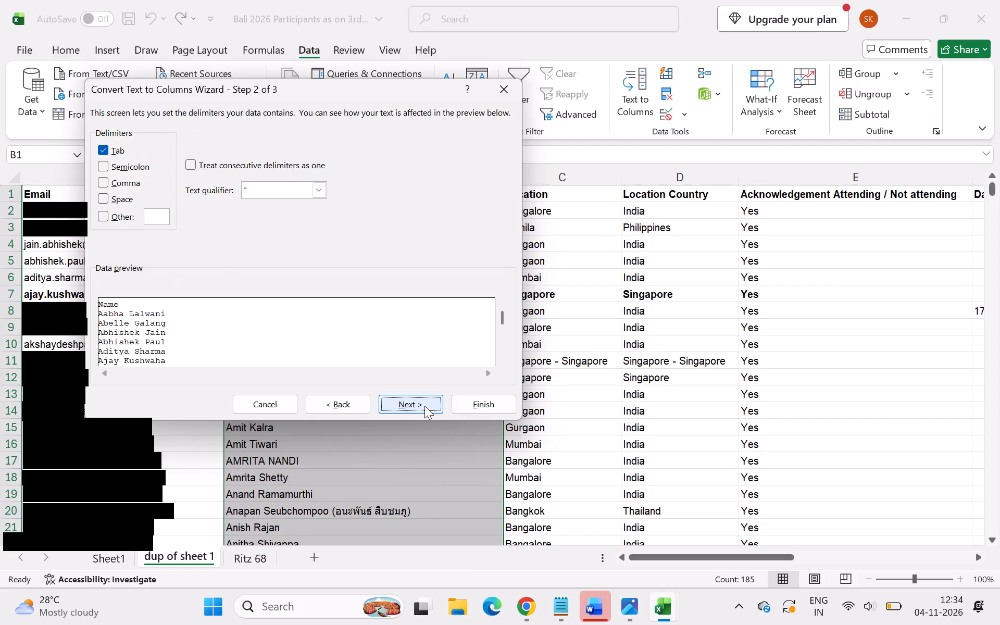
pyautogui.click(101, 197)
pyautogui.click(107, 151)
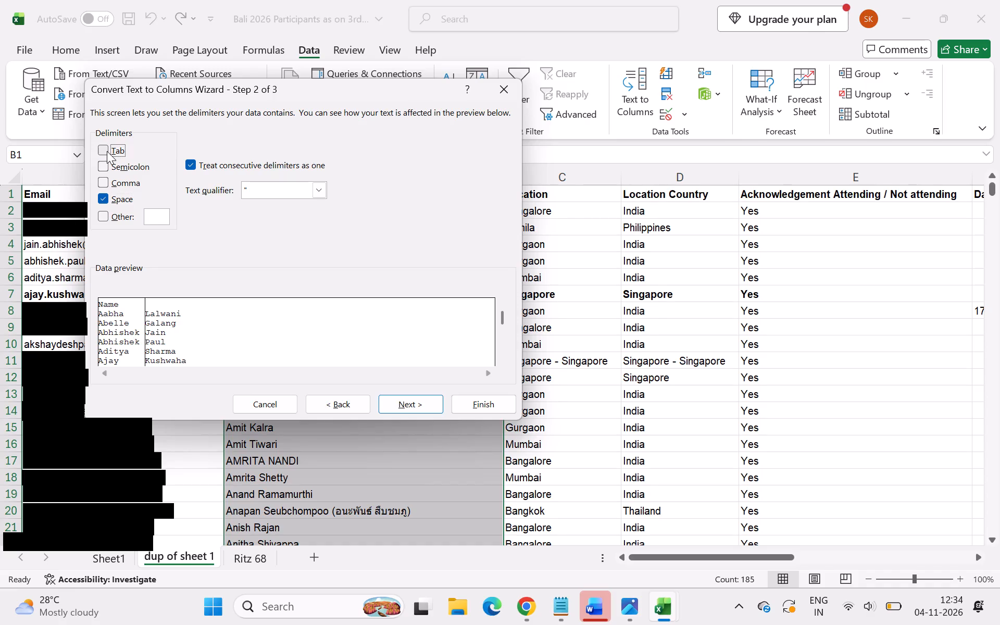
pyautogui.click(418, 406)
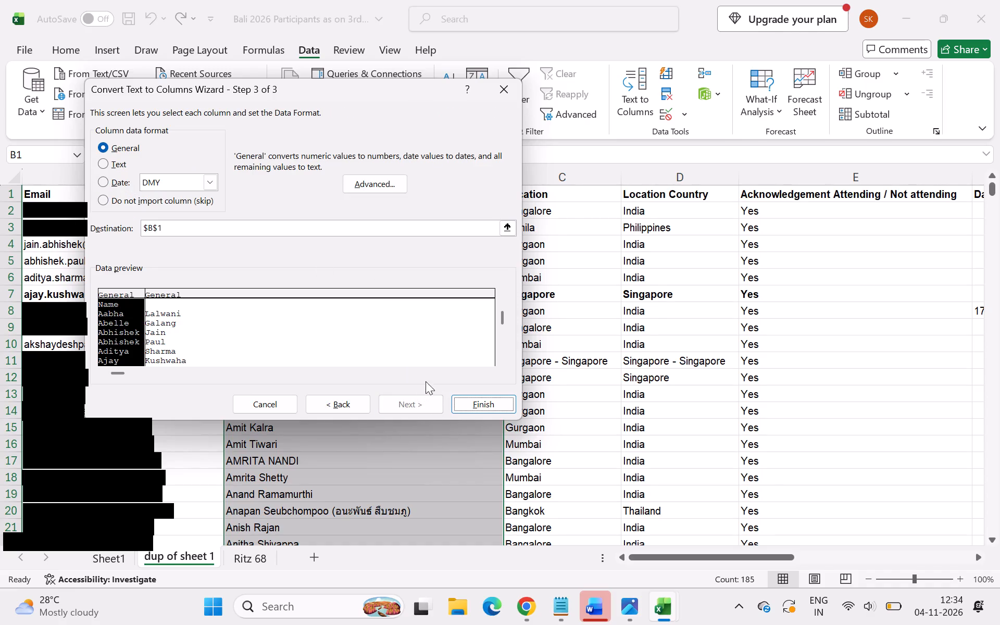
pyautogui.click(416, 407)
pyautogui.click(102, 166)
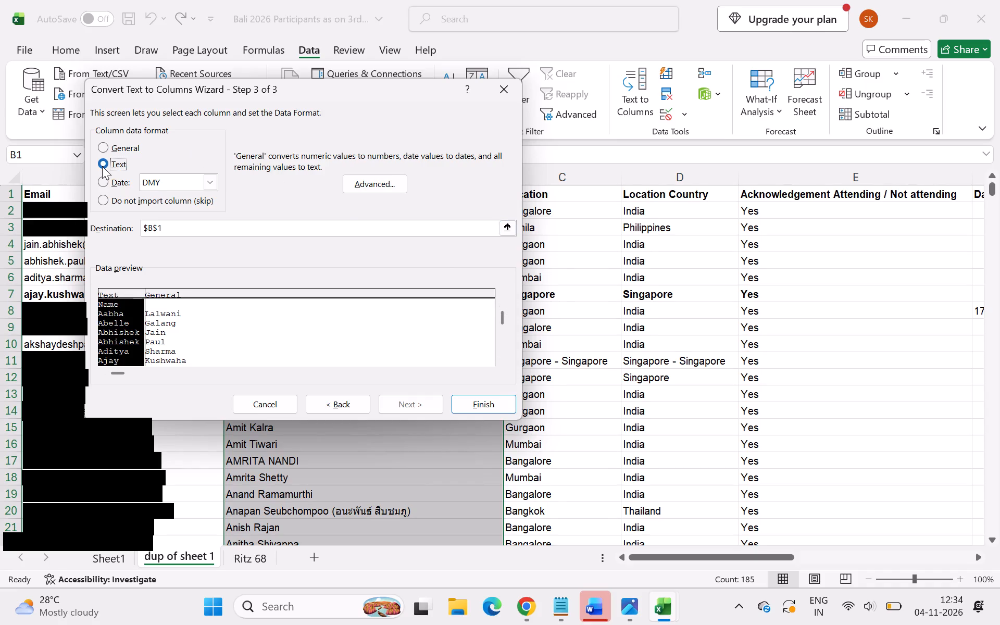
pyautogui.click(105, 142)
pyautogui.click(495, 403)
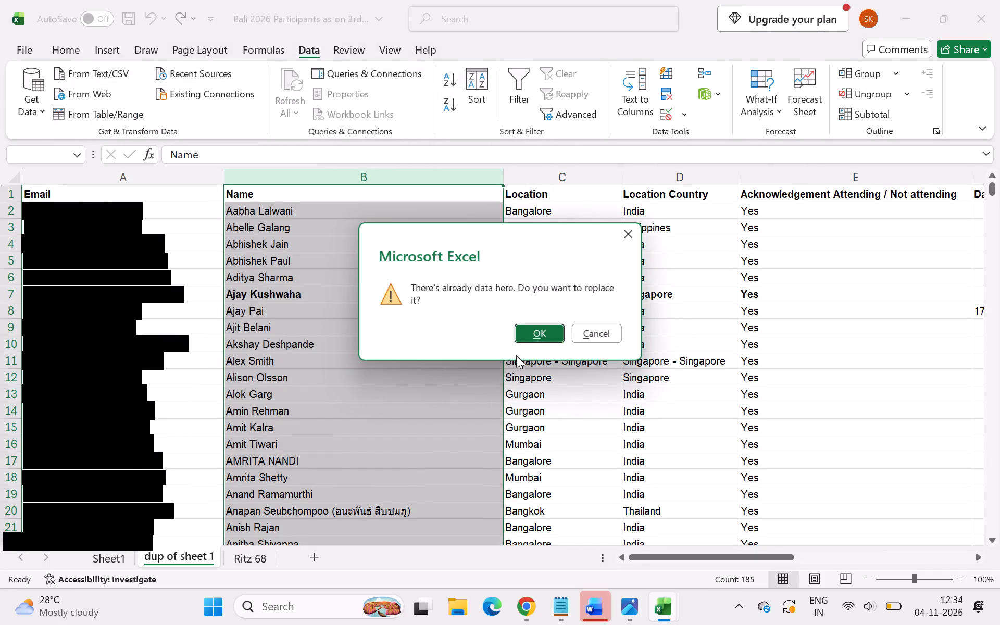
pyautogui.click(543, 334)
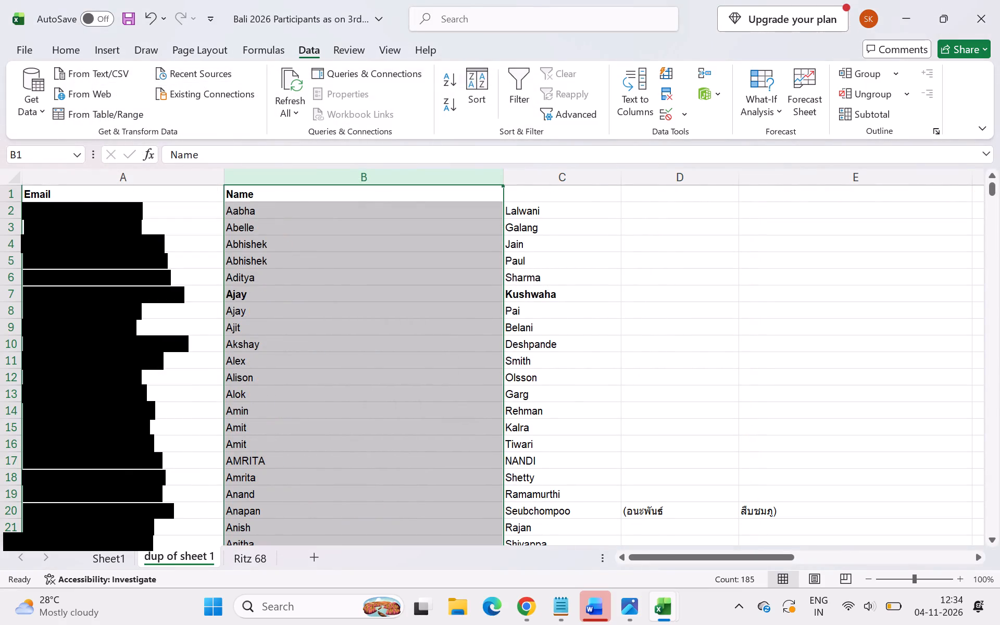
# Review the split names in "dup of sheet 1" for entries that spread over more than two columns.
pyautogui.scroll(5, 405, 318)
pyautogui.scroll(-10, 405, 318)
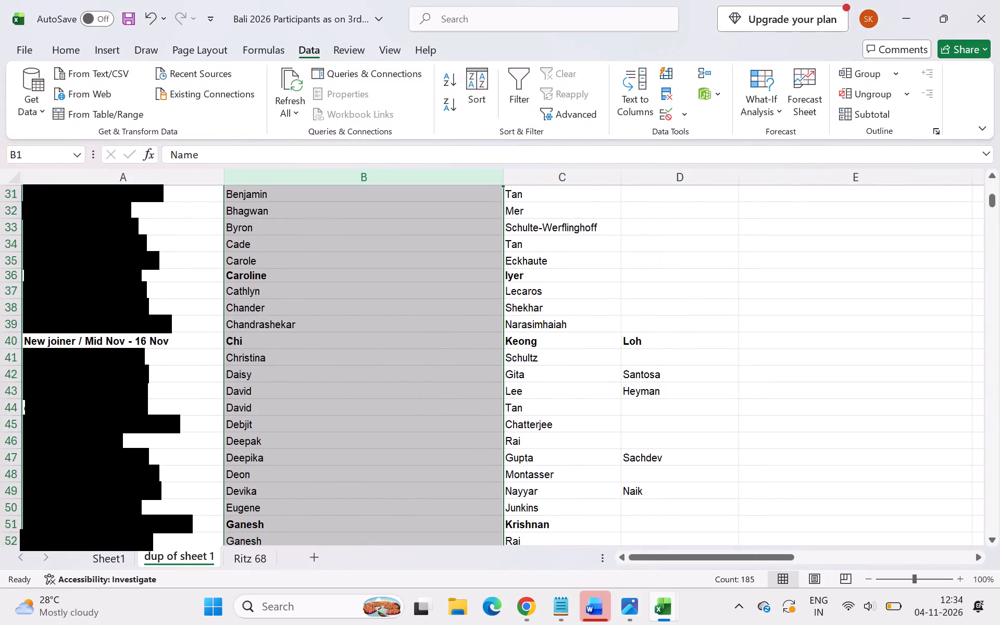
pyautogui.scroll(16, 405, 318)
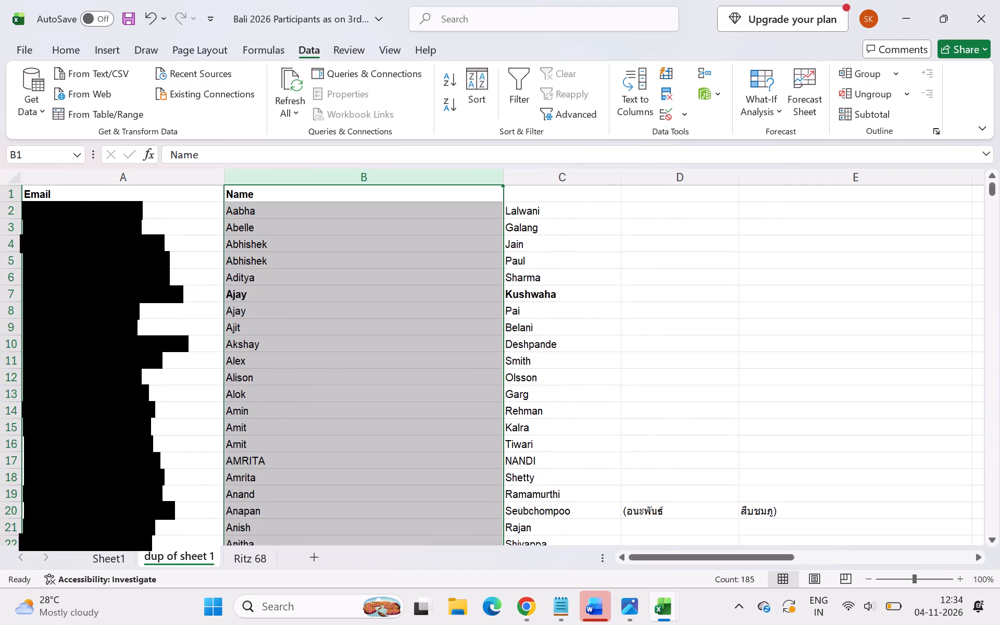
pyautogui.scroll(-19, 405, 318)
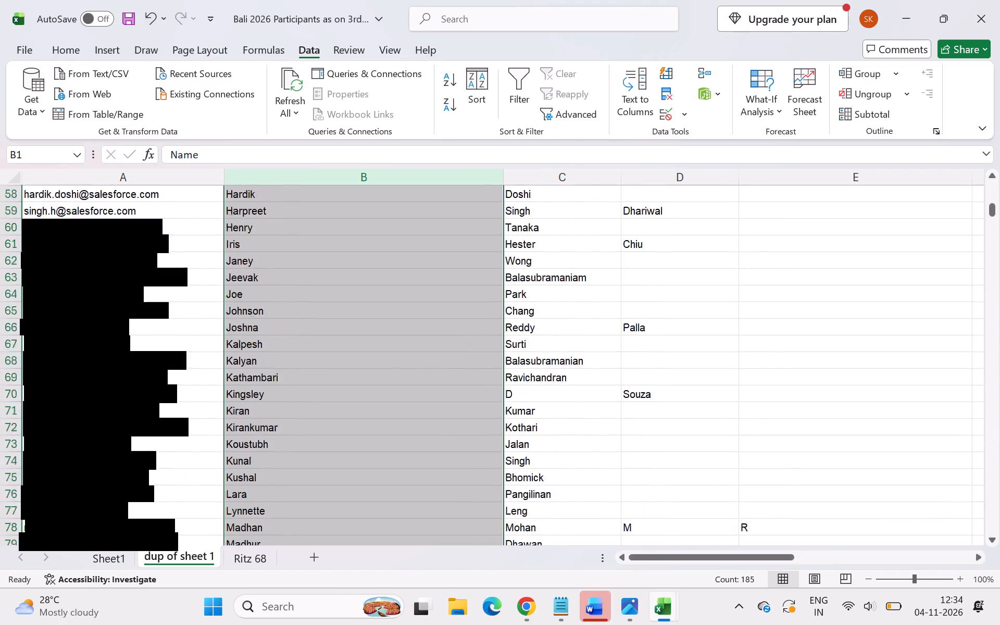
pyautogui.scroll(-2, 405, 318)
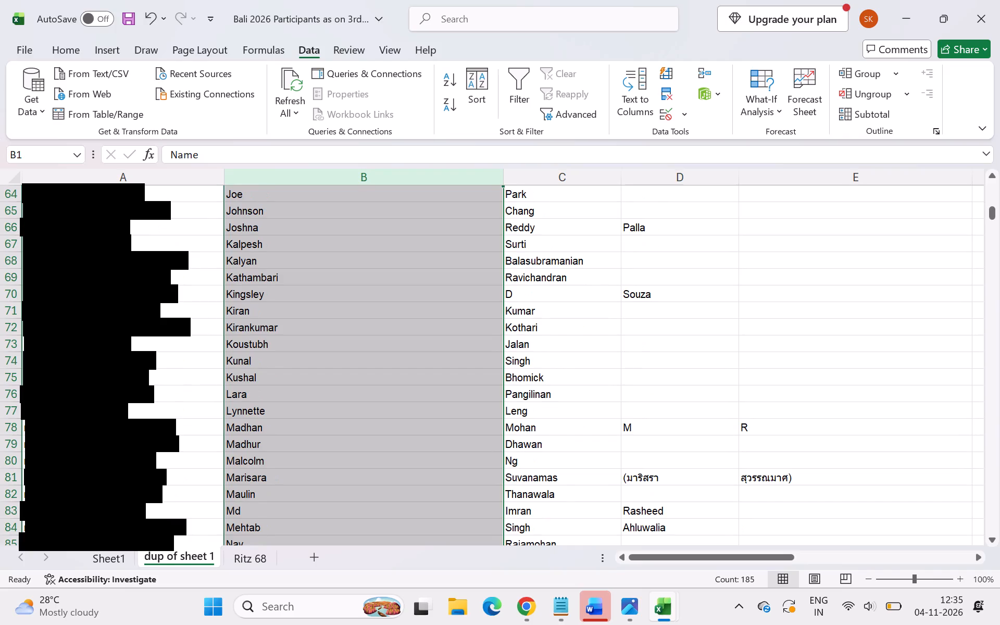
pyautogui.click(409, 397)
pyautogui.scroll(1, 425, 297)
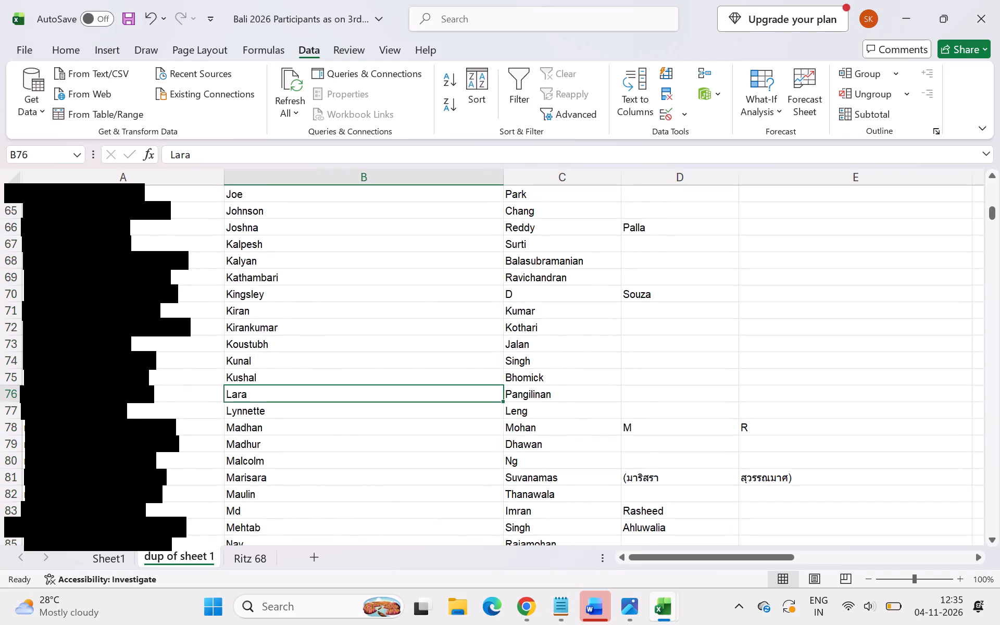
pyautogui.scroll(20, 425, 297)
pyautogui.scroll(5, 426, 296)
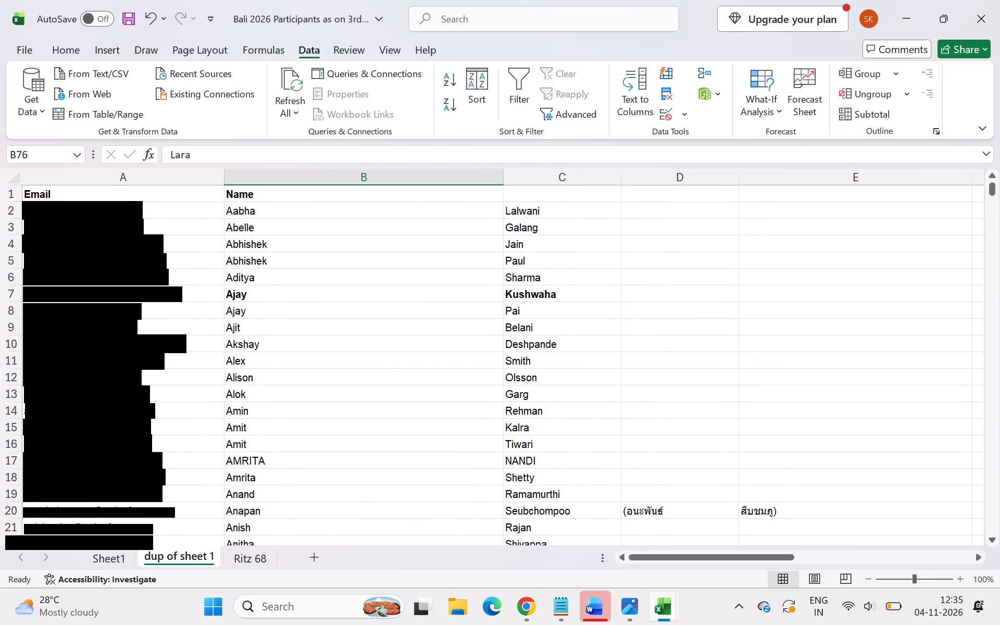
# Copy the full Name column from Sheet1 and insert it before the Email column in "dup of sheet 1".
pyautogui.click(113, 558)
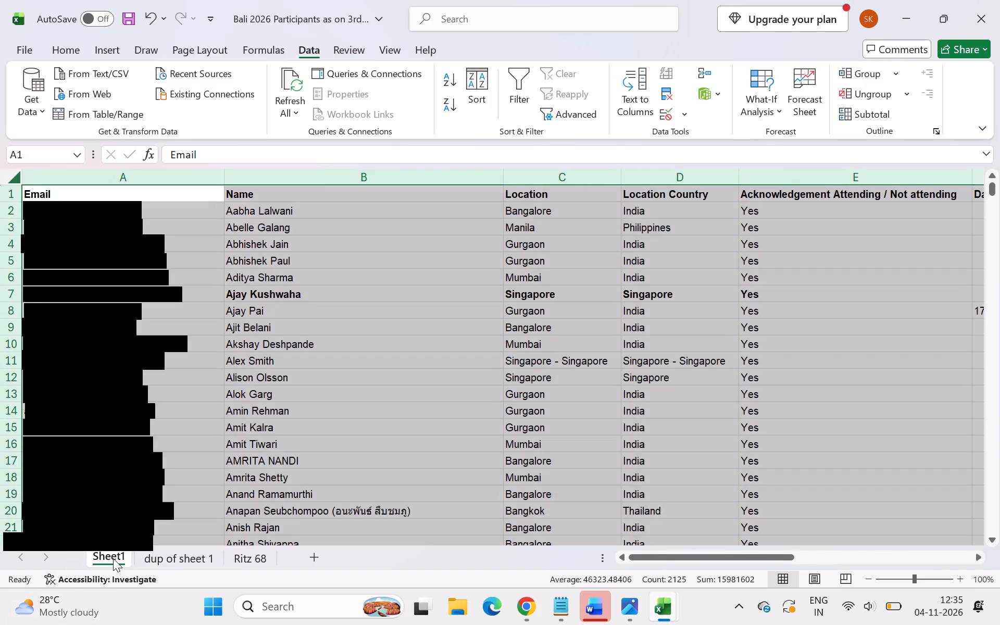
pyautogui.click(377, 465)
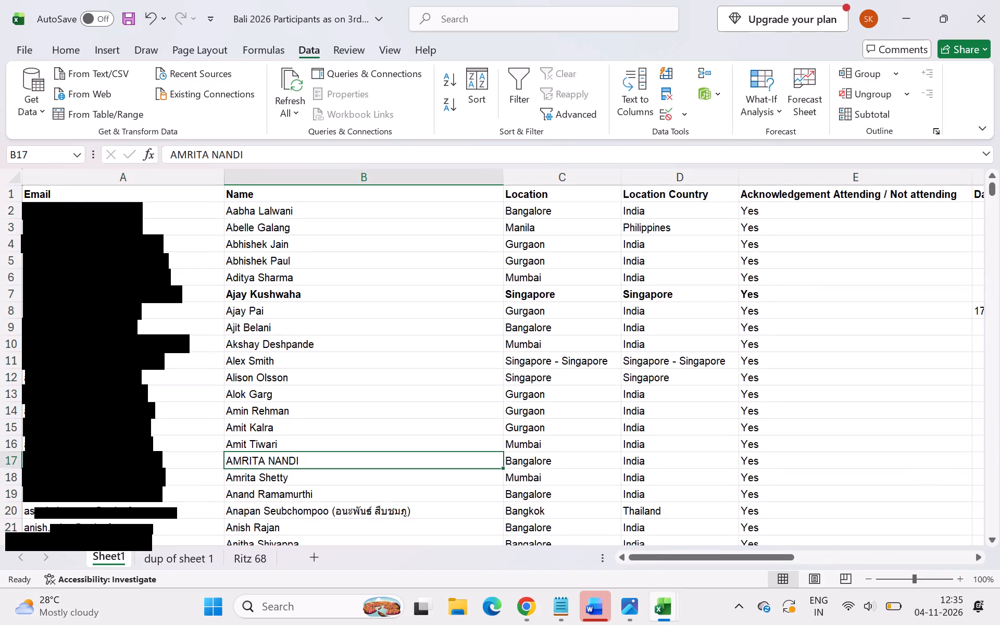
pyautogui.click(306, 177)
pyautogui.hotkey('ctrl', 'c')
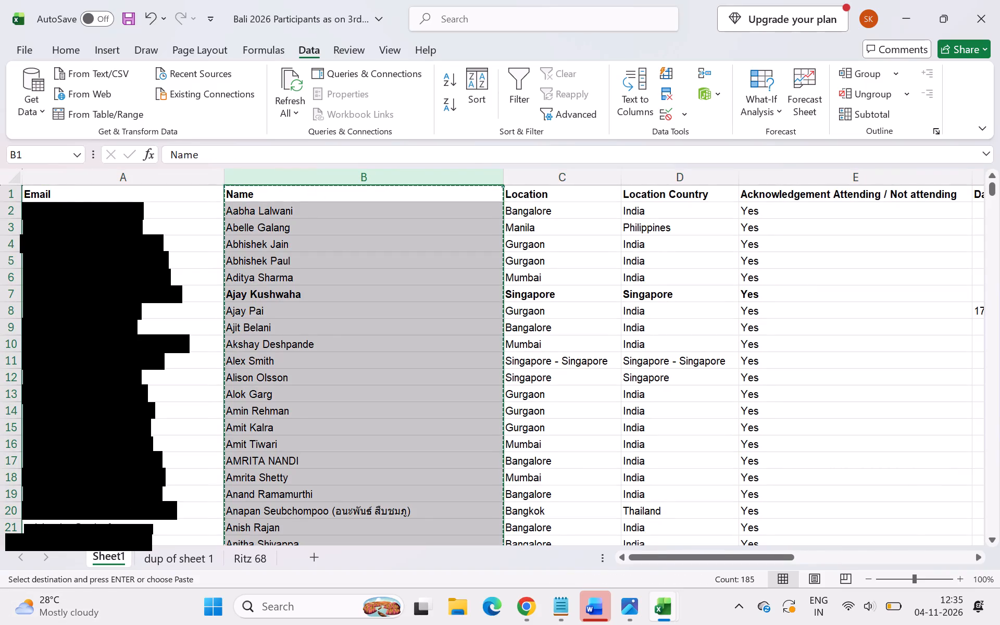
pyautogui.click(180, 559)
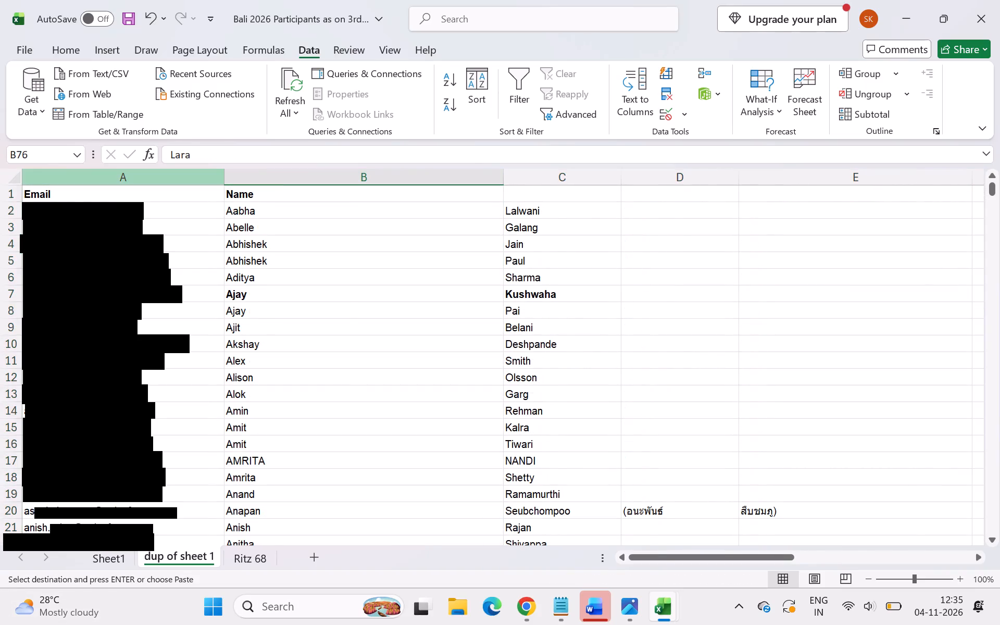
pyautogui.click(162, 177)
pyautogui.rightClick(162, 177)
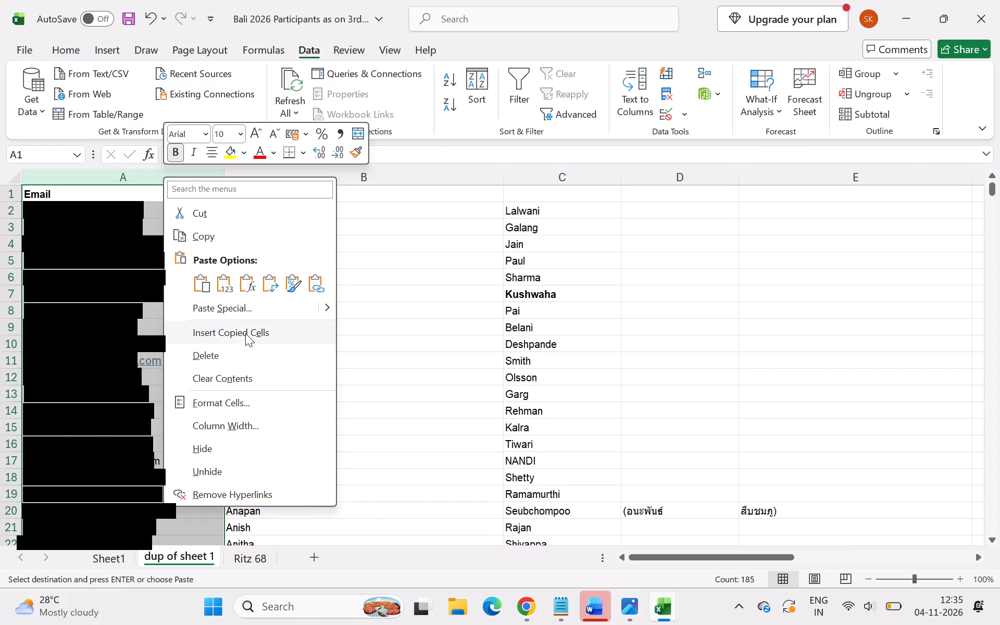
pyautogui.click(245, 333)
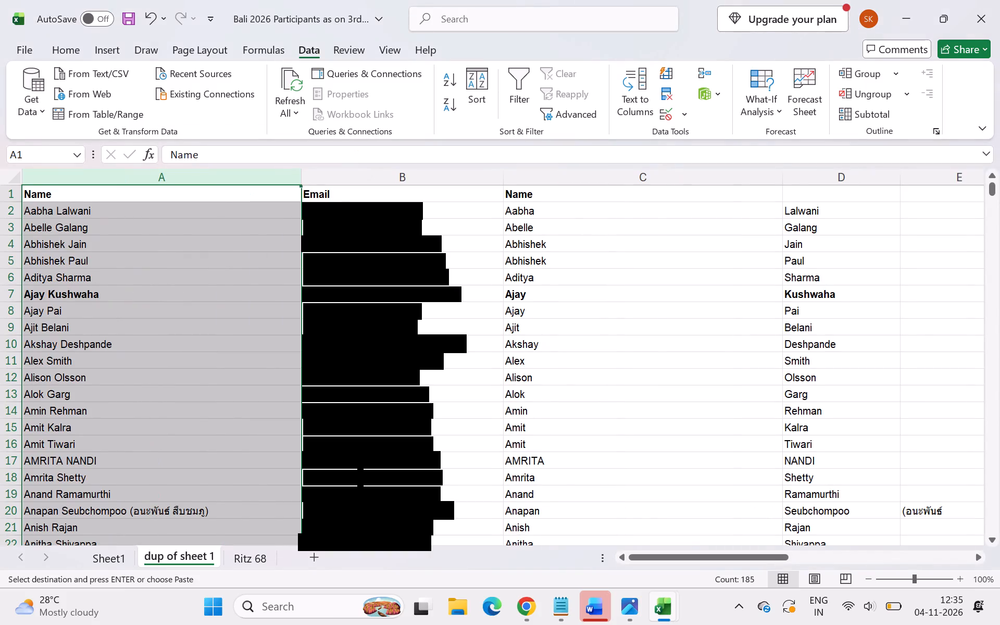
# Hide the Email column, column B, in "dup of sheet 1".
pyautogui.moveTo(406, 179); pyautogui.dragTo(237, 163)
pyautogui.click(212, 180)
pyautogui.moveTo(201, 180); pyautogui.dragTo(335, 178)
pyautogui.click(353, 186)
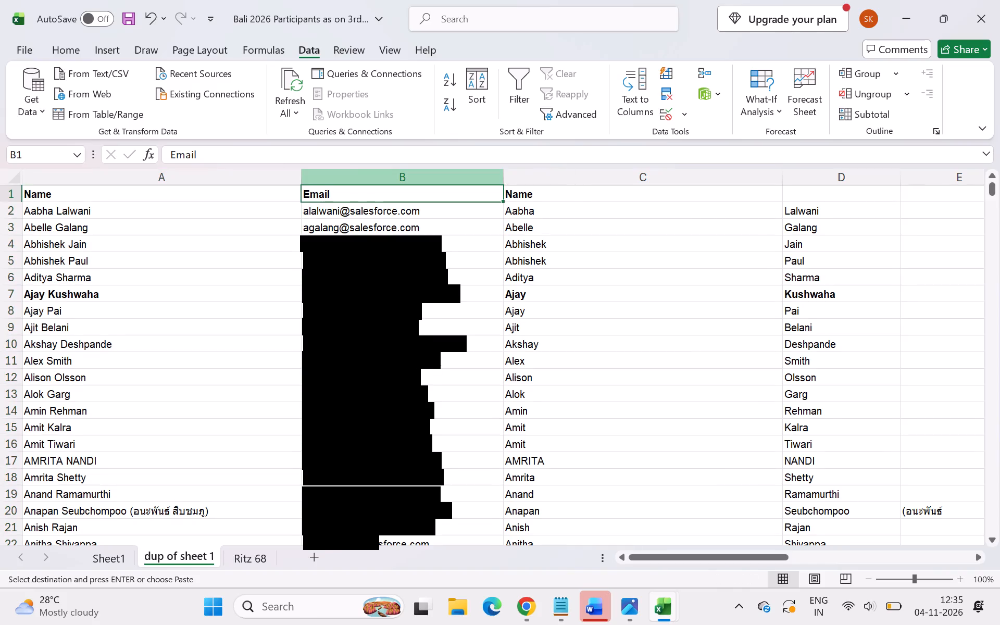
pyautogui.click(390, 177)
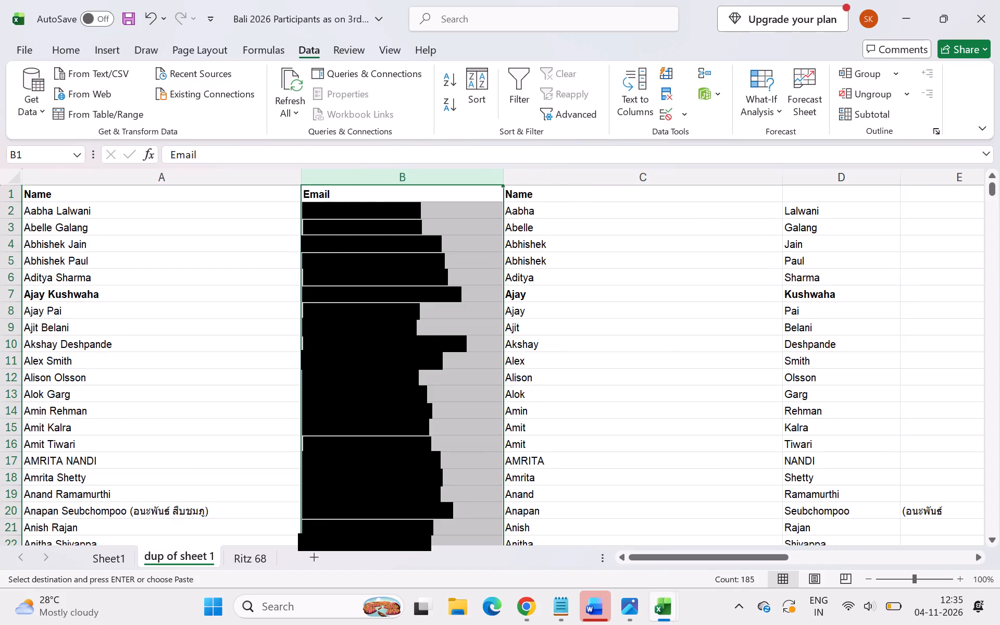
pyautogui.rightClick(393, 179)
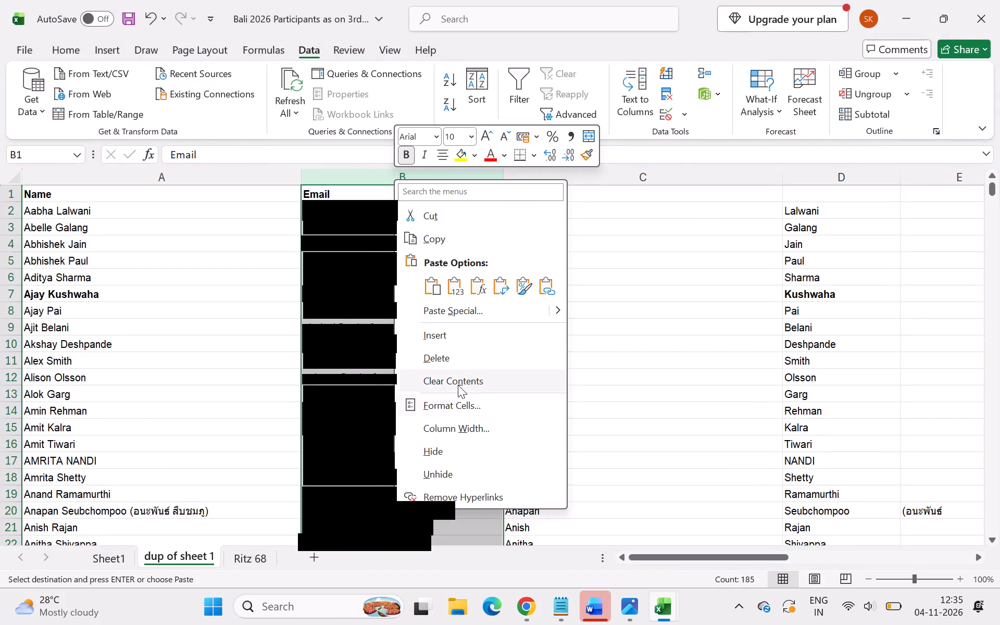
pyautogui.click(436, 453)
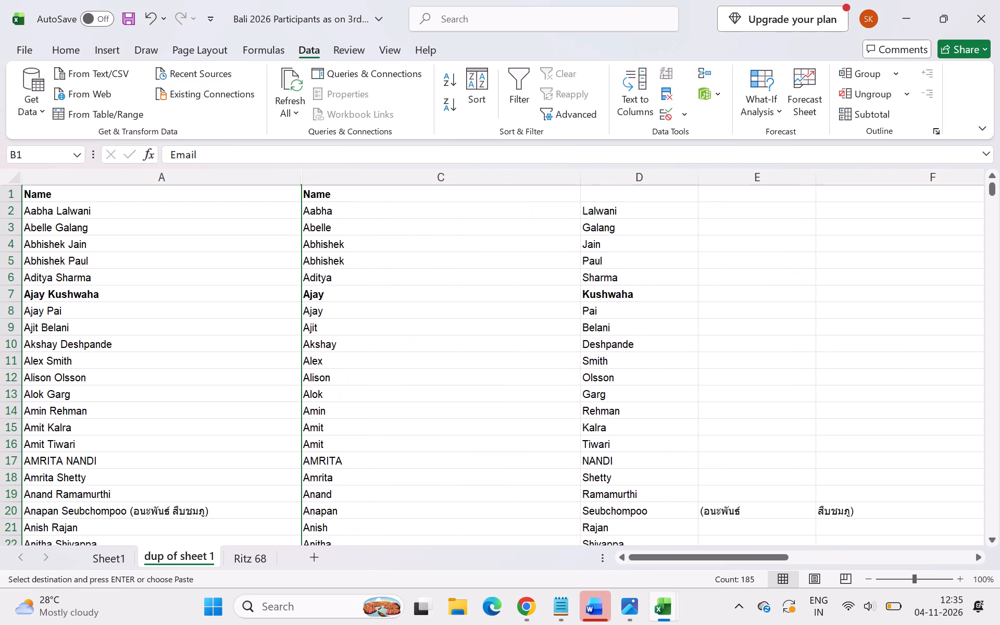
# Check the split names in columns C and D against the full names in column A, row by row from row 2 to row 39.
pyautogui.click(107, 214)
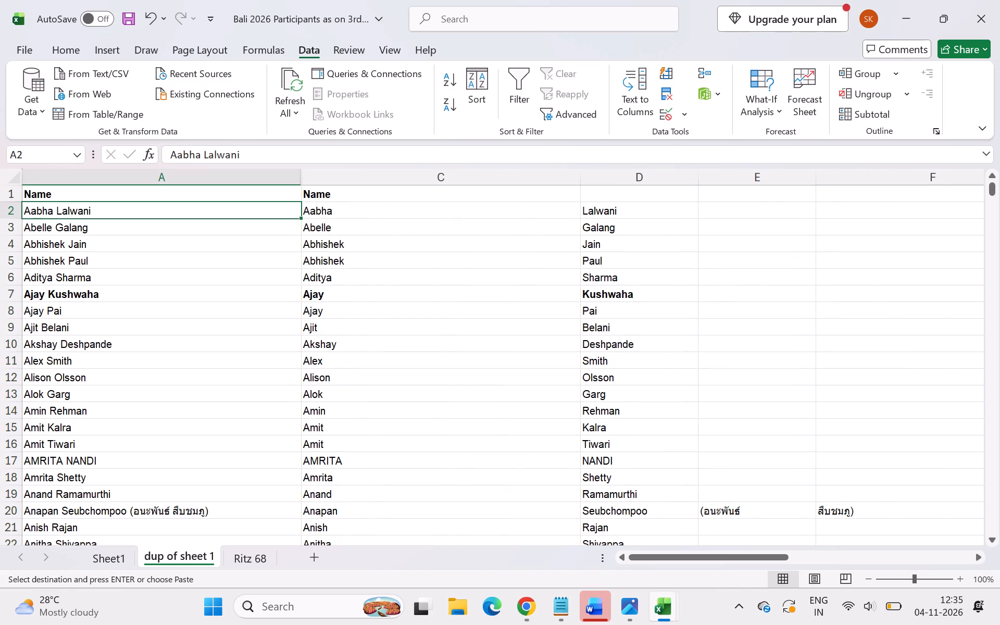
pyautogui.click(119, 229)
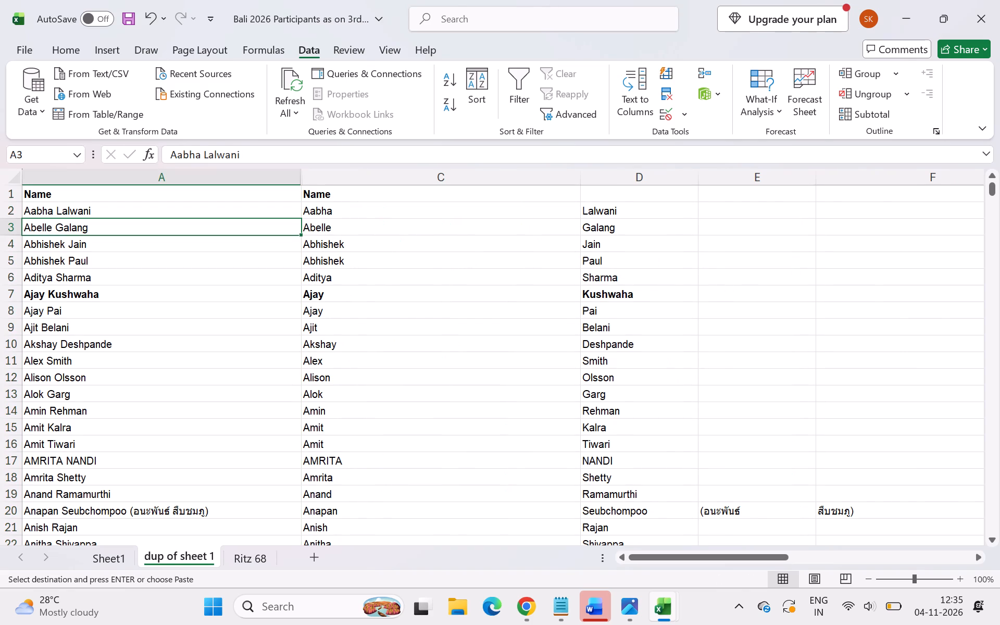
pyautogui.click(120, 247)
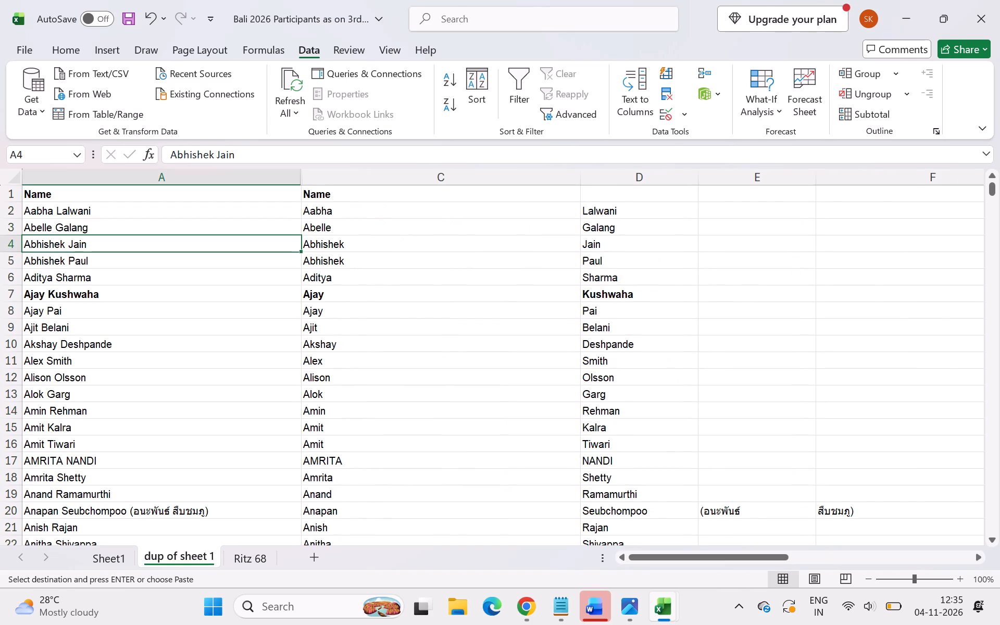
pyautogui.click(123, 265)
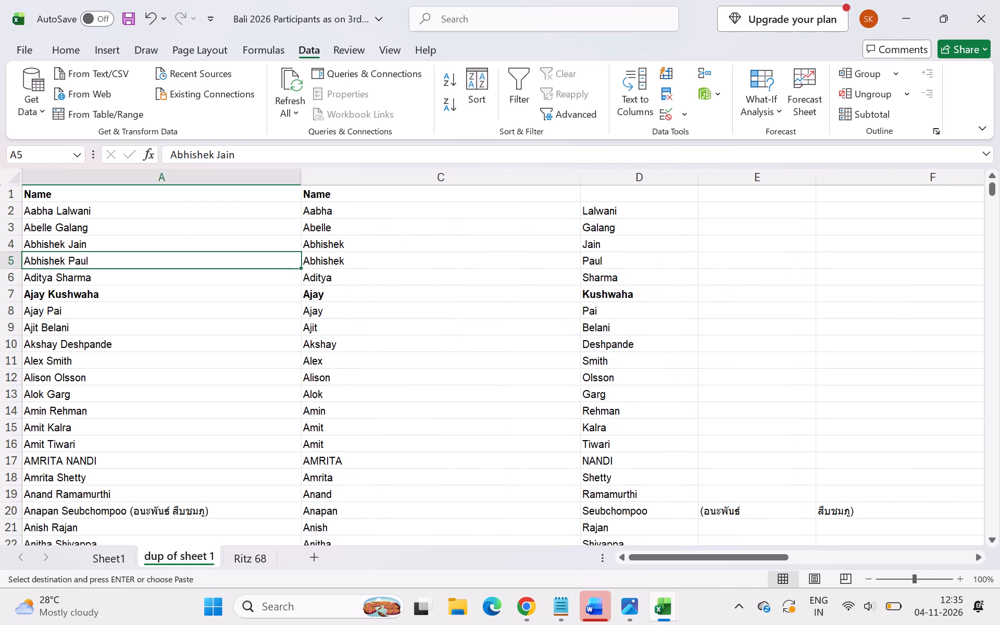
pyautogui.click(126, 285)
pyautogui.click(129, 299)
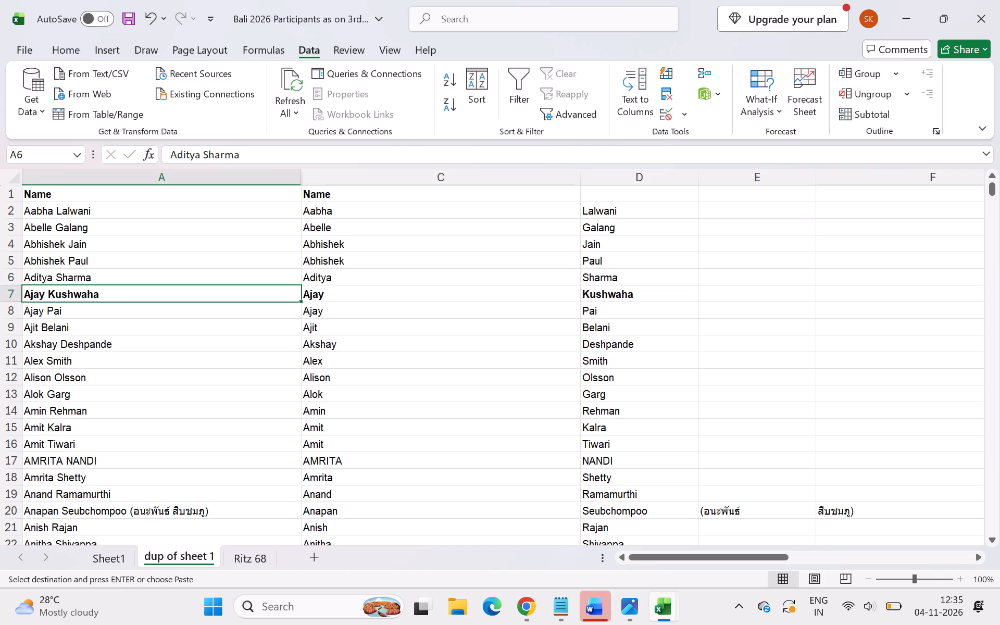
pyautogui.click(119, 315)
pyautogui.click(120, 323)
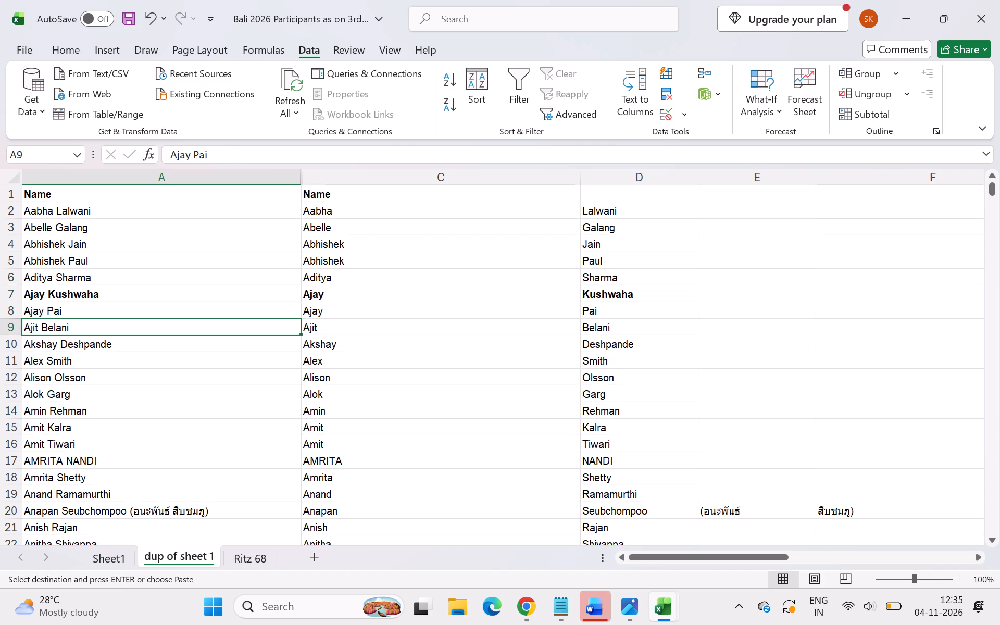
pyautogui.press('Down')
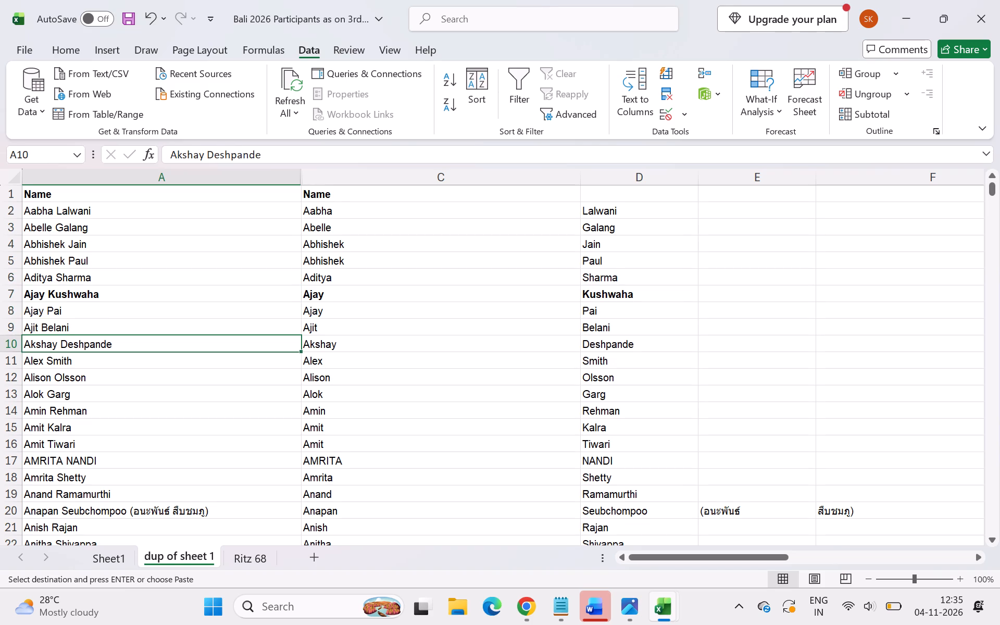
pyautogui.press('Down')
pyautogui.press('Down')
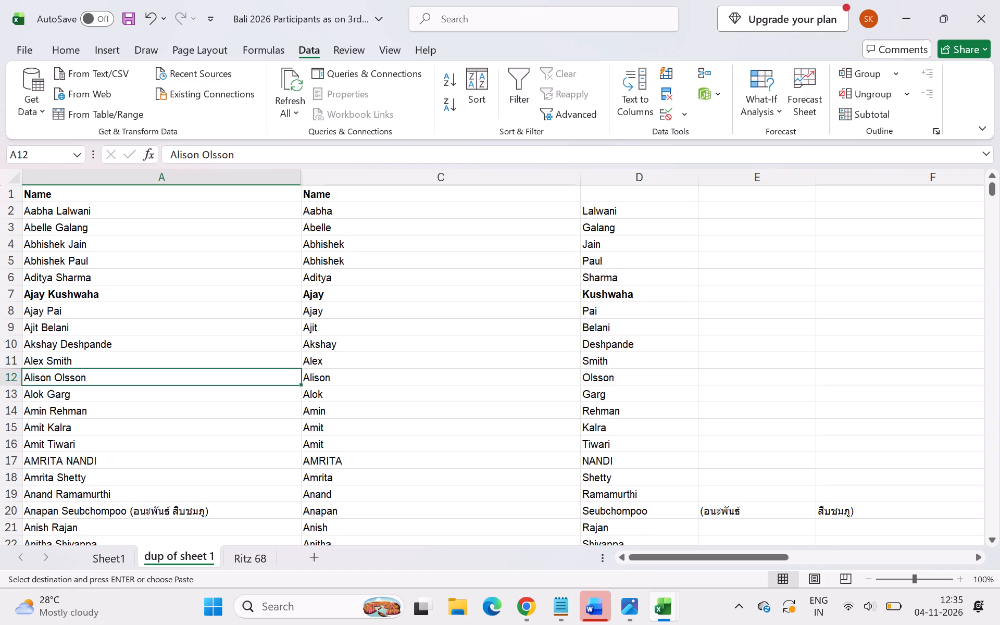
pyautogui.press('Down')
pyautogui.press('Down')
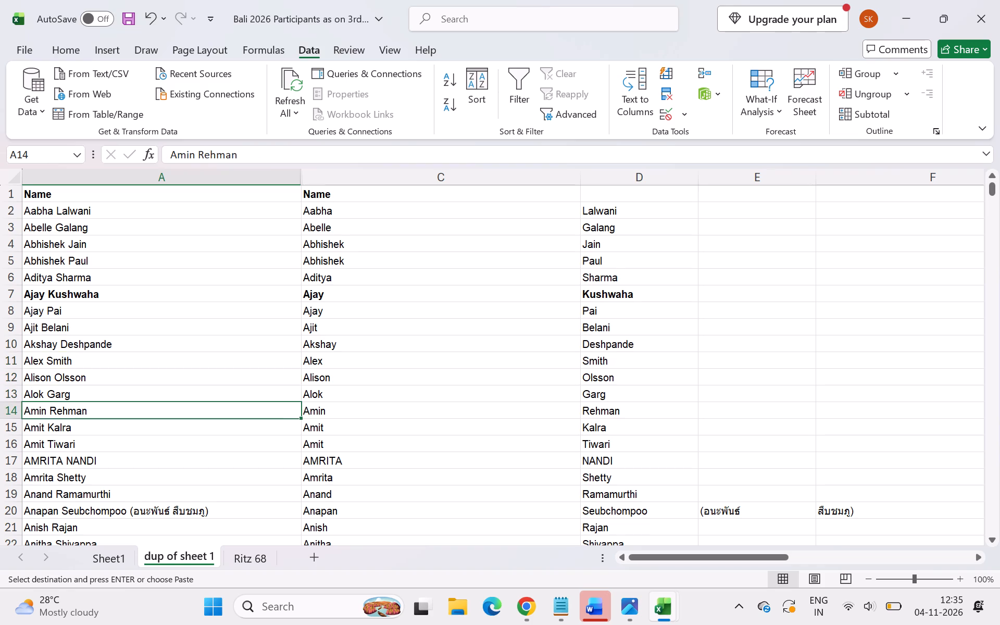
pyautogui.press('Down')
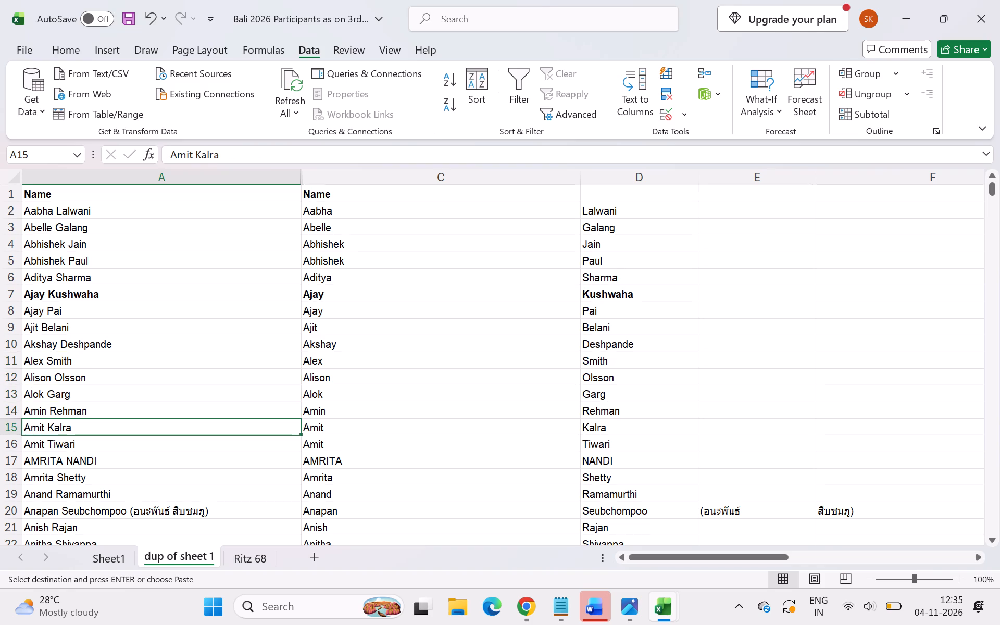
pyautogui.press('Down')
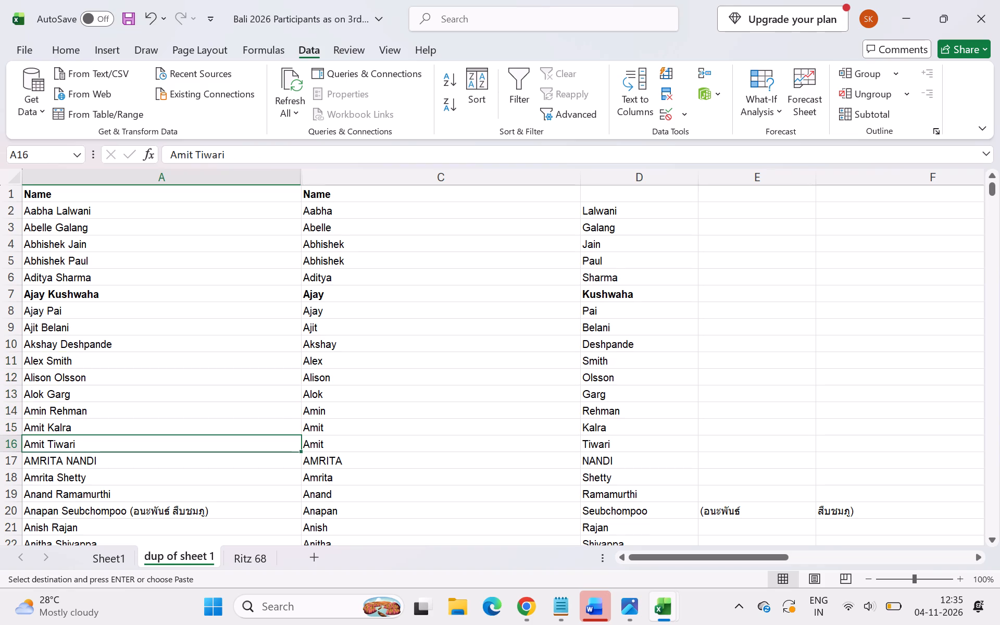
pyautogui.press('Up')
pyautogui.press('Down')
pyautogui.press('Down')
pyautogui.press('Down')
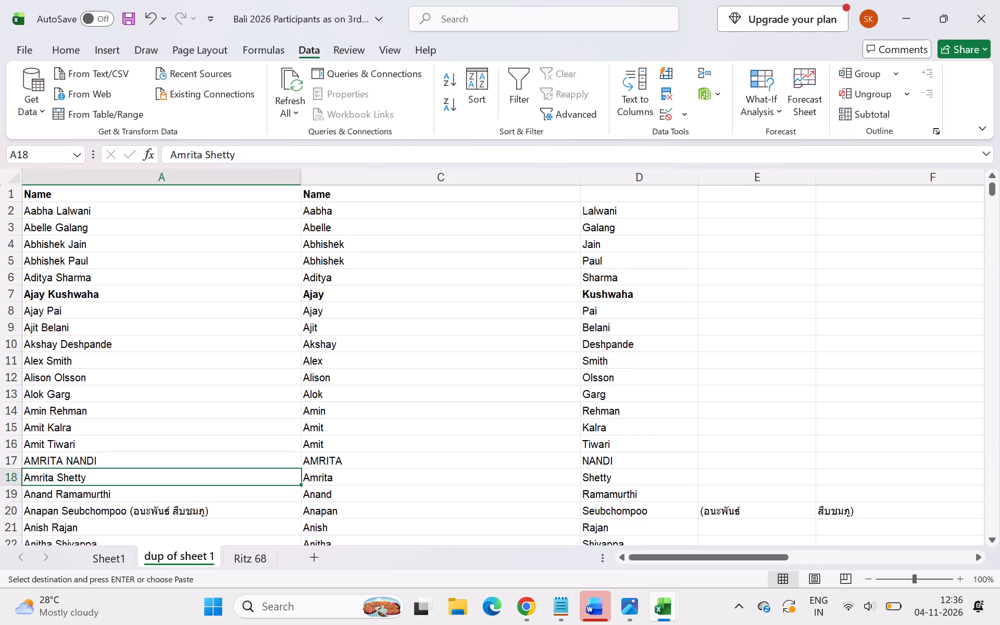
pyautogui.scroll(-4, 120, 323)
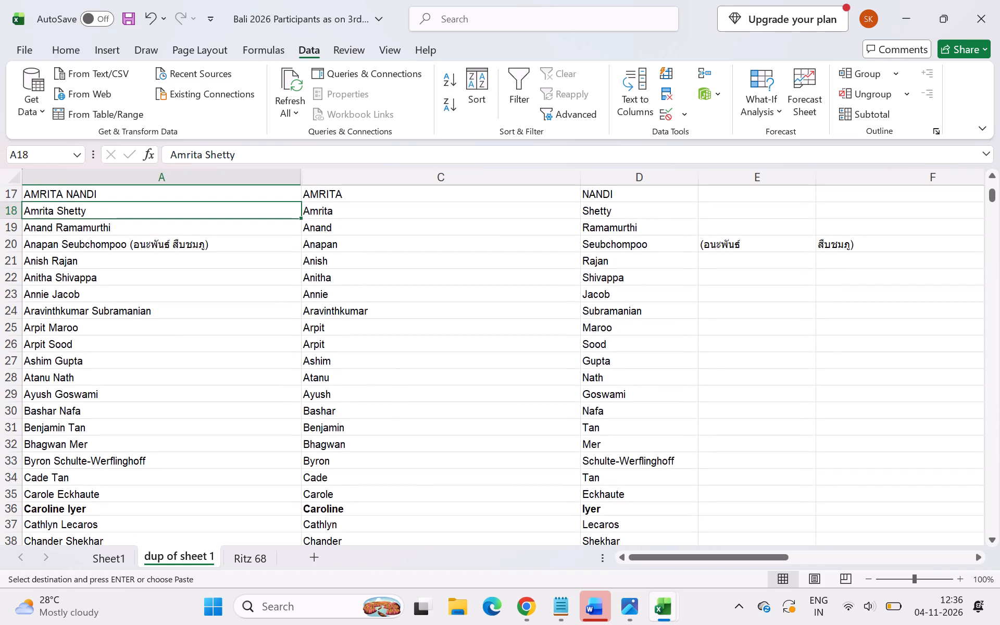
pyautogui.press('Down')
pyautogui.press('Down')
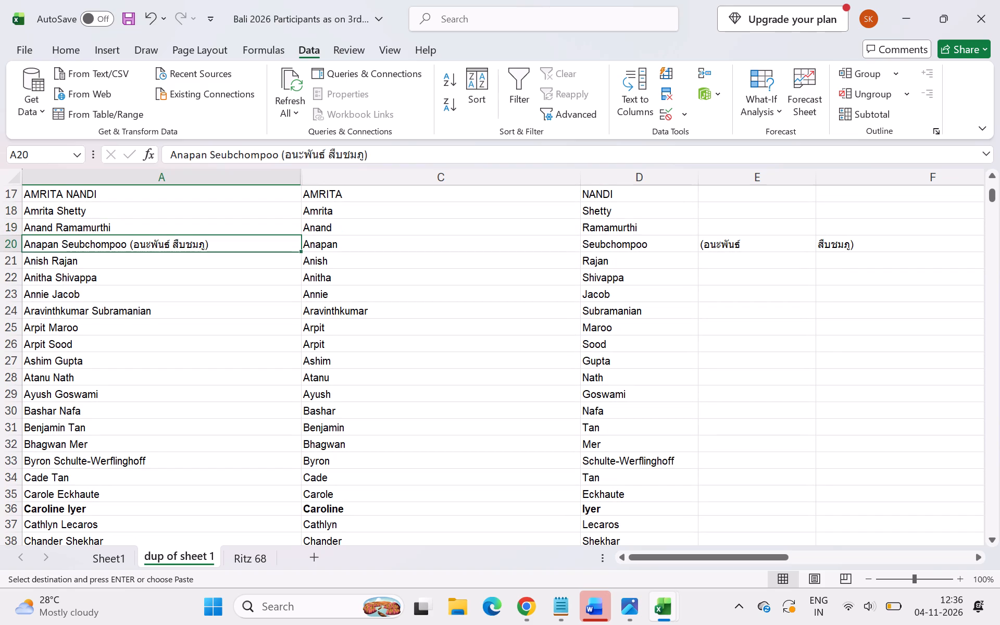
pyautogui.press('Down')
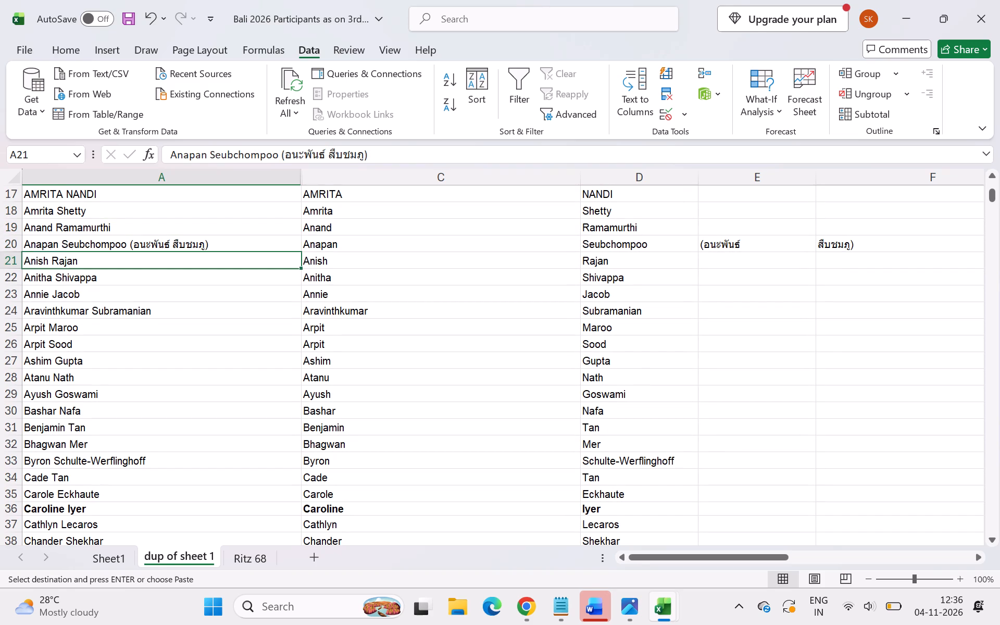
pyautogui.press('Down')
pyautogui.press('Down')
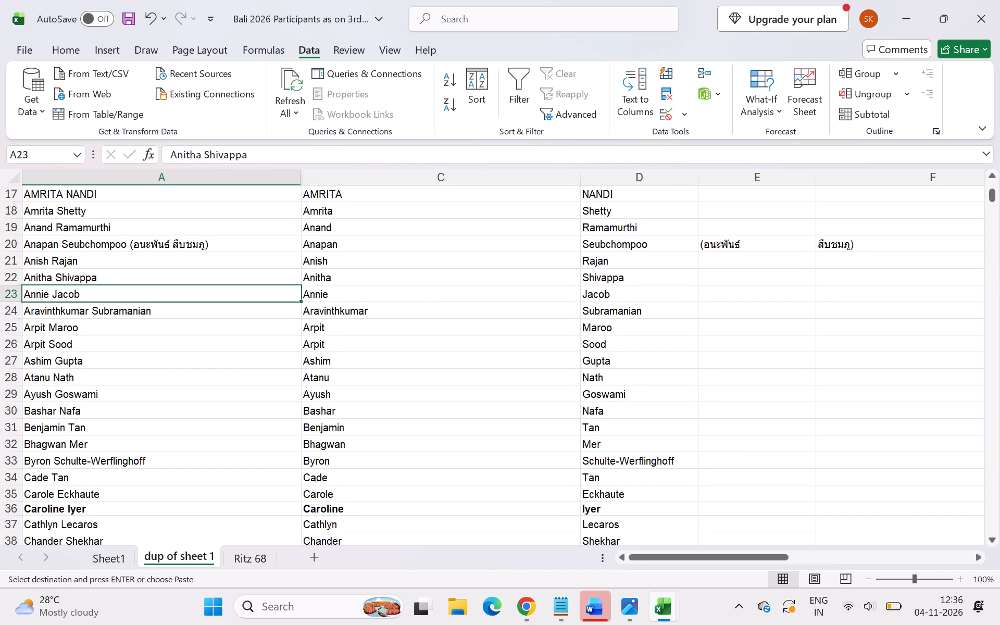
pyautogui.press('Down')
pyautogui.press('Down')
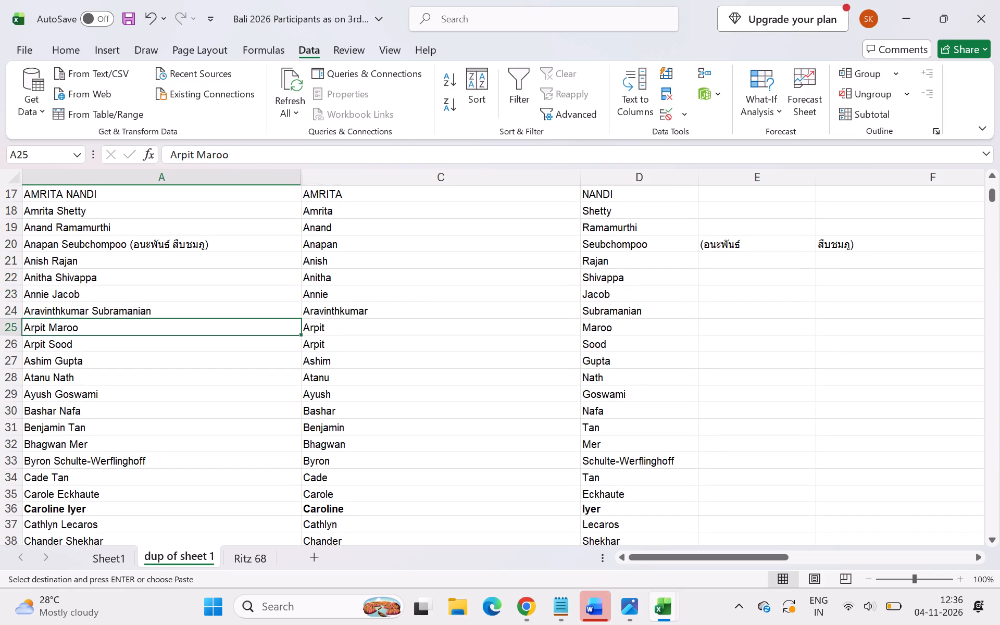
pyautogui.press('Down')
pyautogui.press('Down')
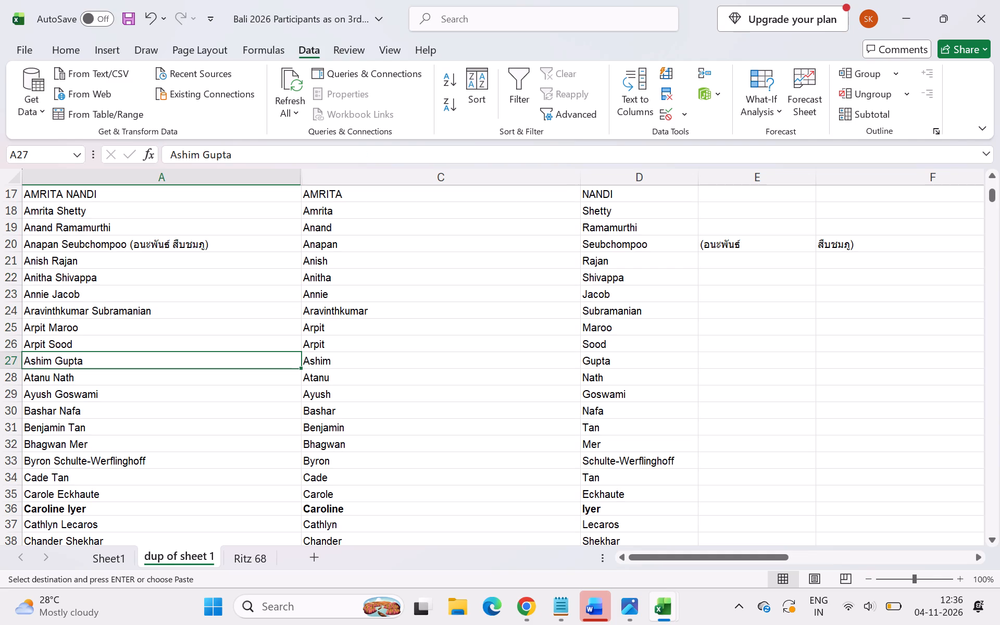
pyautogui.press('Down')
pyautogui.press('Down')
pyautogui.press('Down')
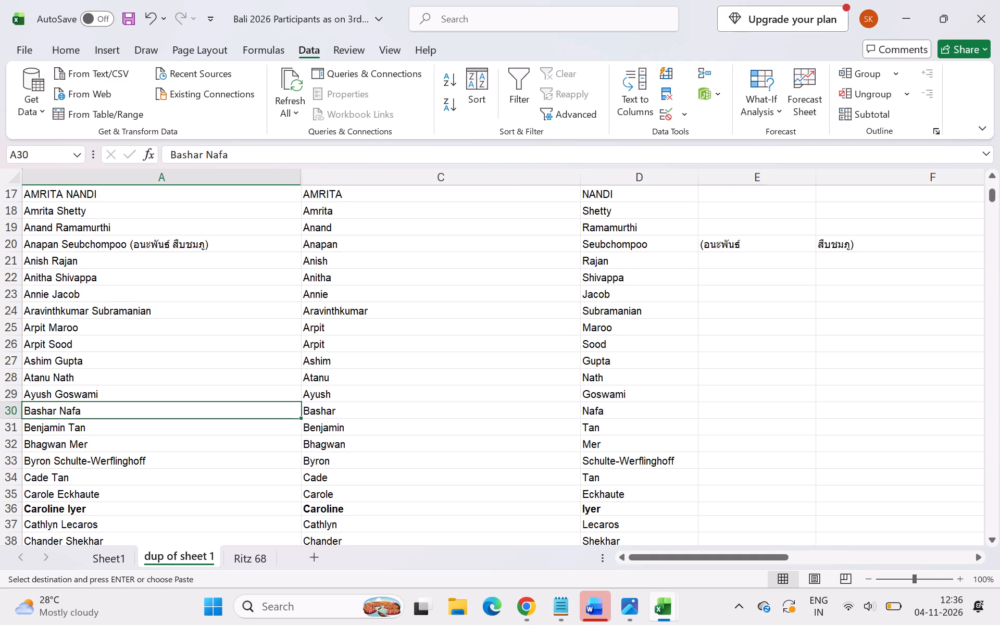
pyautogui.press('Down')
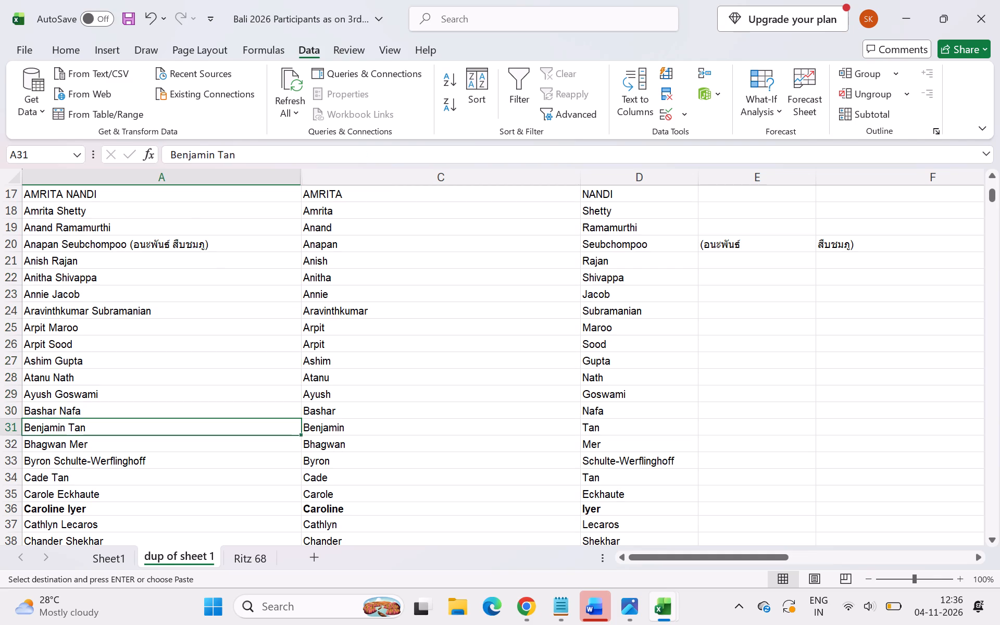
pyautogui.press('Down')
pyautogui.press('Down')
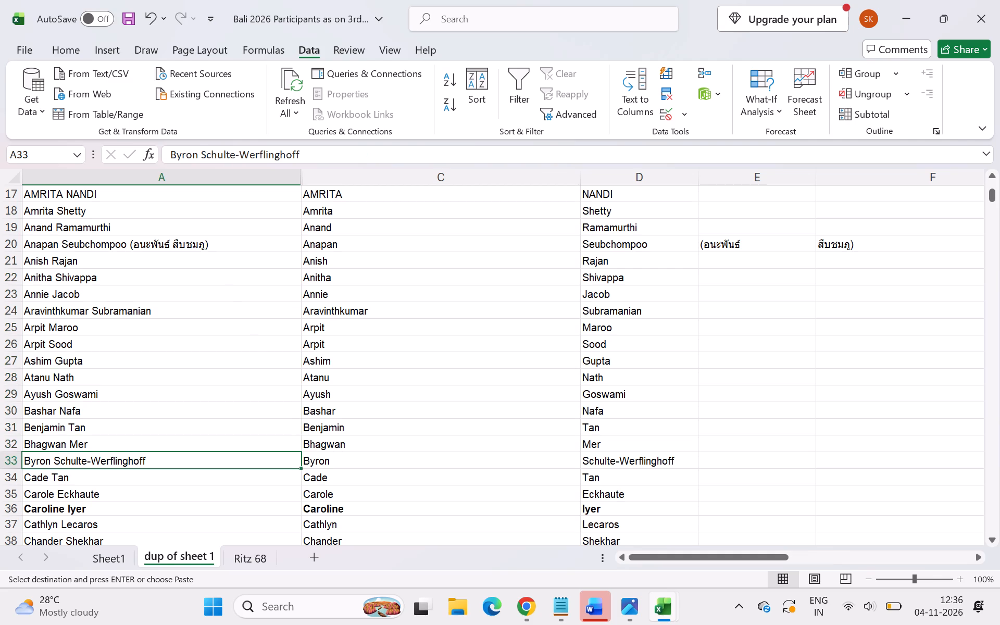
pyautogui.press('Down')
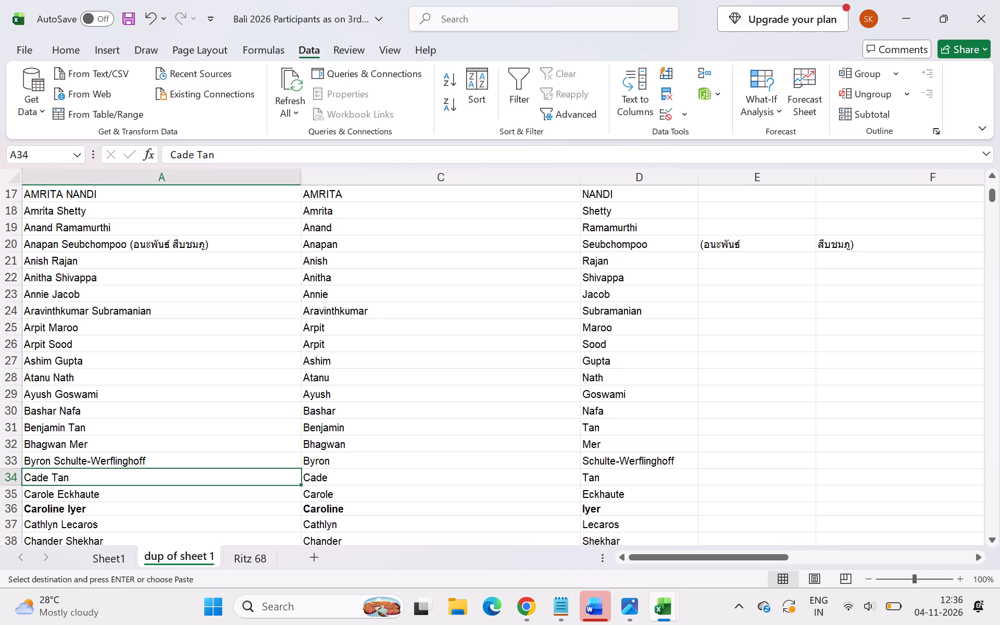
pyautogui.press('Down')
pyautogui.press('Down')
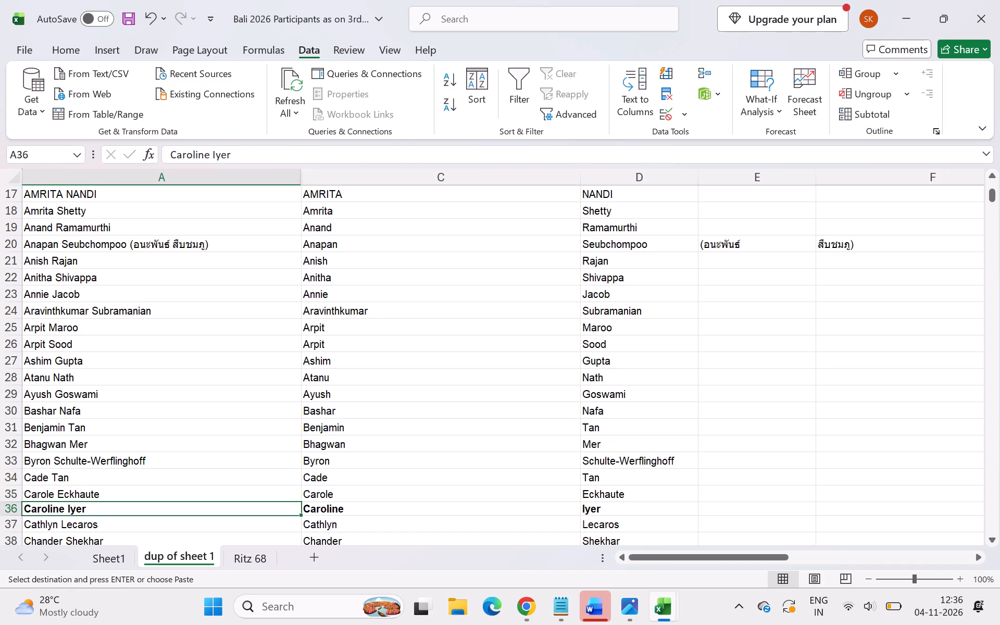
pyautogui.scroll(-1, 120, 323)
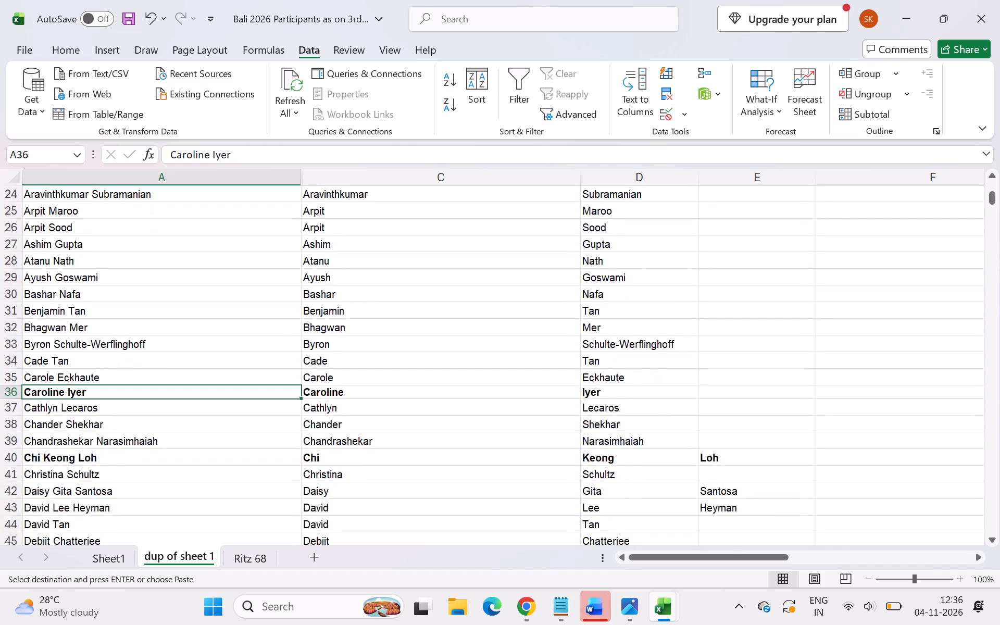
pyautogui.press('Down')
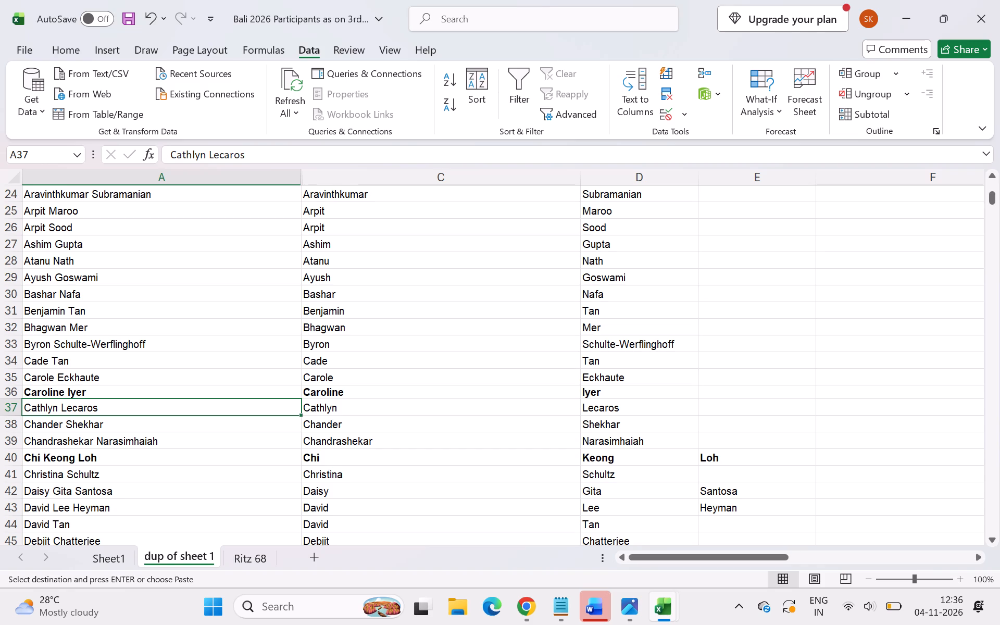
pyautogui.press('Down')
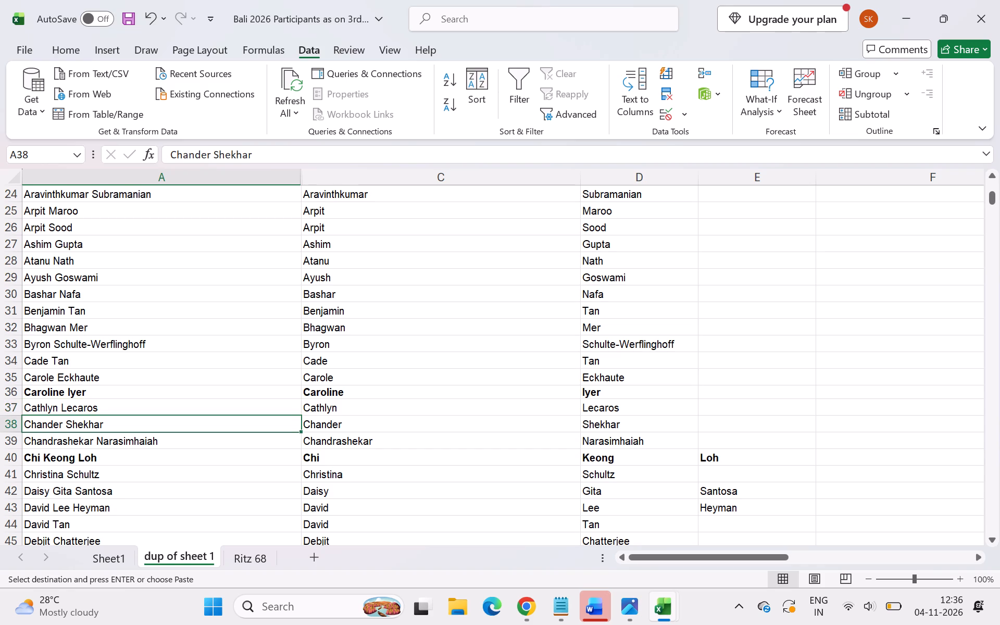
pyautogui.press('Down')
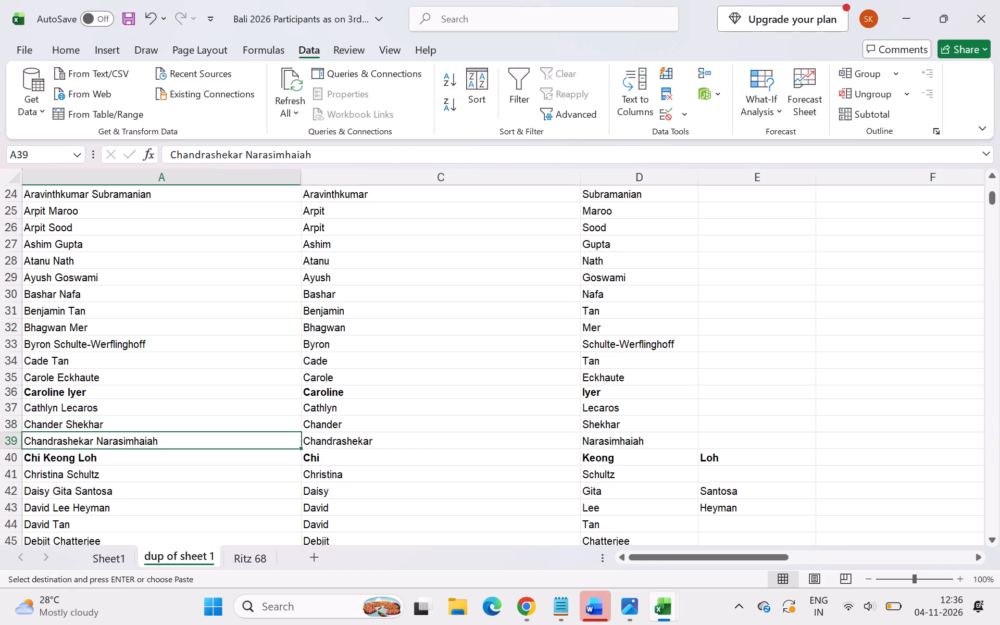
pyautogui.press('Down')
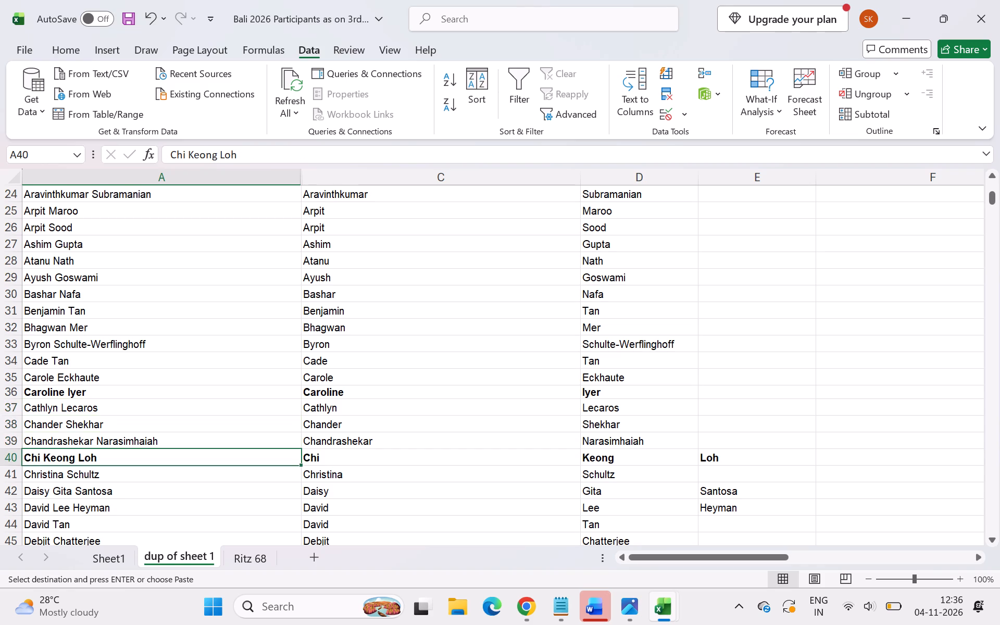
pyautogui.click(635, 452)
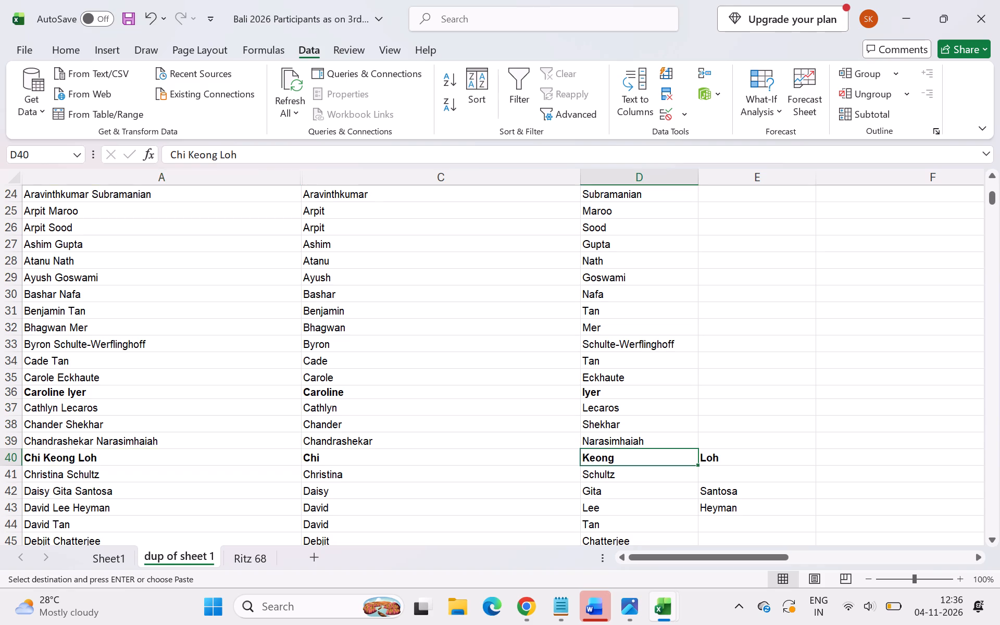
pyautogui.doubleClick(385, 454)
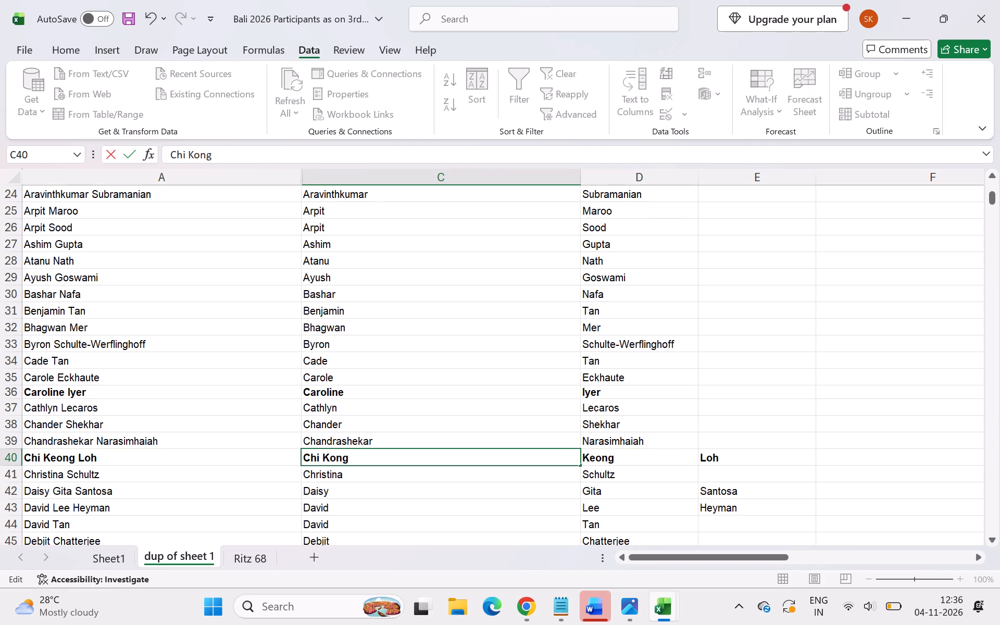
pyautogui.click(749, 459)
pyautogui.hotkey('ctrl', 'c')
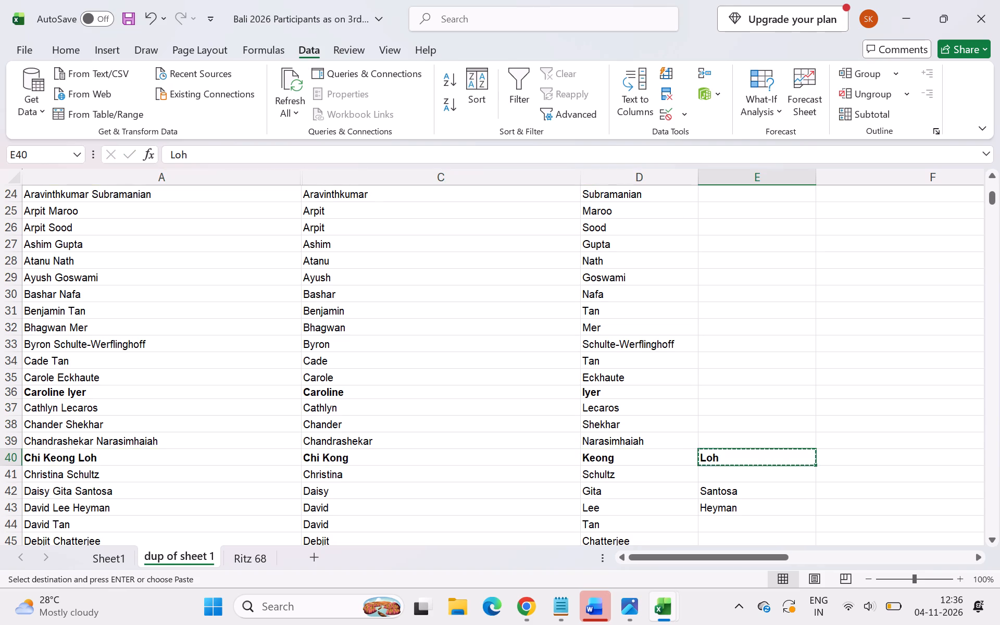
pyautogui.click(660, 452)
pyautogui.hotkey('ctrl', 'v')
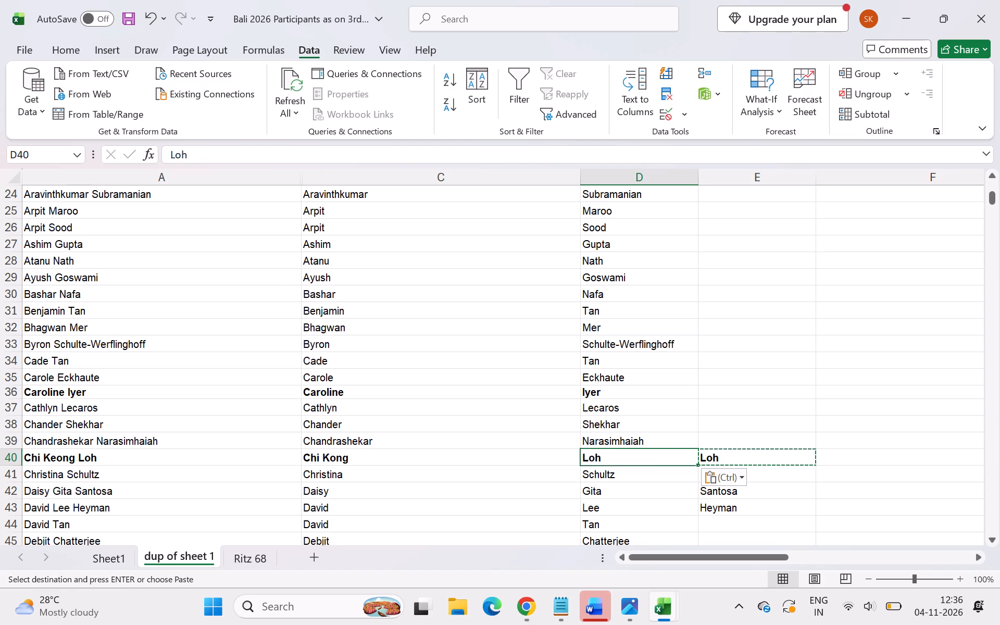
pyautogui.click(735, 459)
pyautogui.press('BackSpace')
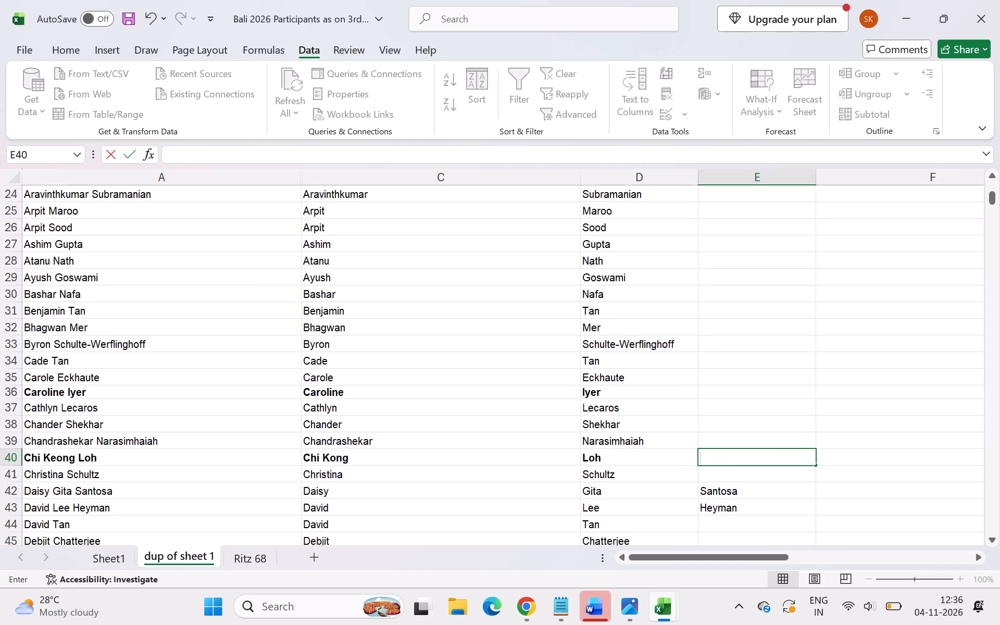
pyautogui.click(208, 476)
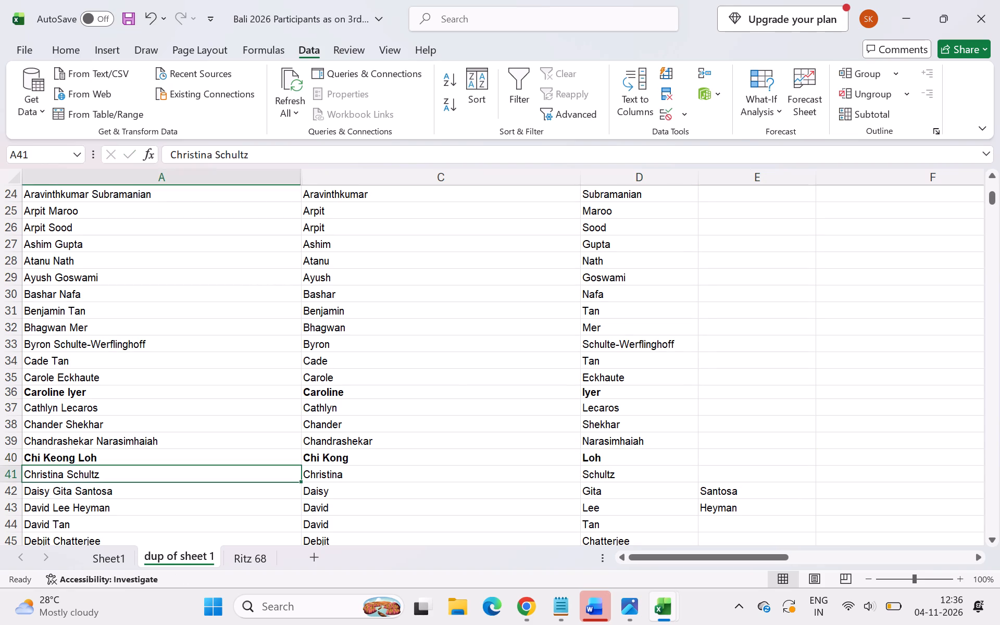
# Correct the three-part name in row 42: add "Gita" to the first name in column C and move the surname from column E to column D.
pyautogui.click(206, 493)
pyautogui.doubleClick(391, 495)
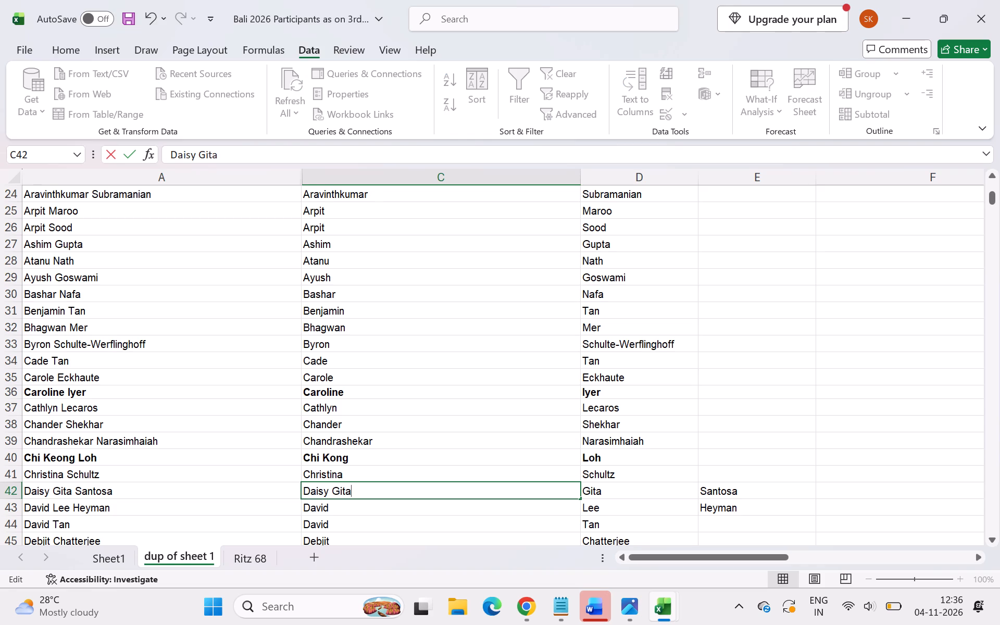
pyautogui.click(741, 492)
pyautogui.hotkey('ctrl', 'c')
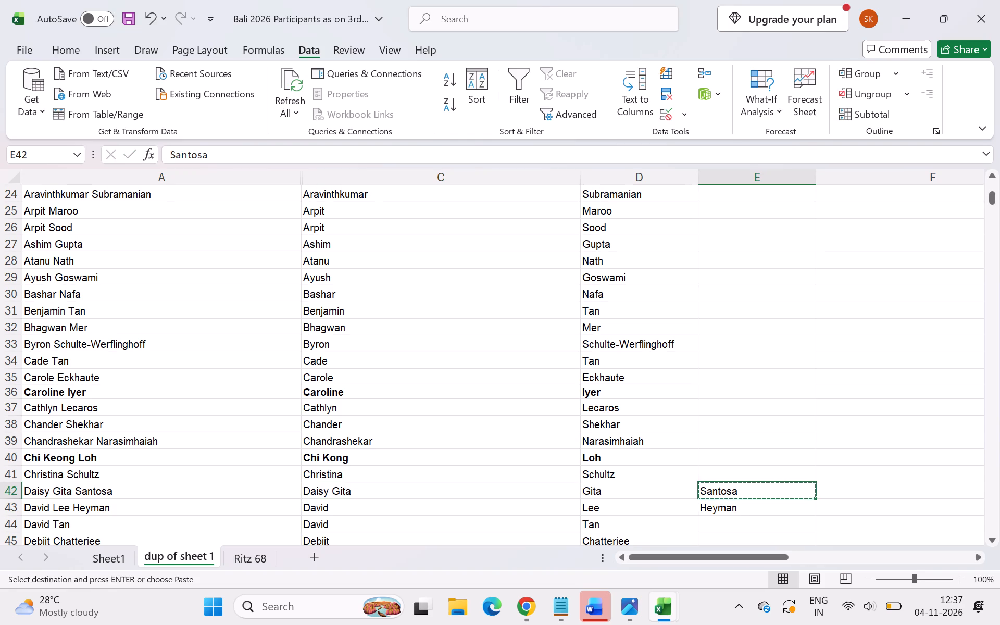
pyautogui.click(668, 488)
pyautogui.hotkey('ctrl', 'v')
pyautogui.click(731, 492)
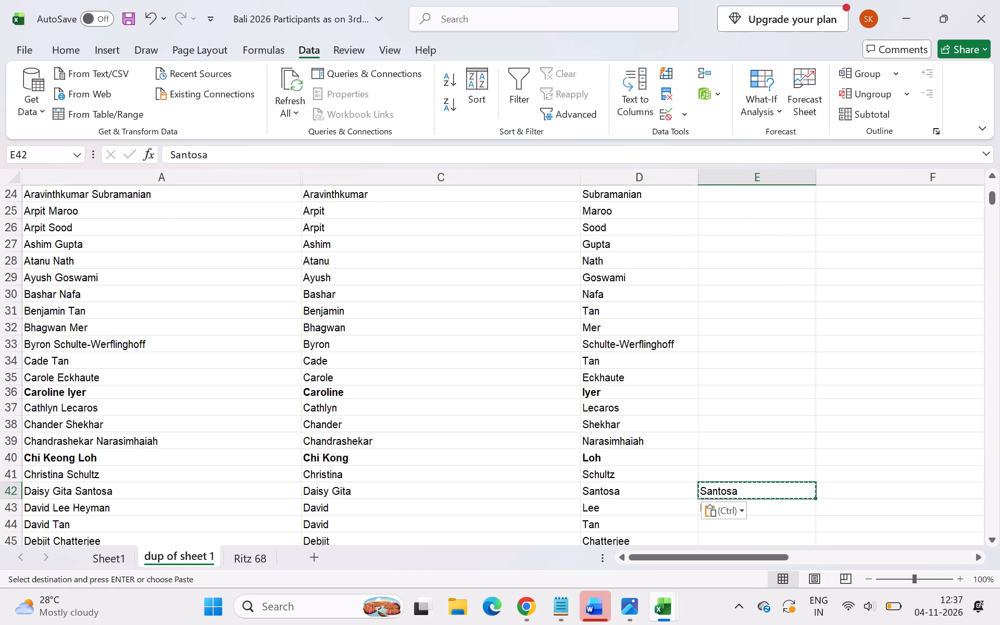
pyautogui.press('BackSpace')
# Correct the three-part name in row 43: add "Lee" to the first name in column C and move the surname from column E to column D.
pyautogui.click(475, 503)
pyautogui.scroll(-1, 475, 503)
pyautogui.moveTo(481, 484); pyautogui.dragTo(477, 492)
pyautogui.doubleClick(477, 492)
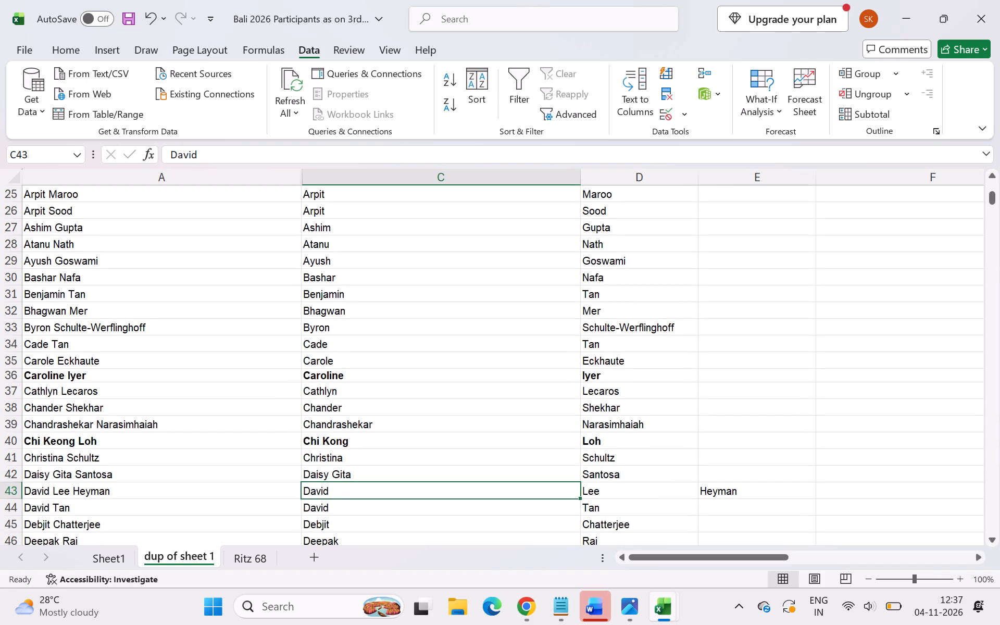
pyautogui.write('ee')
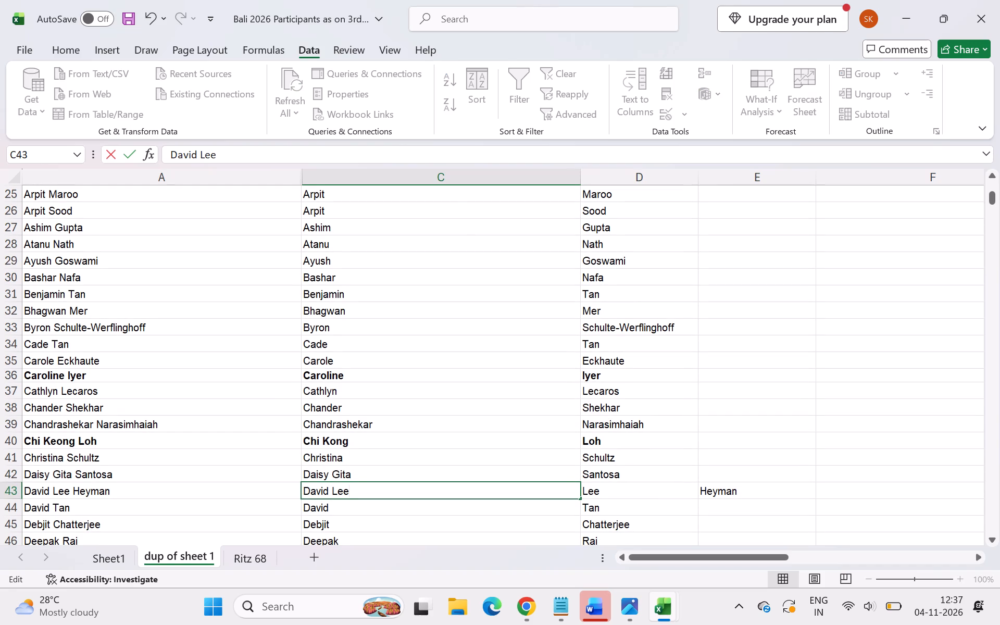
pyautogui.click(712, 488)
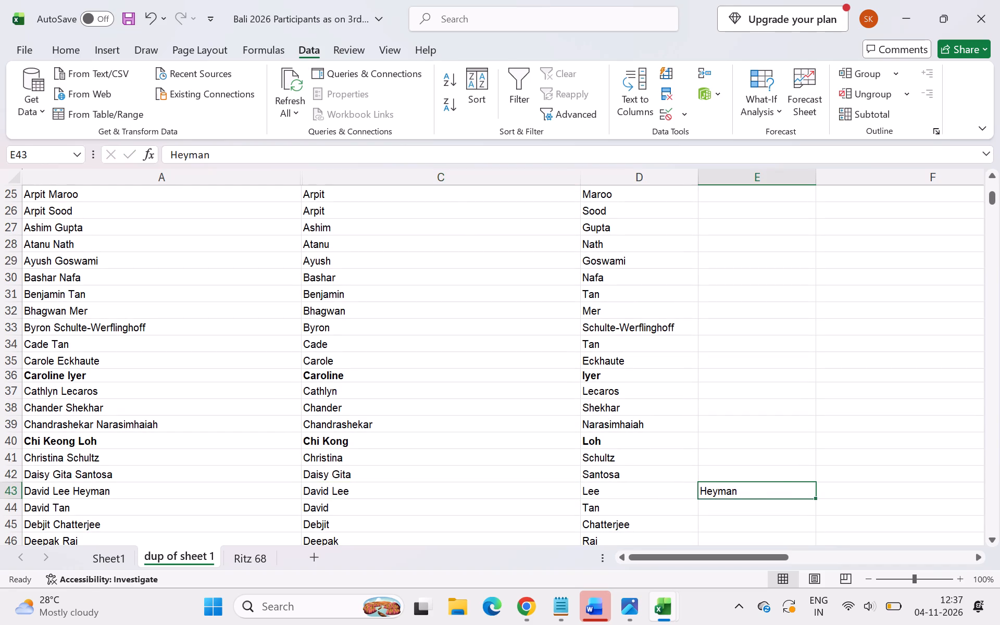
pyautogui.hotkey('ctrl', 'c')
pyautogui.click(645, 493)
pyautogui.hotkey('ctrl', 'v')
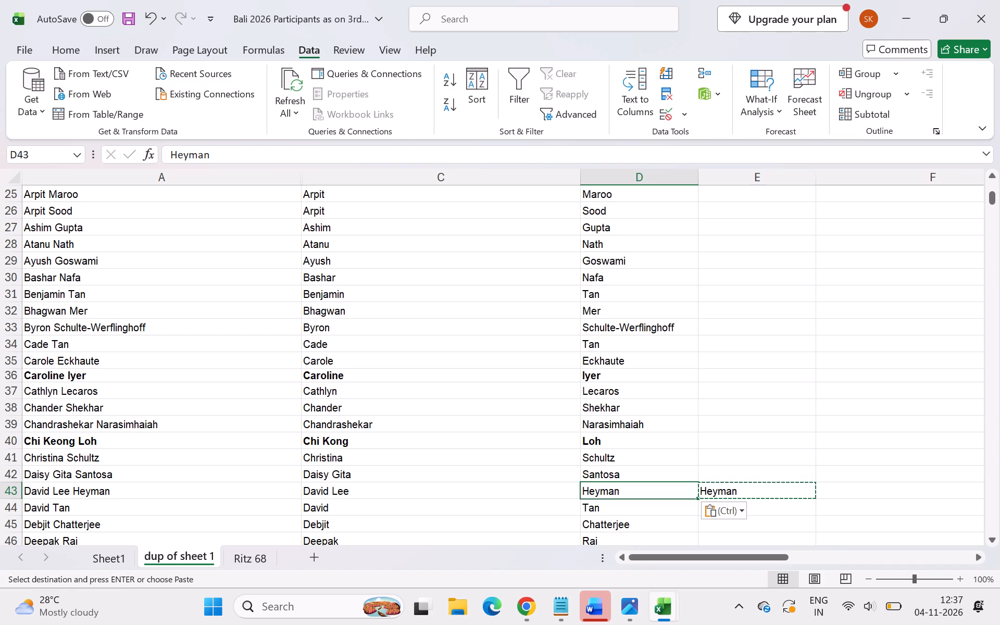
pyautogui.click(732, 488)
pyautogui.press('BackSpace')
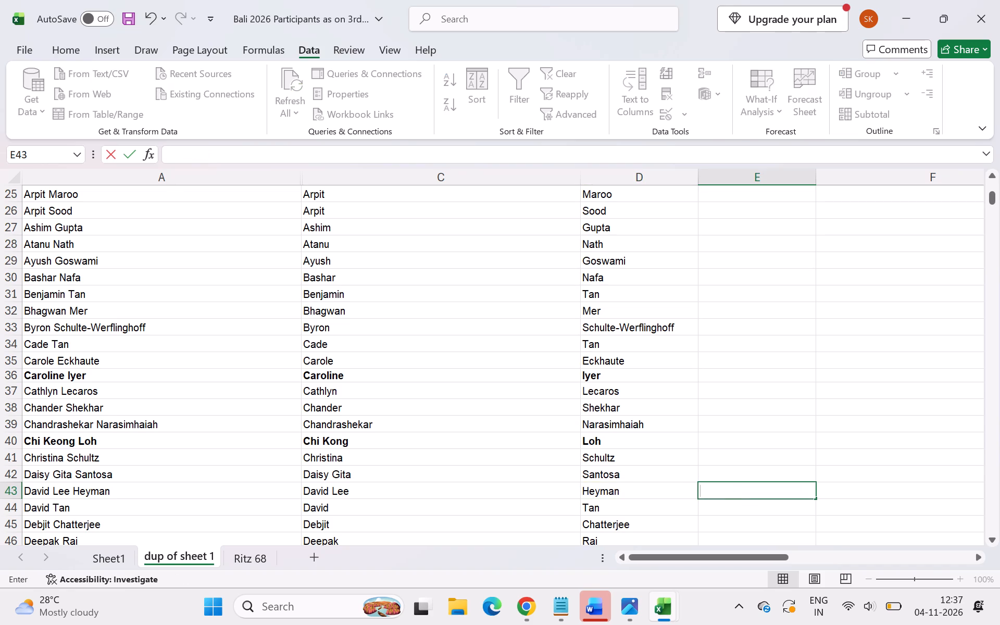
# Check the split names from row 44 onward and add "Gupta" to the first name in column C of row 47.
pyautogui.scroll(-2, 523, 471)
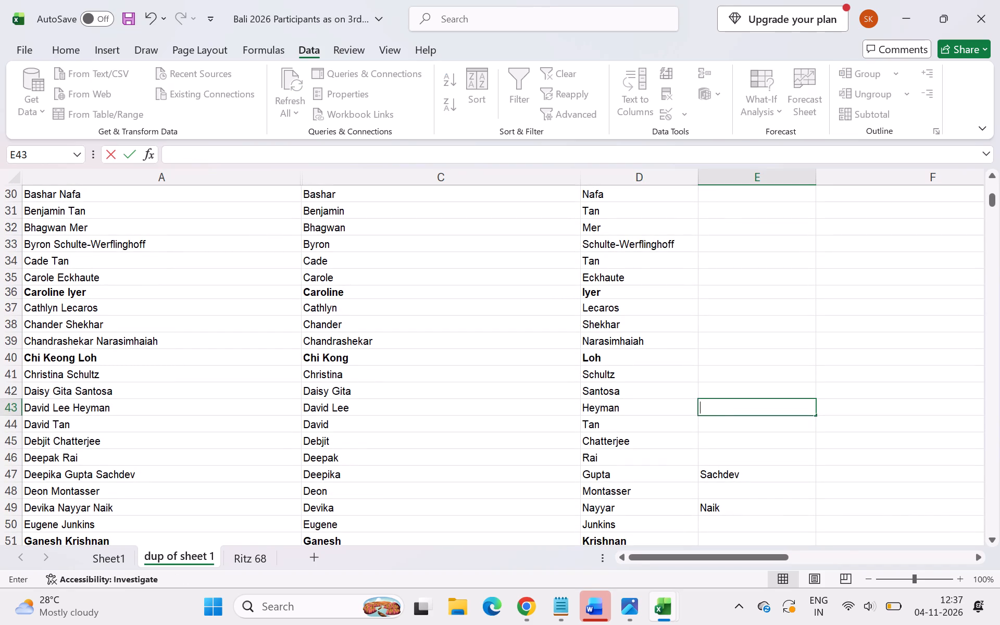
pyautogui.click(232, 423)
pyautogui.press('Down')
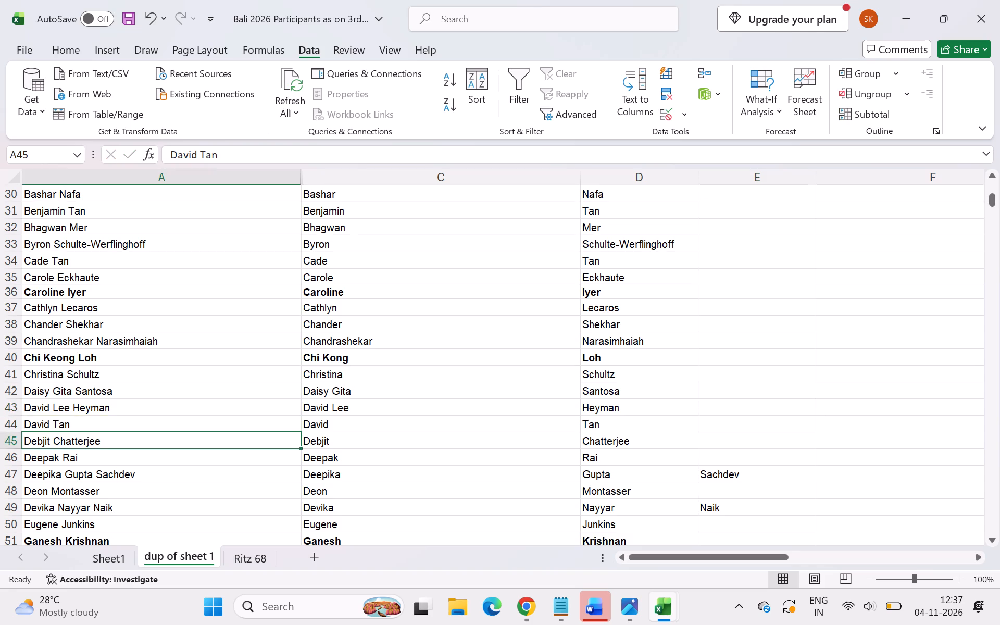
pyautogui.press('Down')
pyautogui.press('Down')
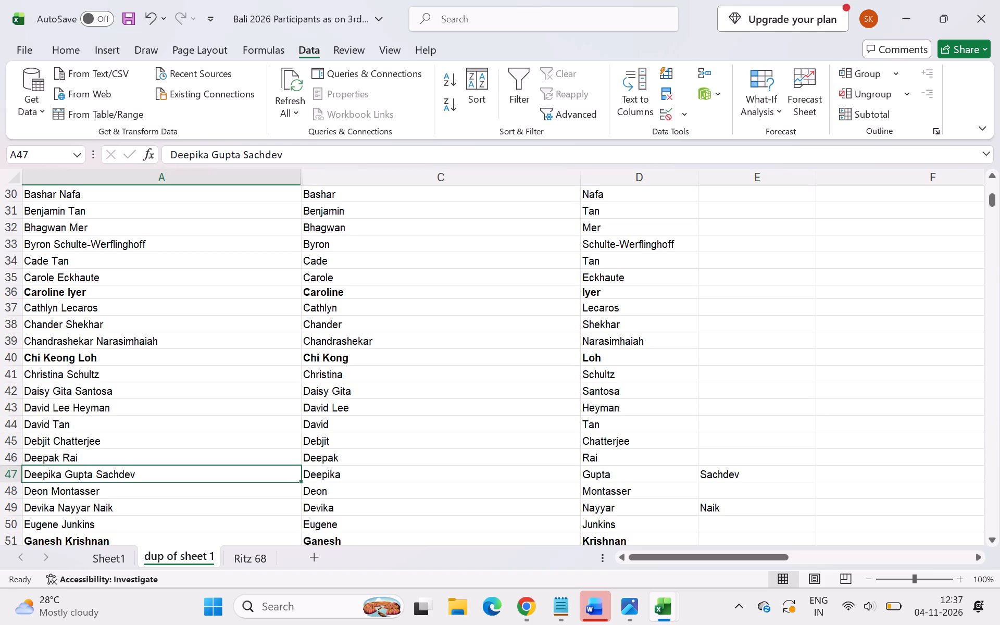
pyautogui.doubleClick(541, 474)
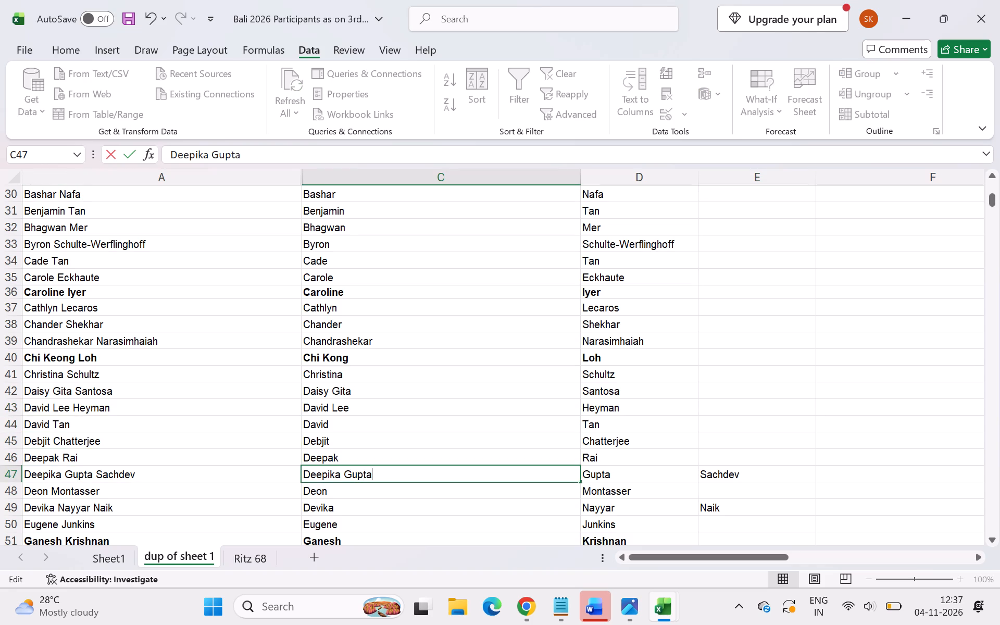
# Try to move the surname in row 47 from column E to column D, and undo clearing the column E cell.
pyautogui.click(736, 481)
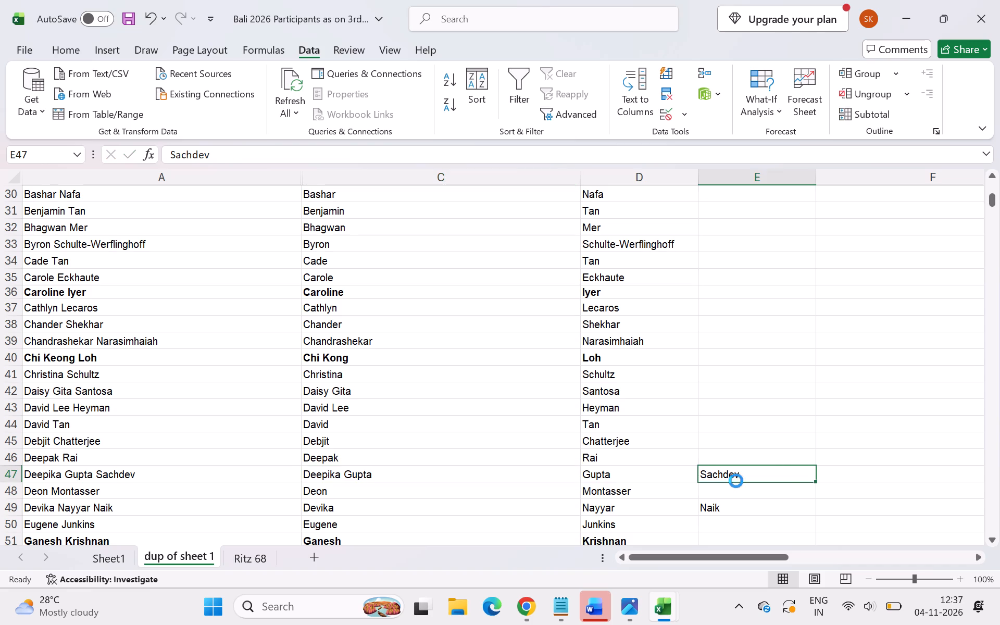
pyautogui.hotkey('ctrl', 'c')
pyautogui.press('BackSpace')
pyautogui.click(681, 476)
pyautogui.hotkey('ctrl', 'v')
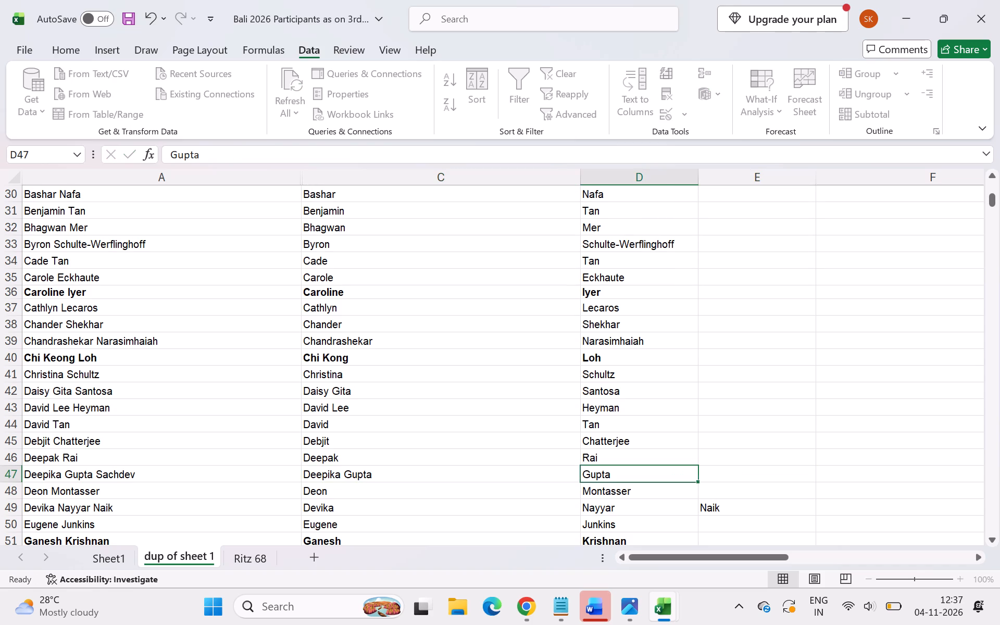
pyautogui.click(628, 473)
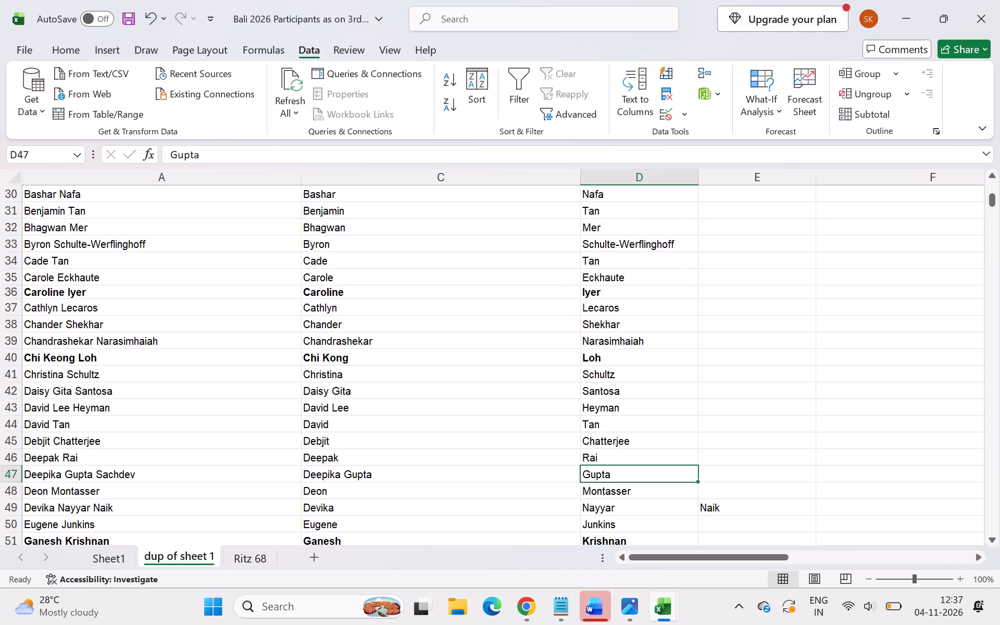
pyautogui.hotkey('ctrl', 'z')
# Copy the surname in row 47 from column E over column D and clear the column E cell.
pyautogui.click(757, 467)
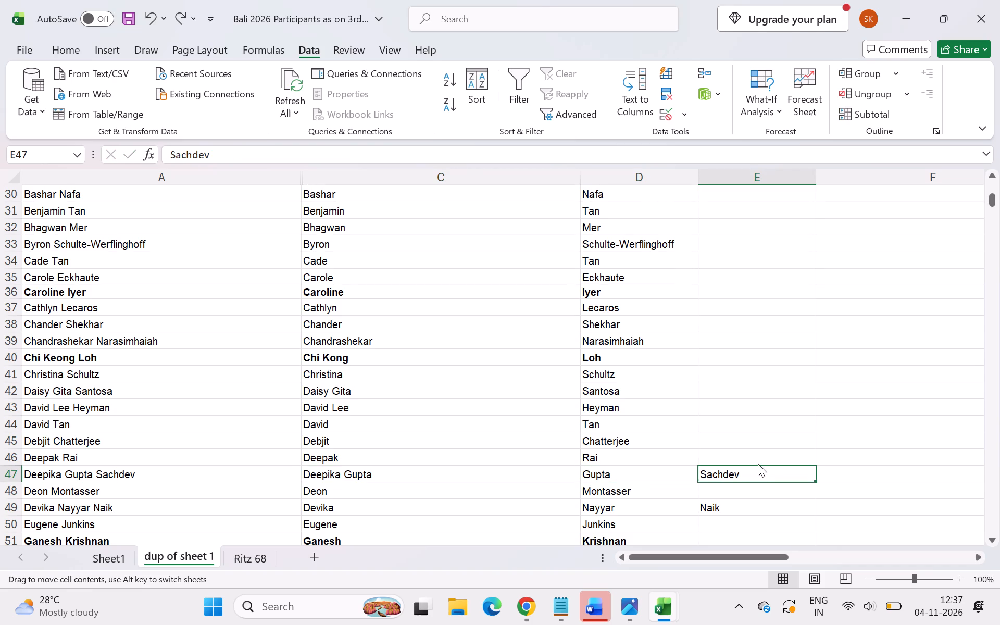
pyautogui.click(758, 464)
pyautogui.click(751, 485)
pyautogui.click(758, 476)
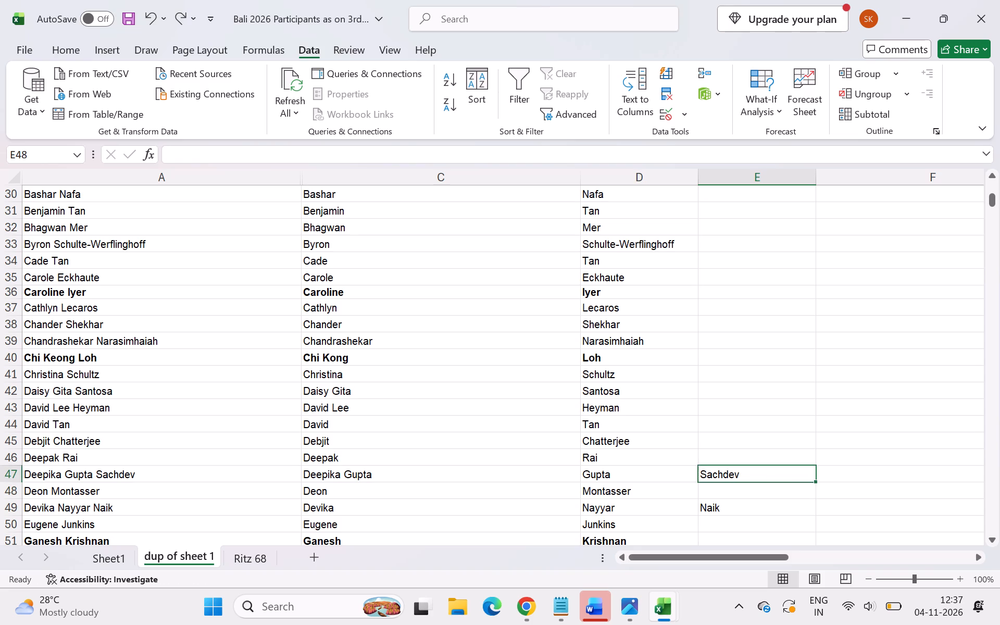
pyautogui.hotkey('ctrl', 'c')
pyautogui.click(685, 480)
pyautogui.hotkey('ctrl', 'v')
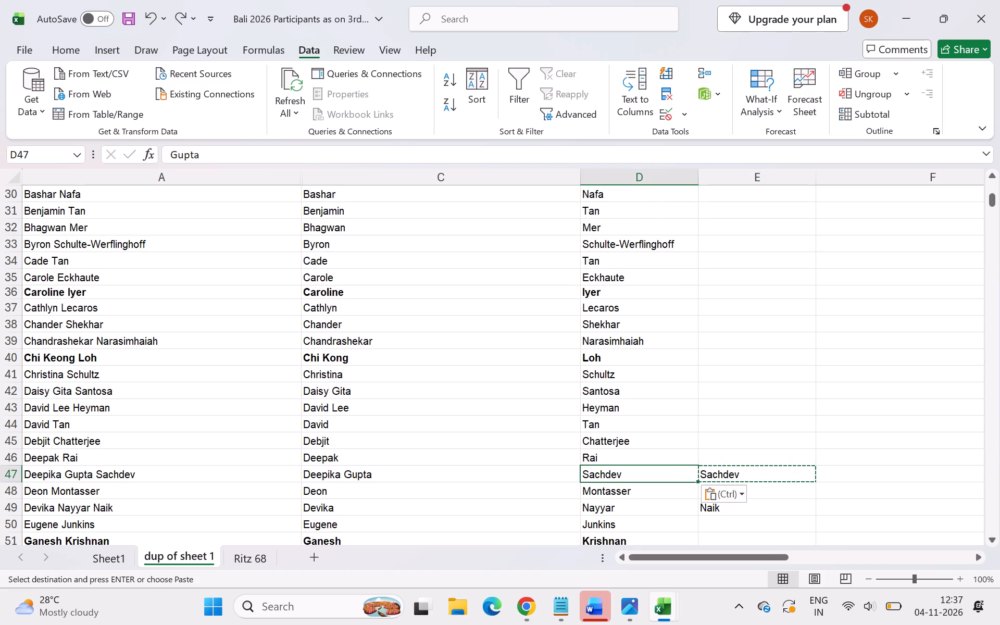
pyautogui.click(739, 476)
pyautogui.press('BackSpace')
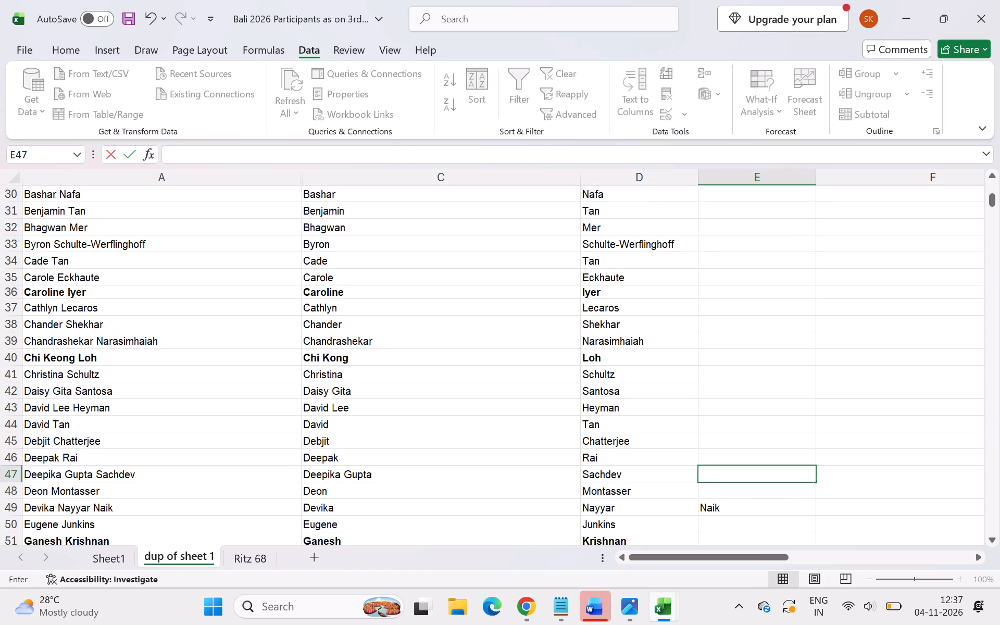
# Correct the three-part name in row 49: add "Nayyar" to the first name in column C and move the surname from column E to column D.
pyautogui.click(421, 496)
pyautogui.click(260, 499)
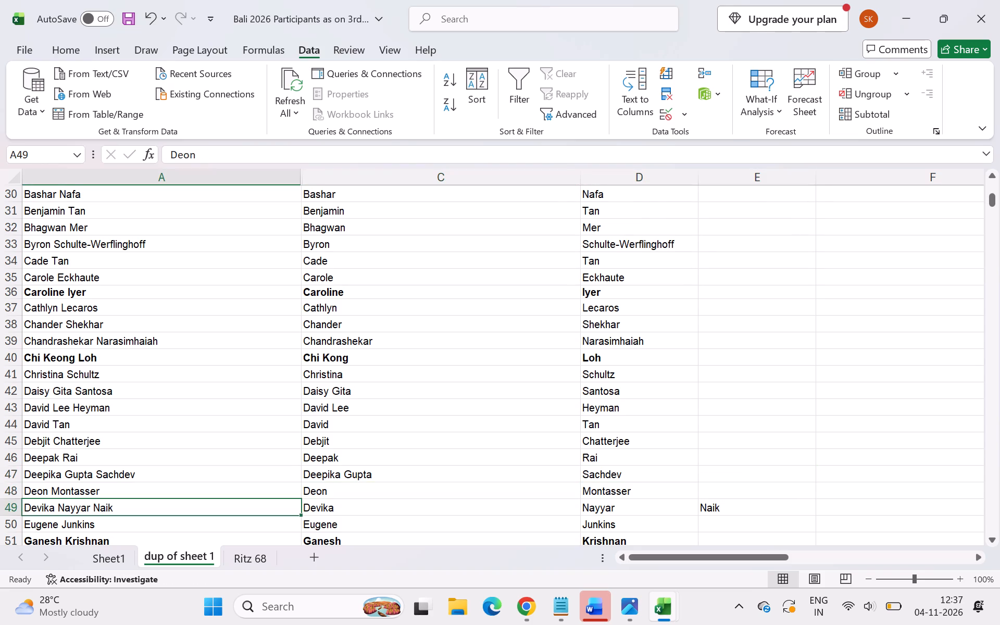
pyautogui.press('Down')
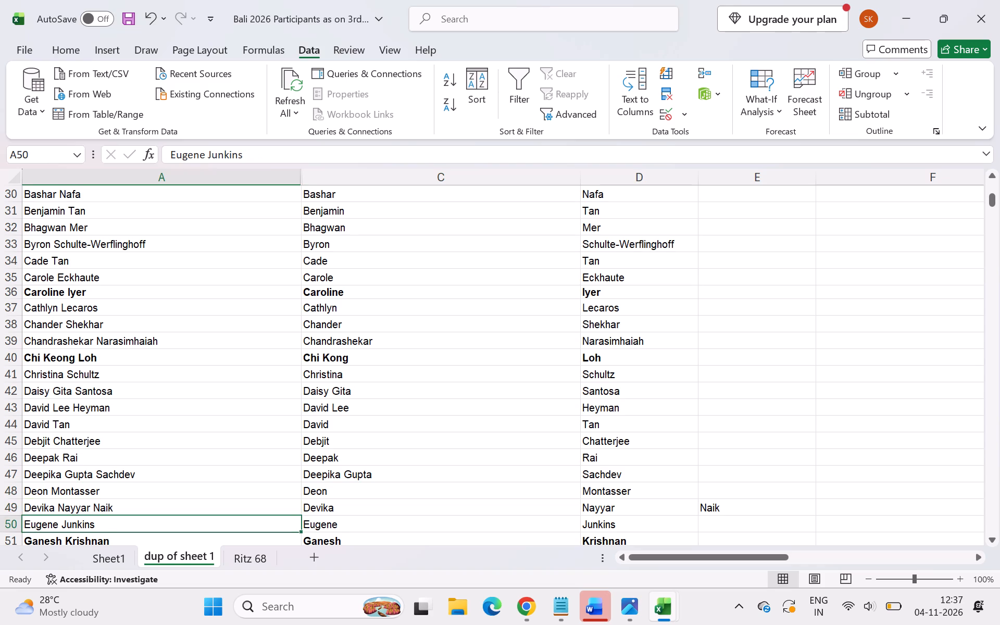
pyautogui.scroll(-3, 260, 499)
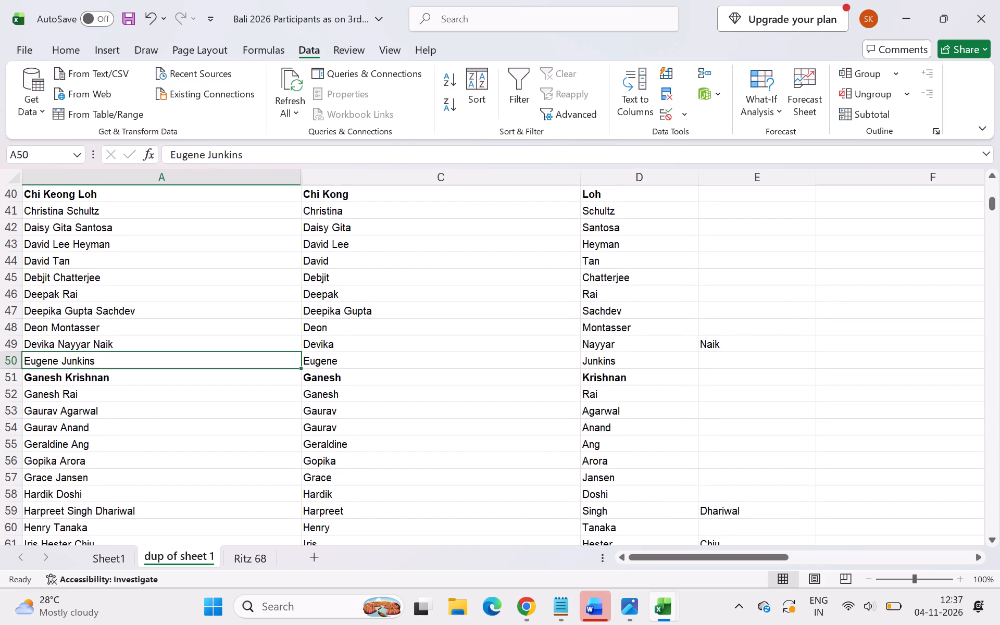
pyautogui.click(656, 348)
pyautogui.doubleClick(468, 348)
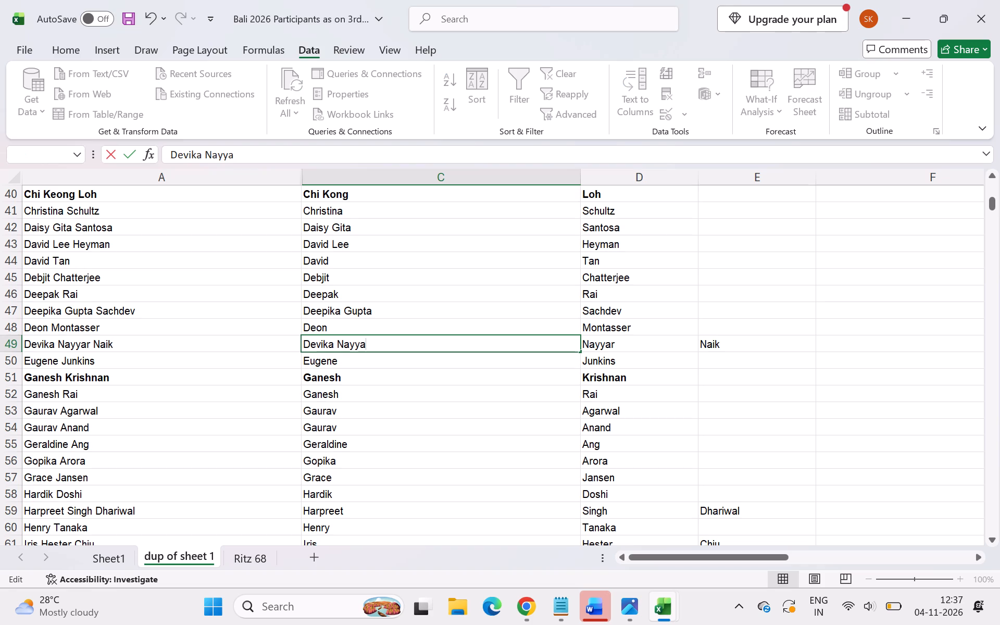
pyautogui.press('r')
pyautogui.click(780, 343)
pyautogui.hotkey('ctrl', 'c')
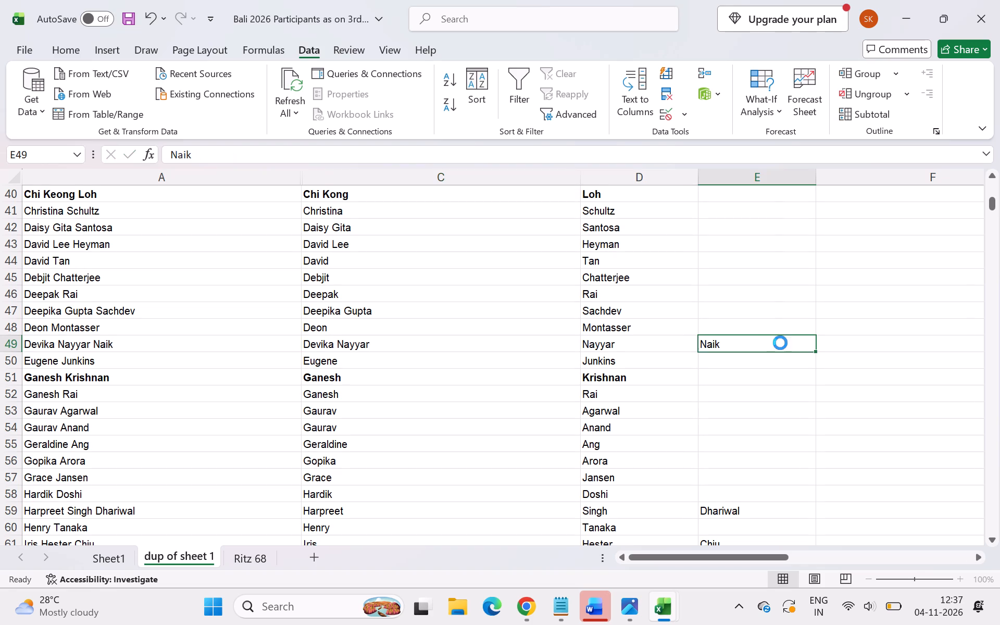
pyautogui.click(684, 350)
pyautogui.hotkey('ctrl', 'v')
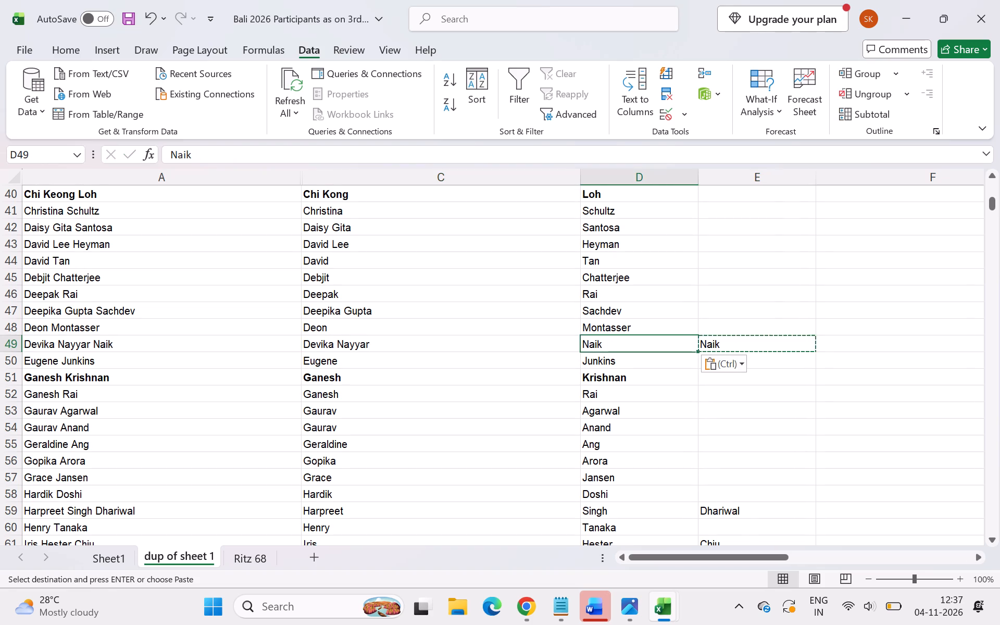
pyautogui.click(733, 342)
pyautogui.press('BackSpace')
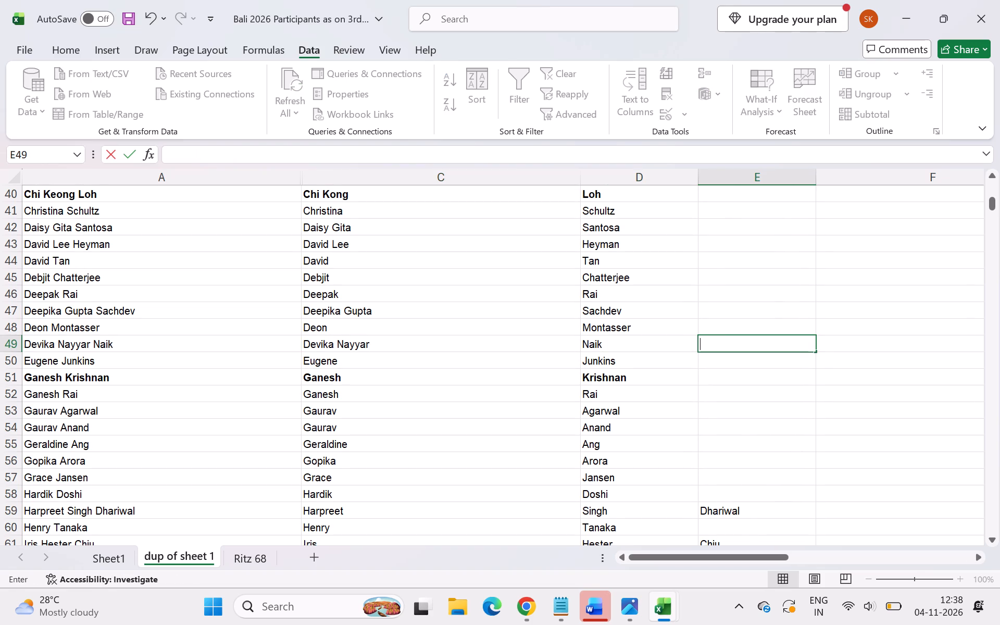
# Check the split names in columns C and D against the full names in column A, row by row from row 51 to row 59.
pyautogui.click(271, 372)
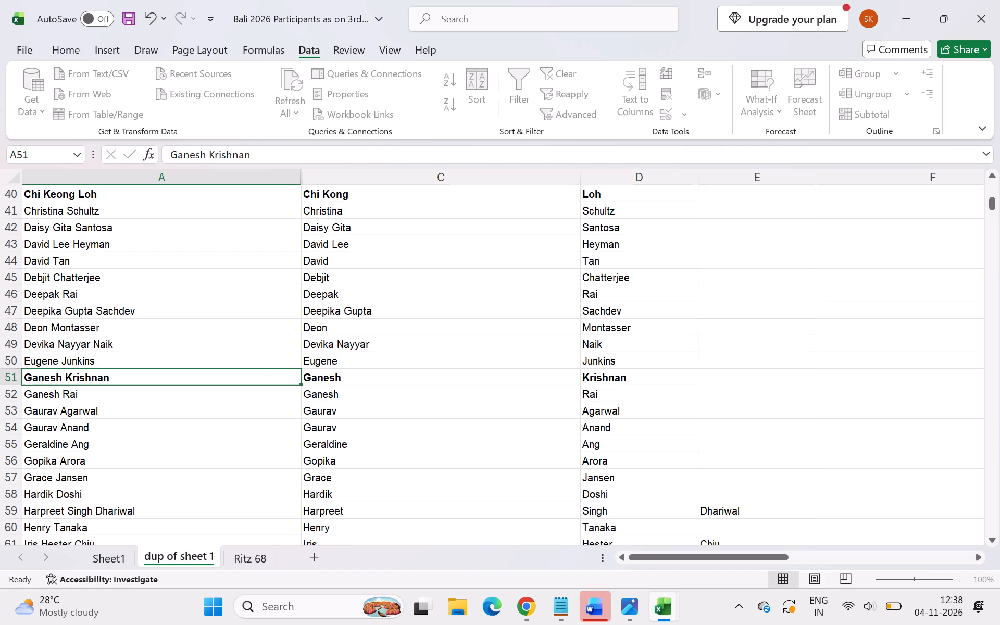
pyautogui.press('Down')
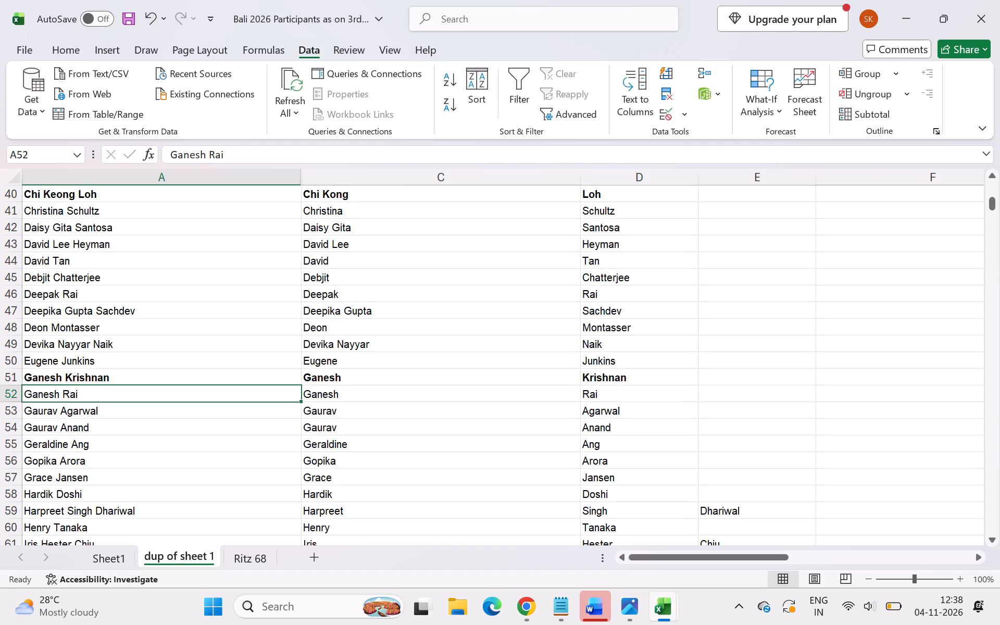
pyautogui.press('Down')
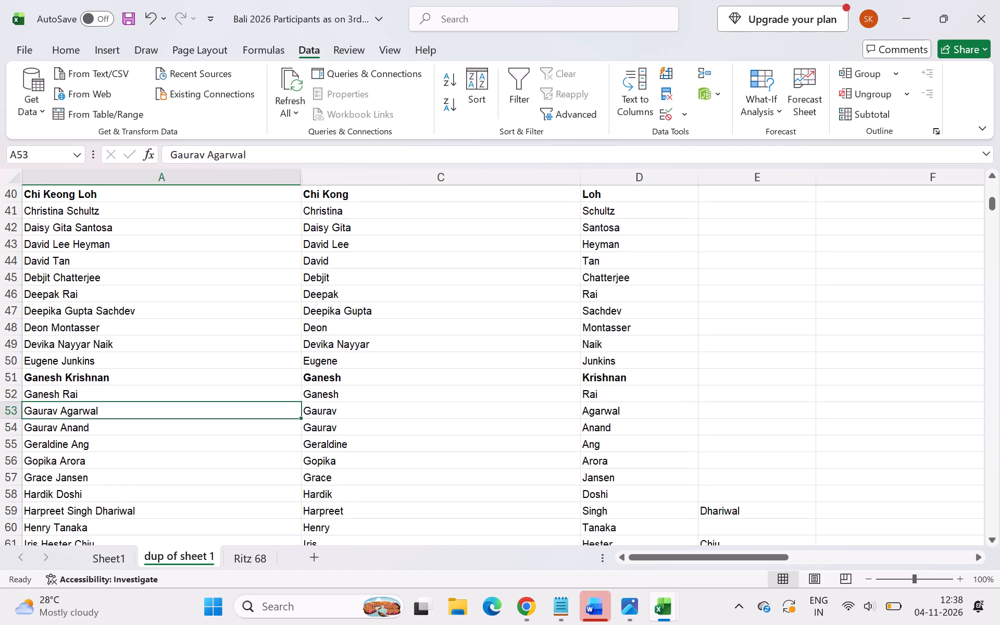
pyautogui.press('Down')
pyautogui.press('Down')
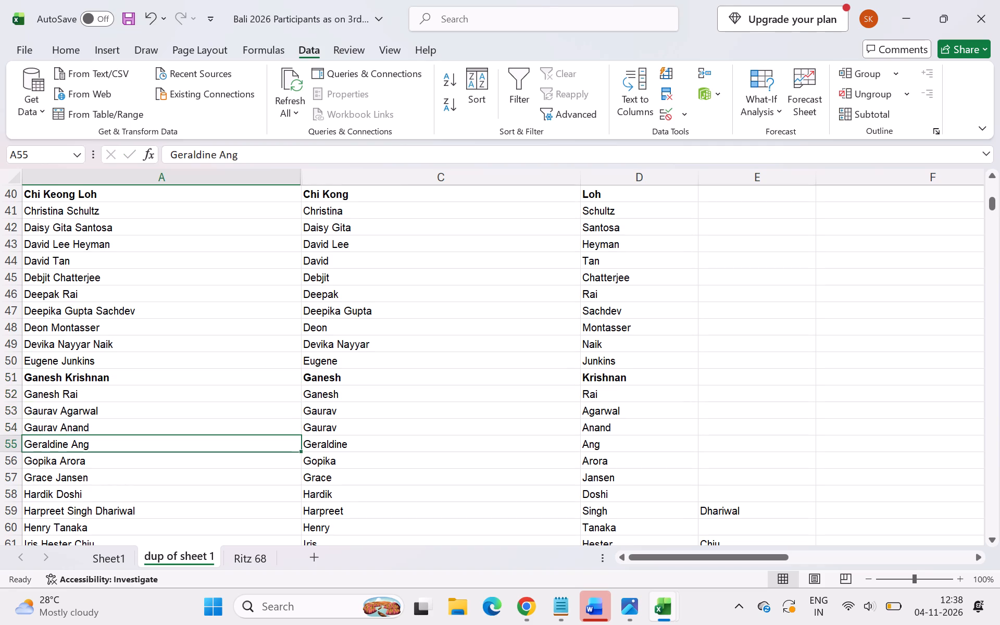
pyautogui.press('Down')
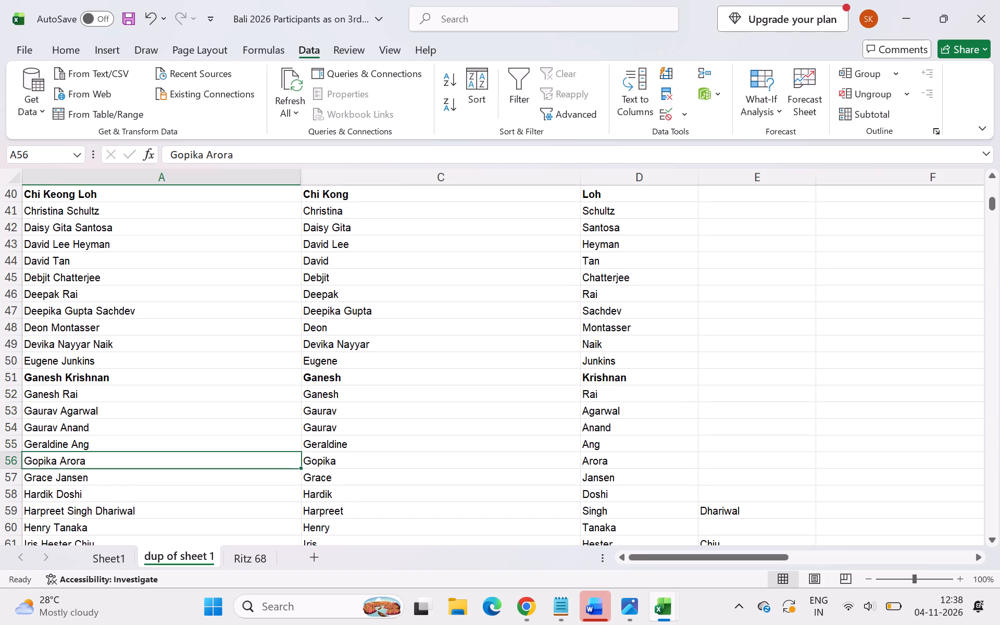
pyautogui.press('Down')
pyautogui.press('Down')
pyautogui.press('Down')
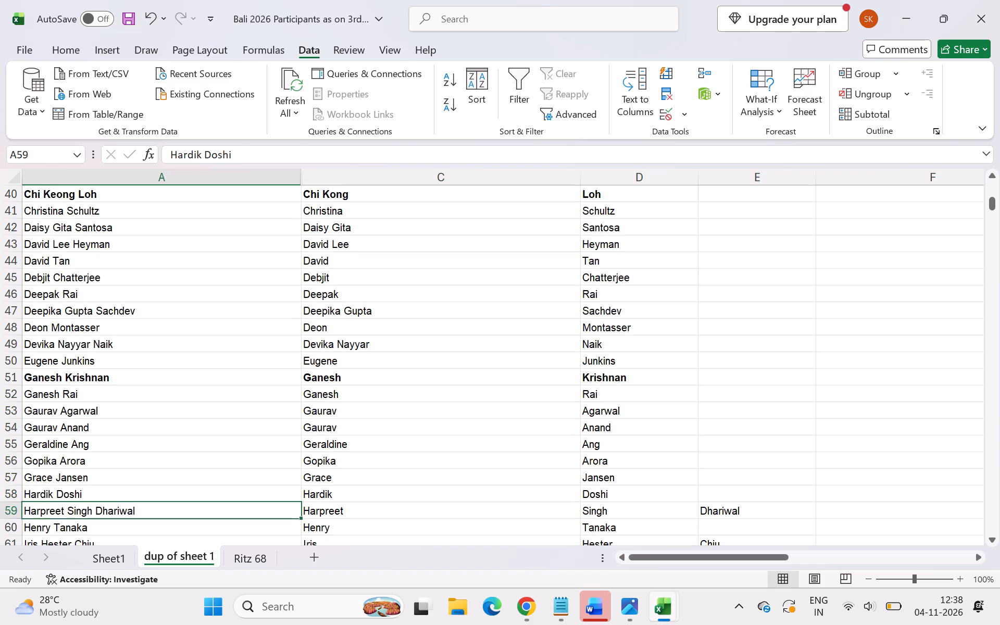
# Correct the three-part name in row 59: add "Singh" to the first name in column C and move the surname from column E to column D.
pyautogui.scroll(-2, 464, 406)
pyautogui.doubleClick(422, 359)
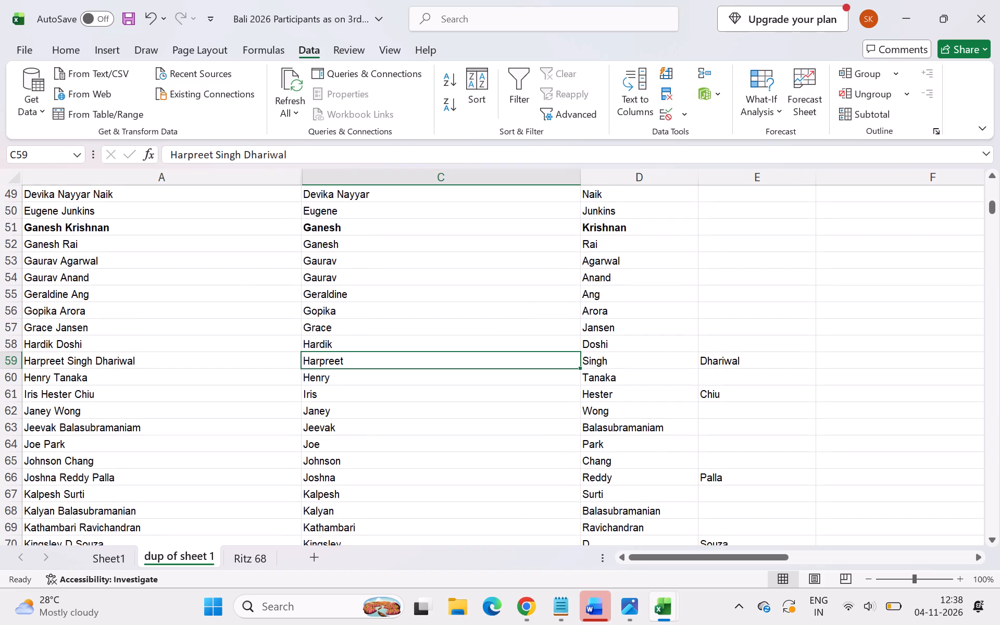
pyautogui.press('space')
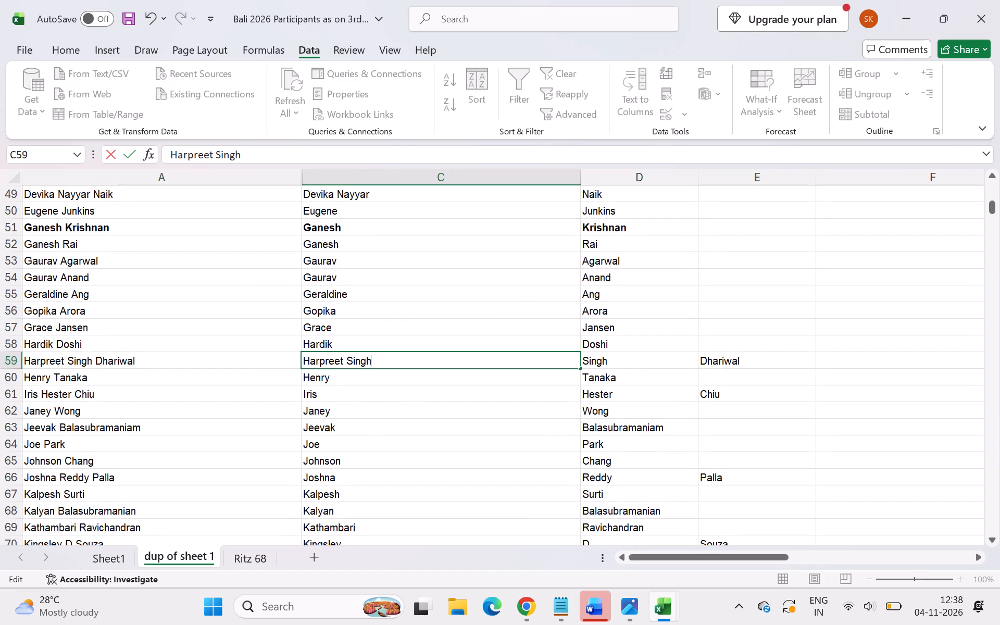
pyautogui.click(724, 366)
pyautogui.hotkey('ctrl', 'c')
pyautogui.click(634, 361)
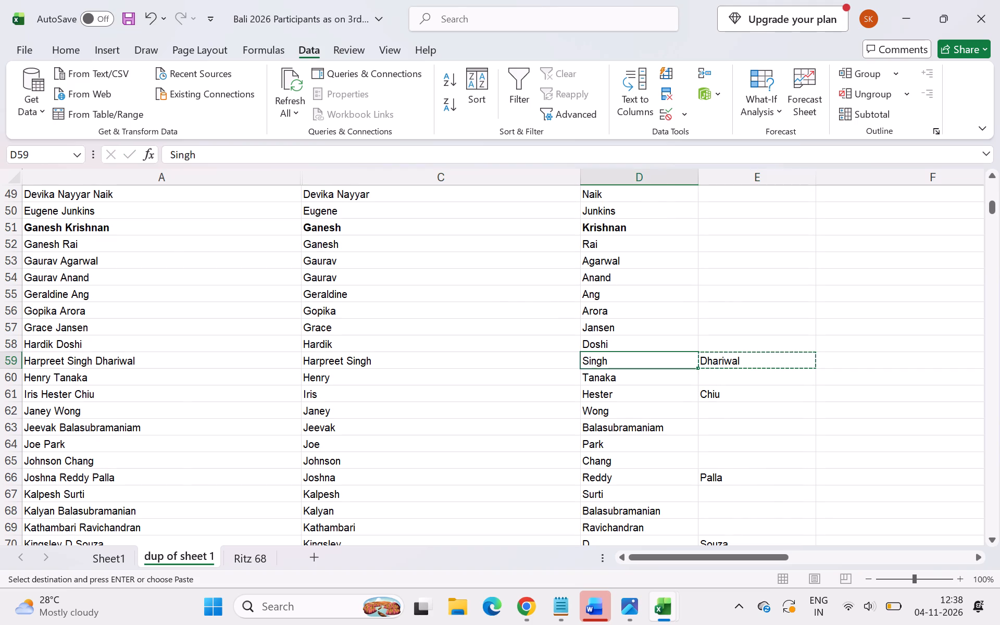
pyautogui.hotkey('ctrl', 'v')
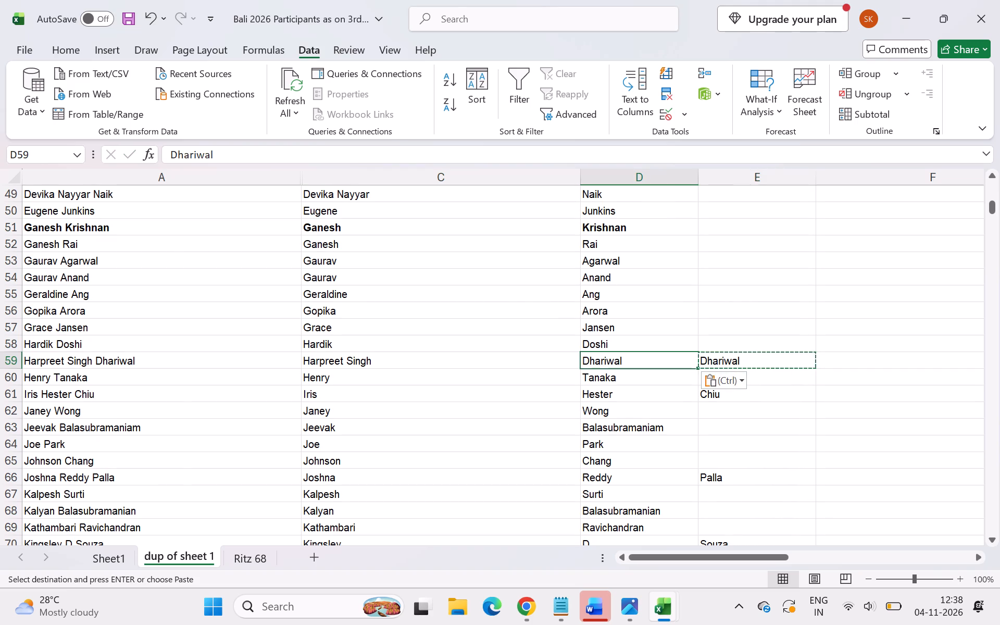
pyautogui.click(739, 356)
pyautogui.press('BackSpace')
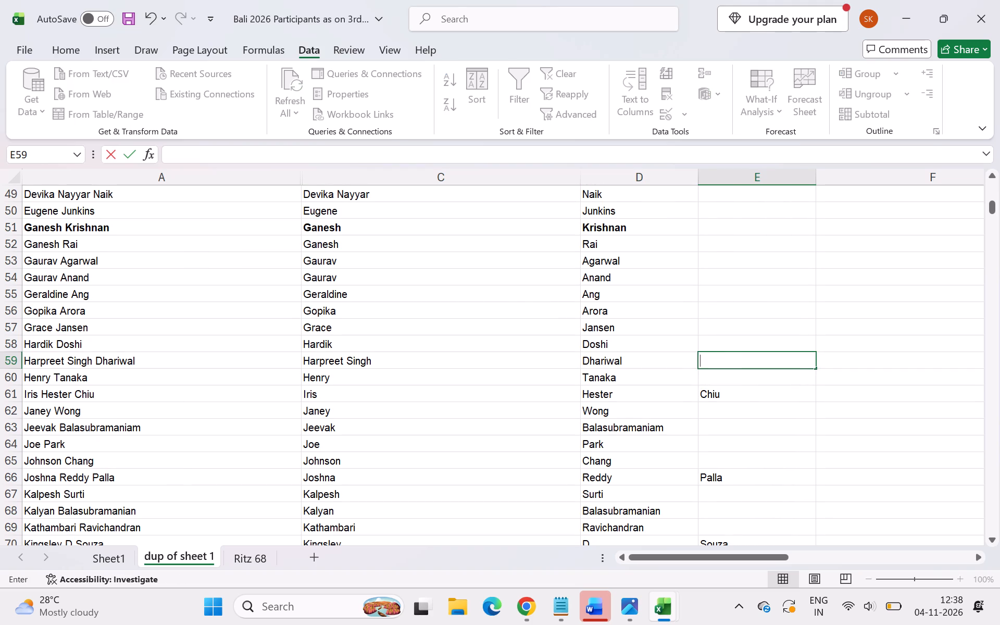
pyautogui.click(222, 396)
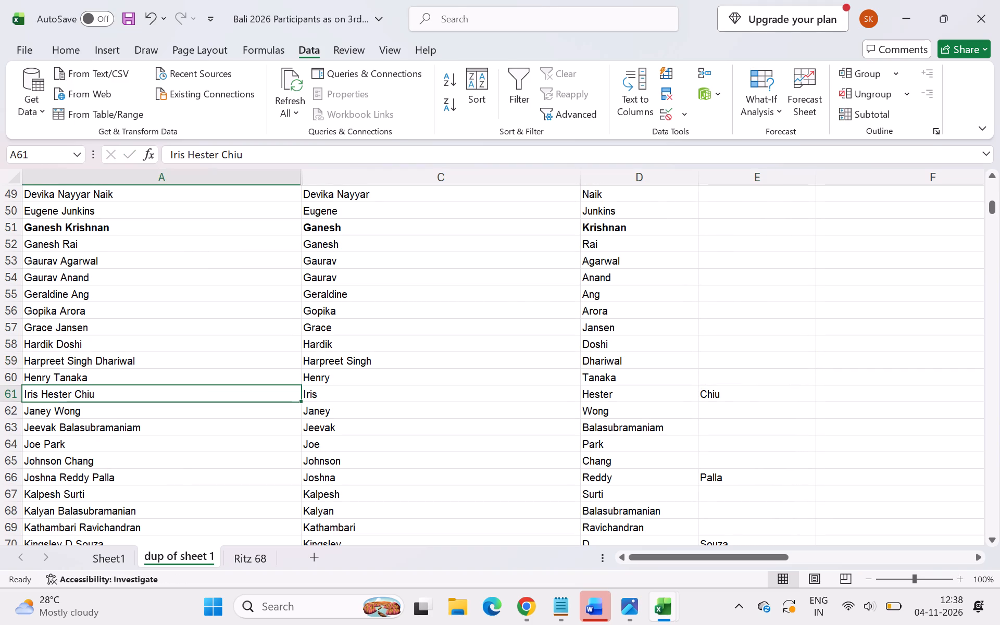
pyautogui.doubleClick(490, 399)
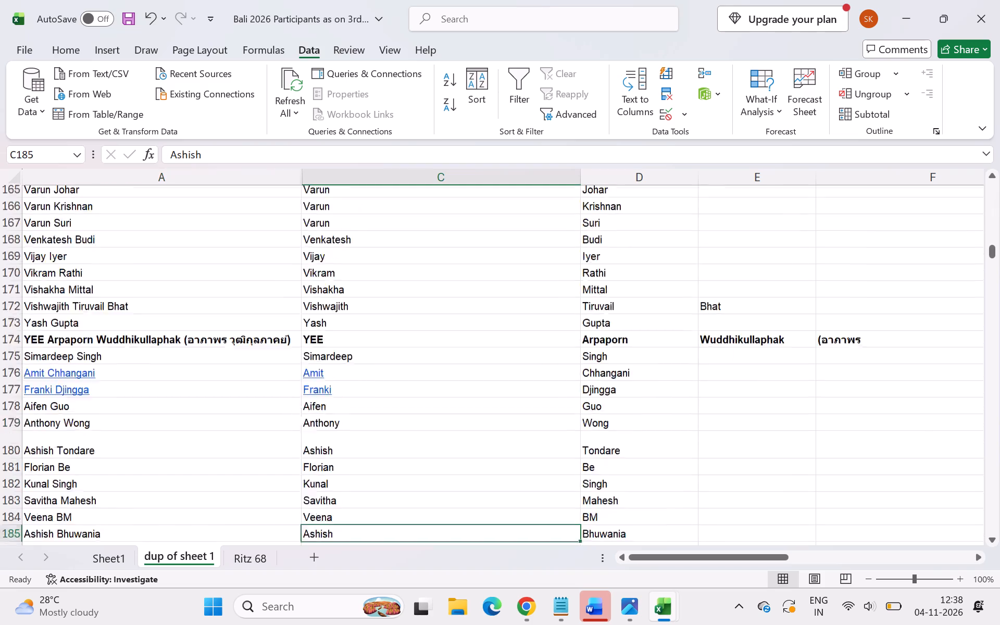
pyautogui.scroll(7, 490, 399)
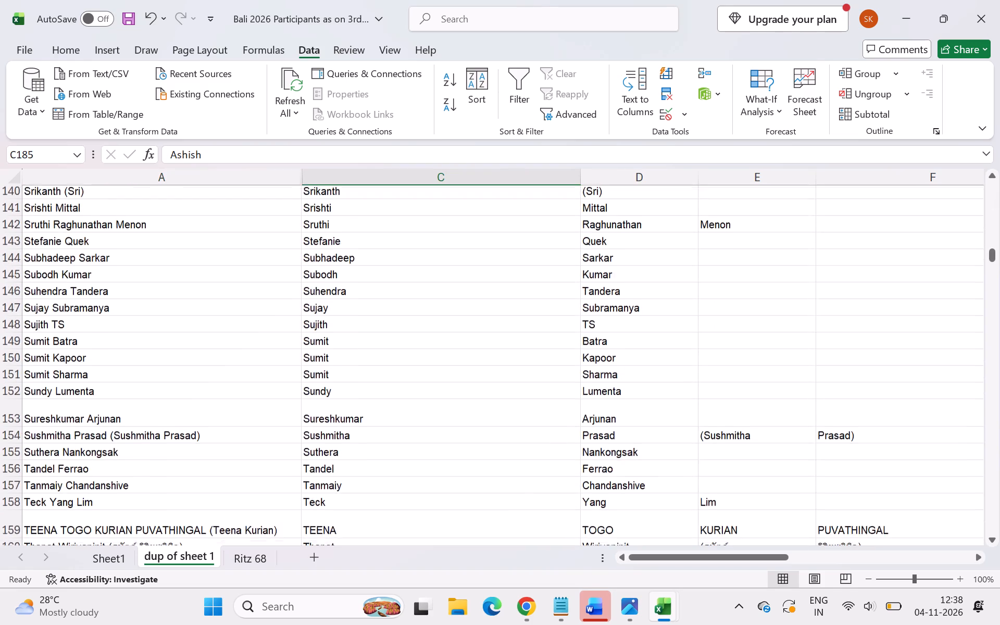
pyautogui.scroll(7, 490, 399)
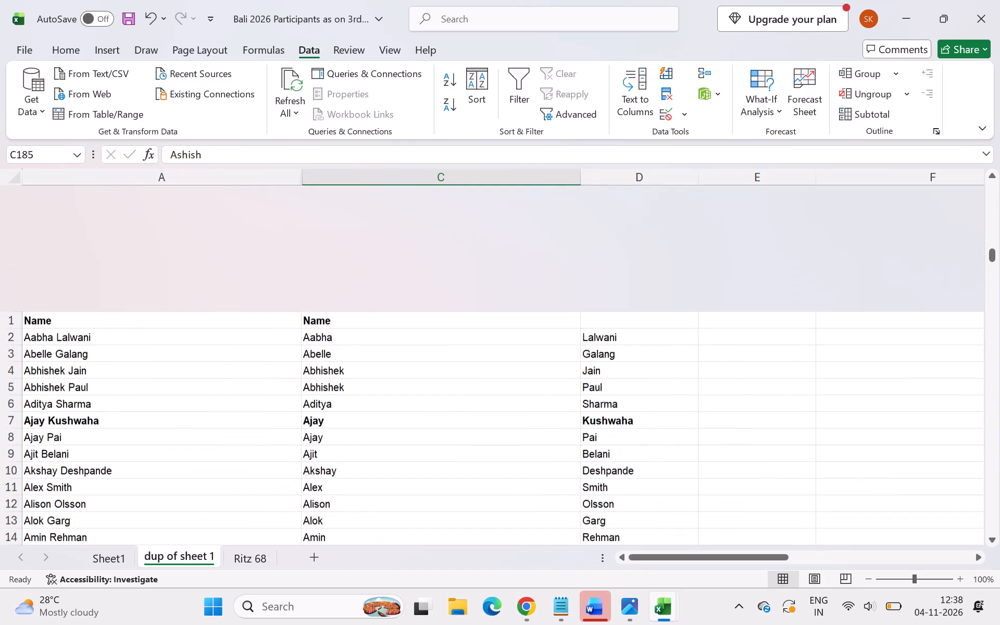
# Clear the Thai-script name parts from cells E20 and F20.
pyautogui.scroll(-2, 490, 399)
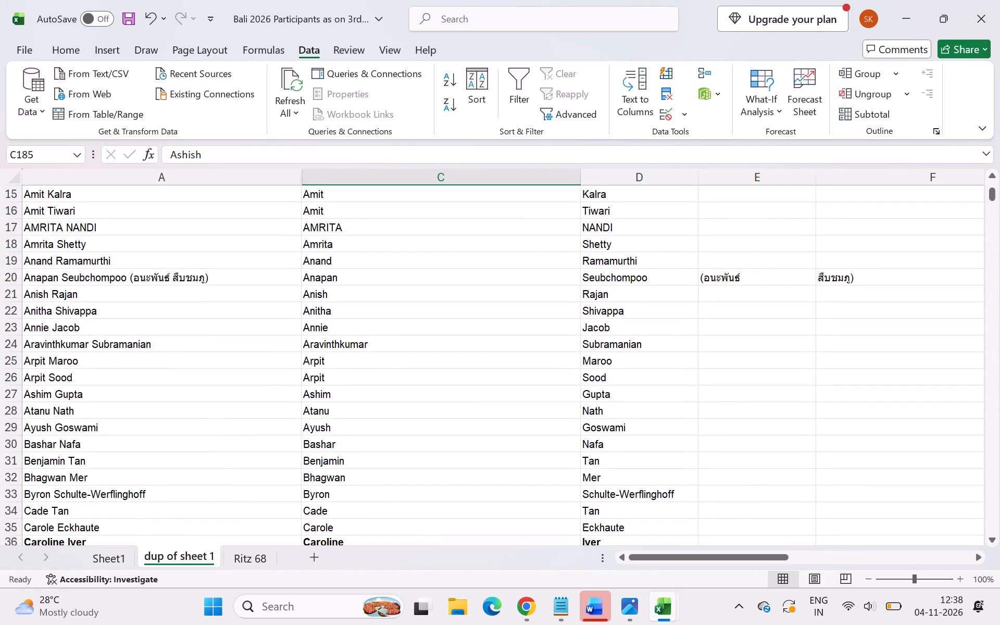
pyautogui.moveTo(732, 273); pyautogui.dragTo(863, 273)
pyautogui.press('BackSpace')
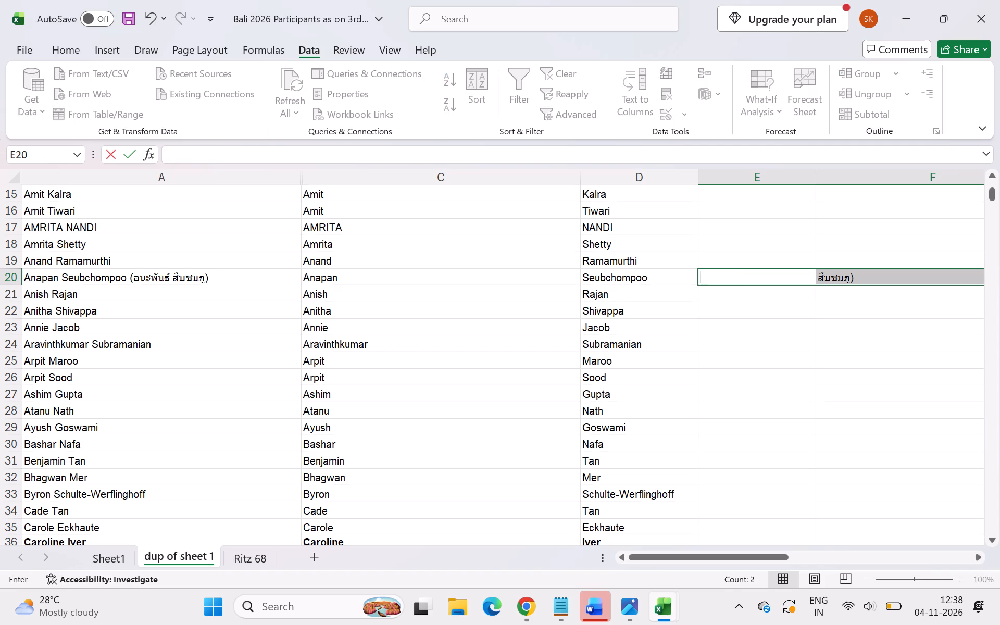
pyautogui.click(861, 276)
pyautogui.press('BackSpace')
# Correct the three-part name in row 61: add "Hester" to the first name in column C and move the surname from column E to column D.
pyautogui.scroll(-1, 506, 348)
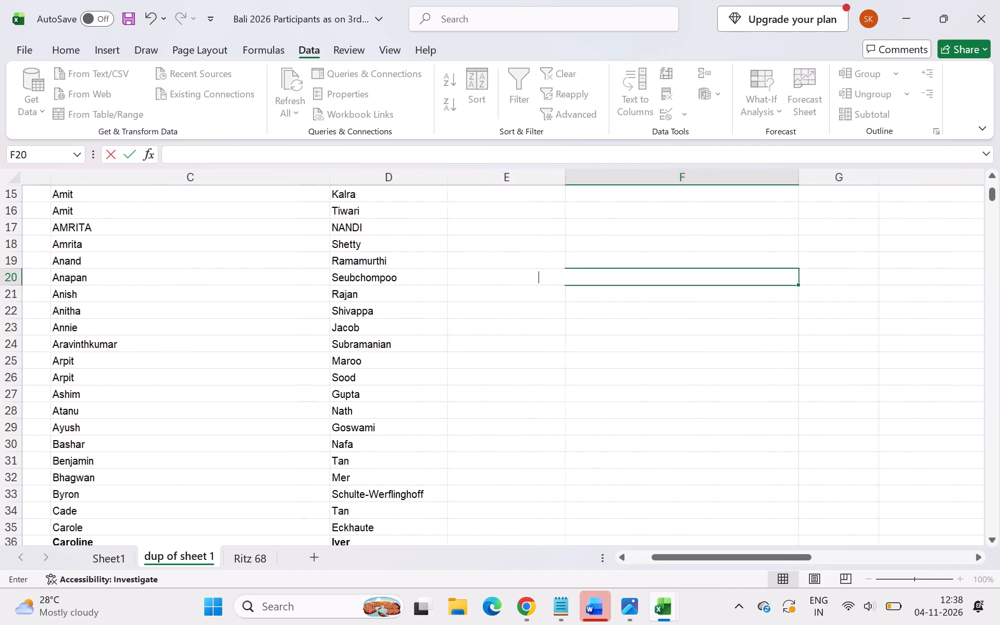
pyautogui.scroll(-4, 506, 348)
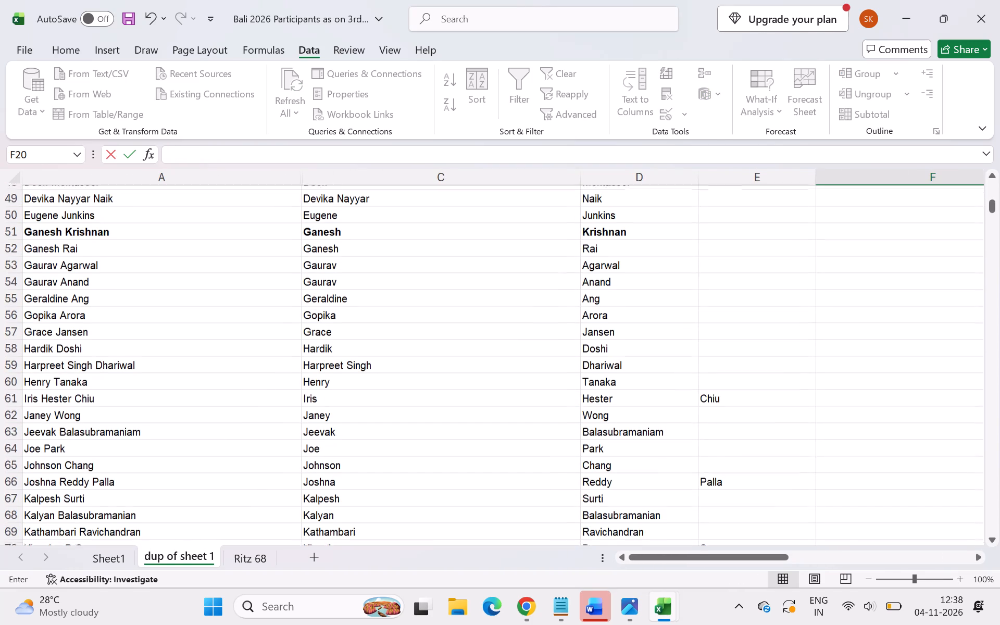
pyautogui.scroll(-2, 506, 348)
pyautogui.doubleClick(425, 394)
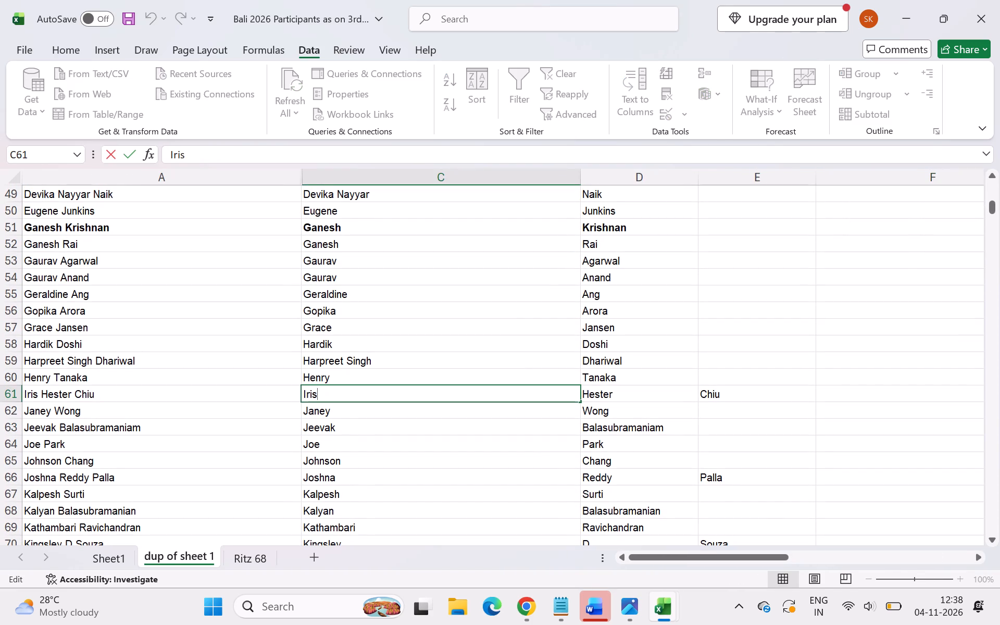
pyautogui.write('ester')
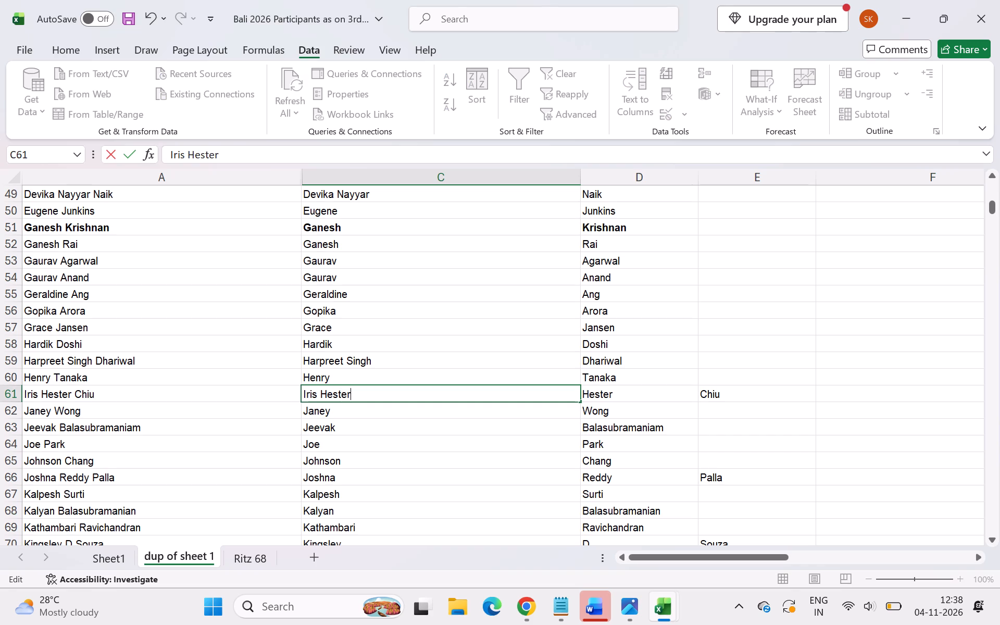
pyautogui.click(720, 399)
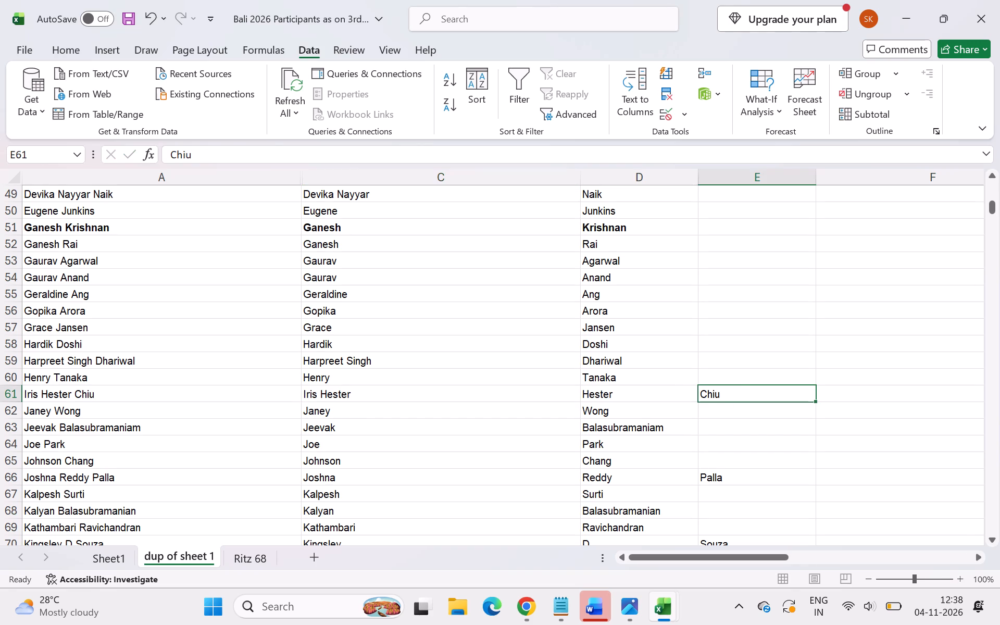
pyautogui.hotkey('ctrl', 'c')
pyautogui.click(672, 399)
pyautogui.hotkey('ctrl', 'v')
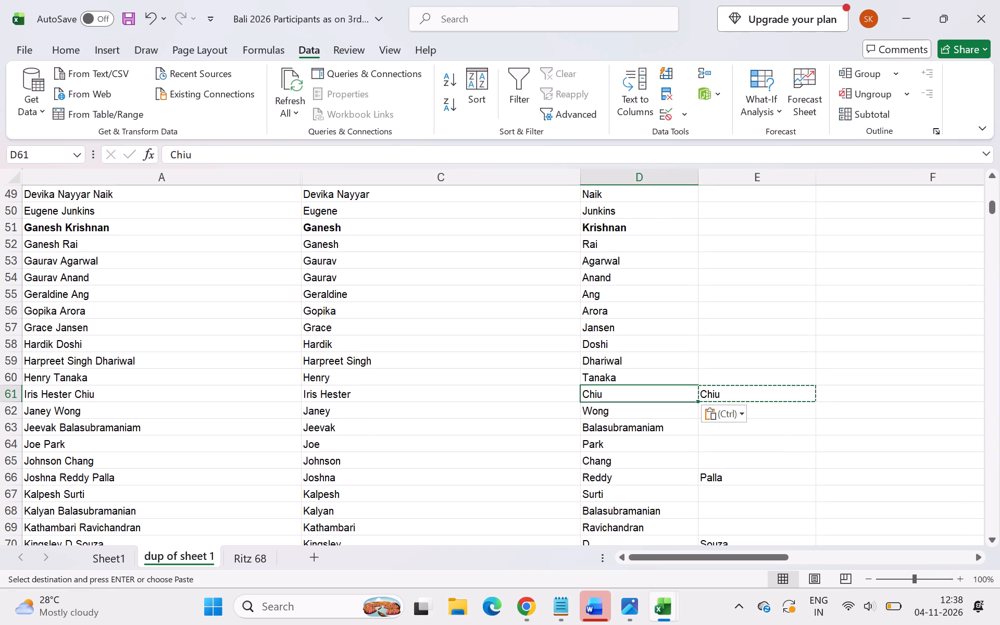
pyautogui.click(739, 394)
pyautogui.press('BackSpace')
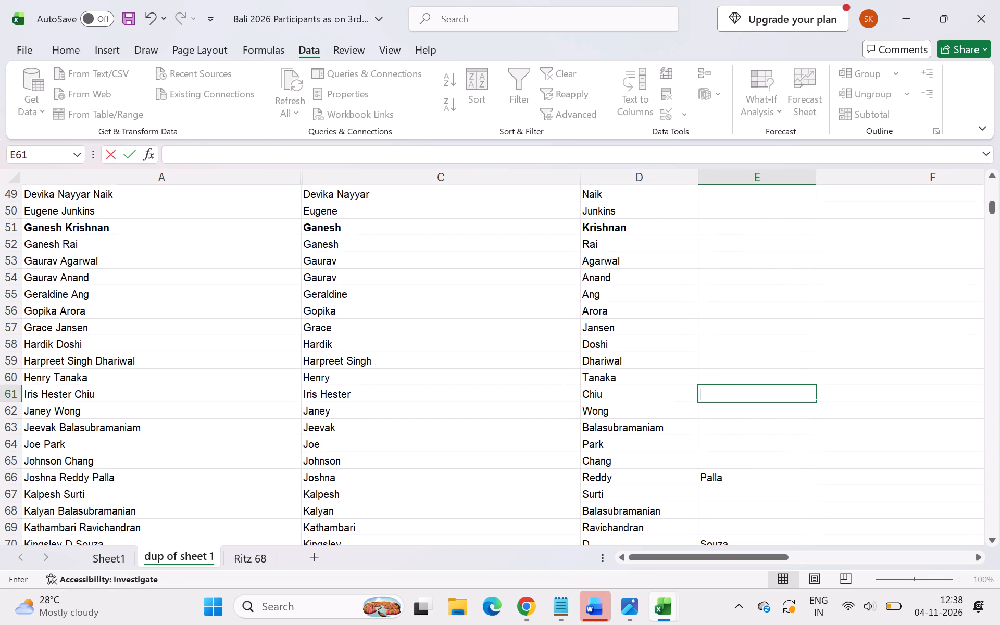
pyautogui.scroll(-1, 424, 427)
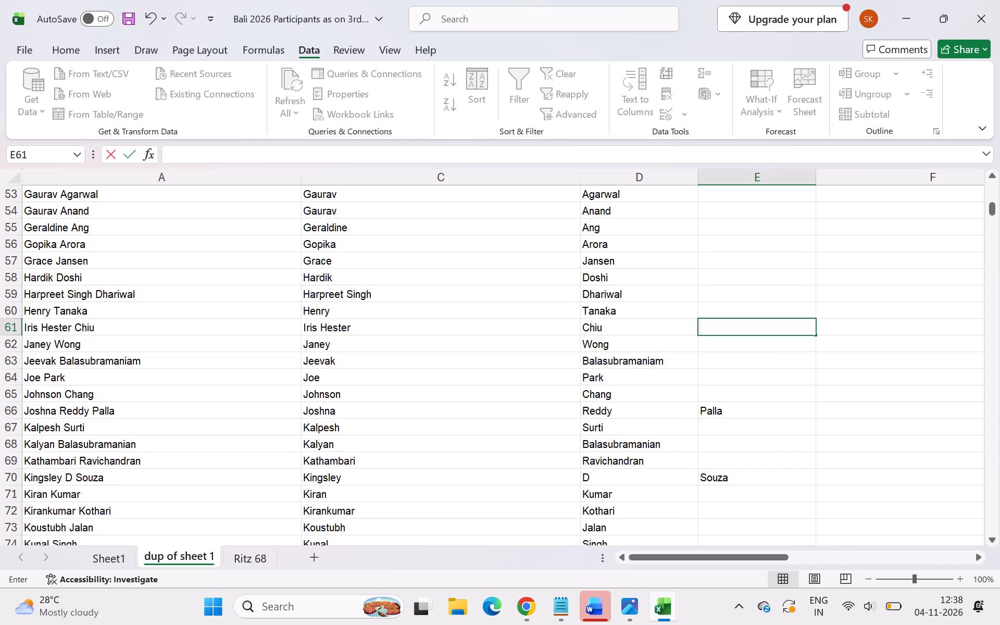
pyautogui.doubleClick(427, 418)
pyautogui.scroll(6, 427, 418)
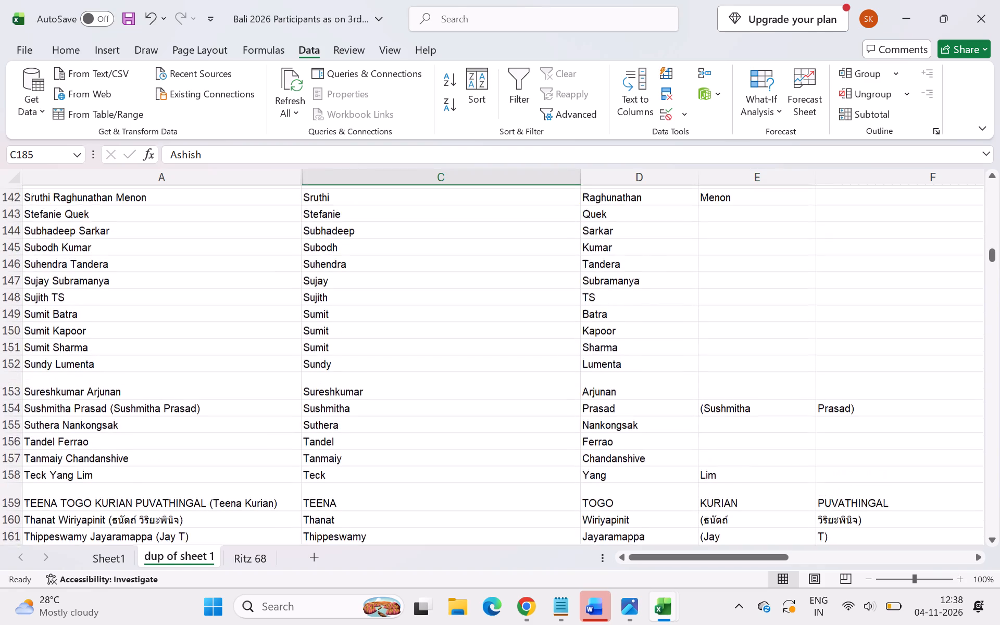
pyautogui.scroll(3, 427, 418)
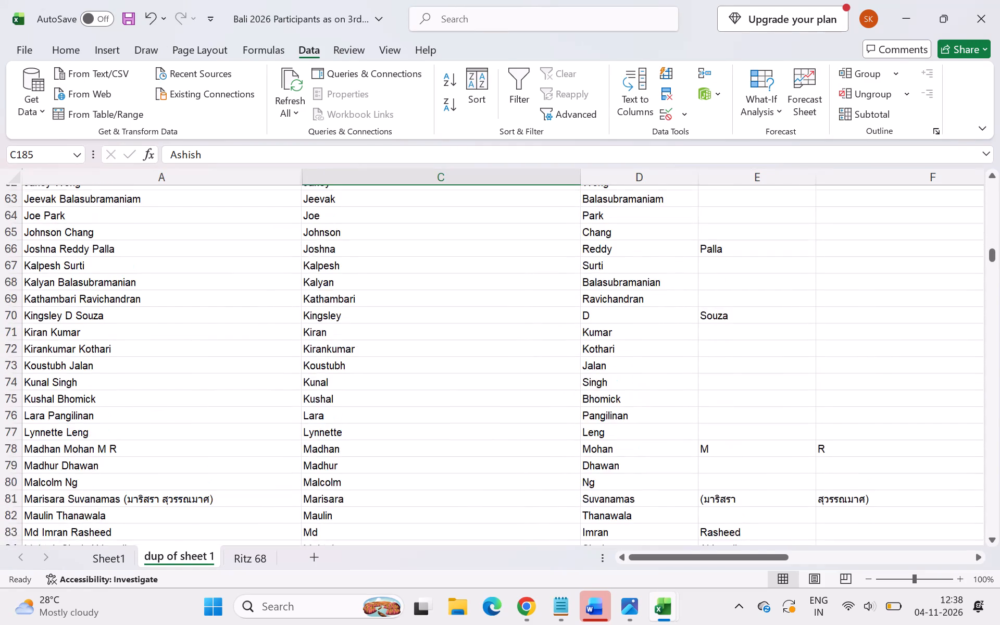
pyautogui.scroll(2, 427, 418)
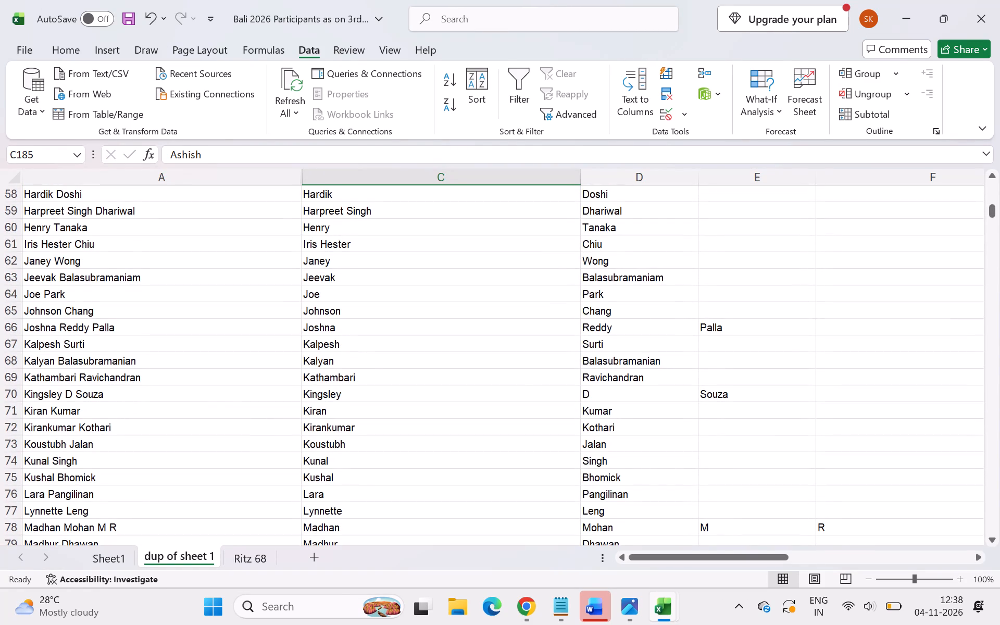
# Correct the three-part name in row 66: add "Reddy" to the first name in column C and move the surname from column E to column D.
pyautogui.doubleClick(422, 328)
pyautogui.press('space')
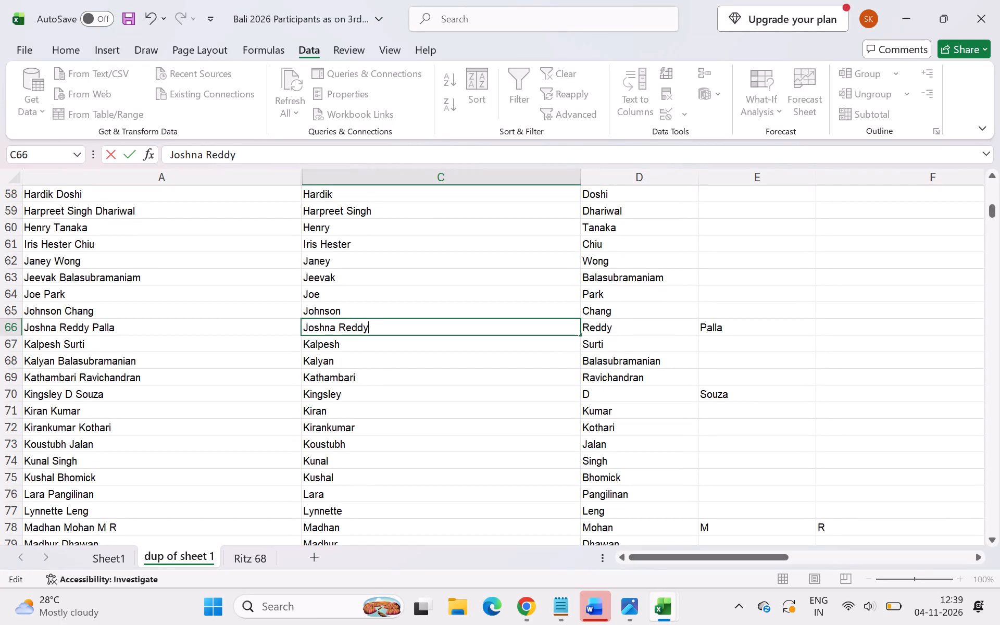
pyautogui.click(719, 320)
pyautogui.hotkey('ctrl', 'c')
pyautogui.click(662, 331)
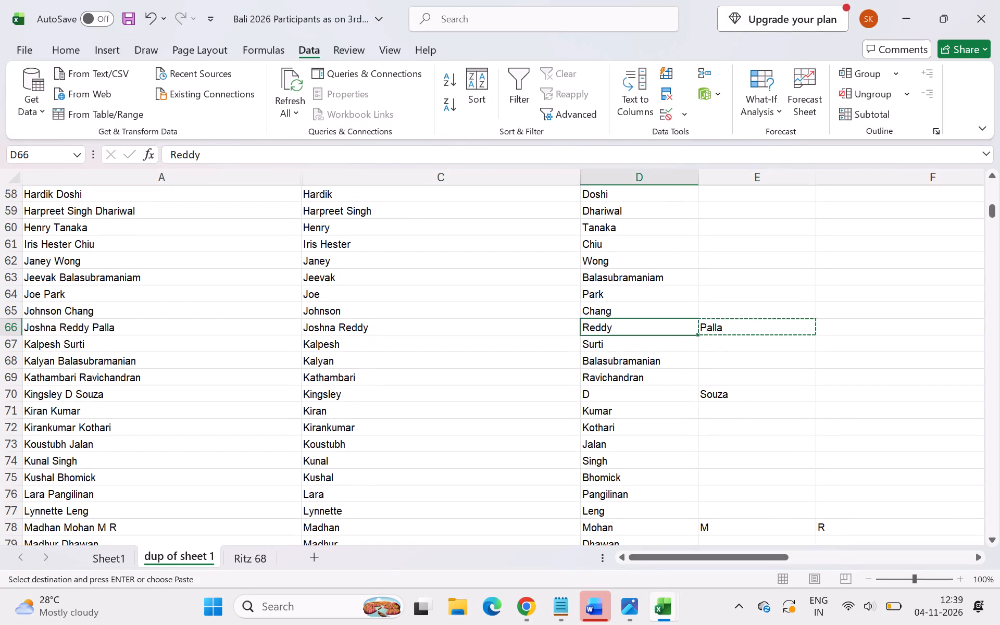
pyautogui.hotkey('ctrl', 'v')
pyautogui.click(734, 321)
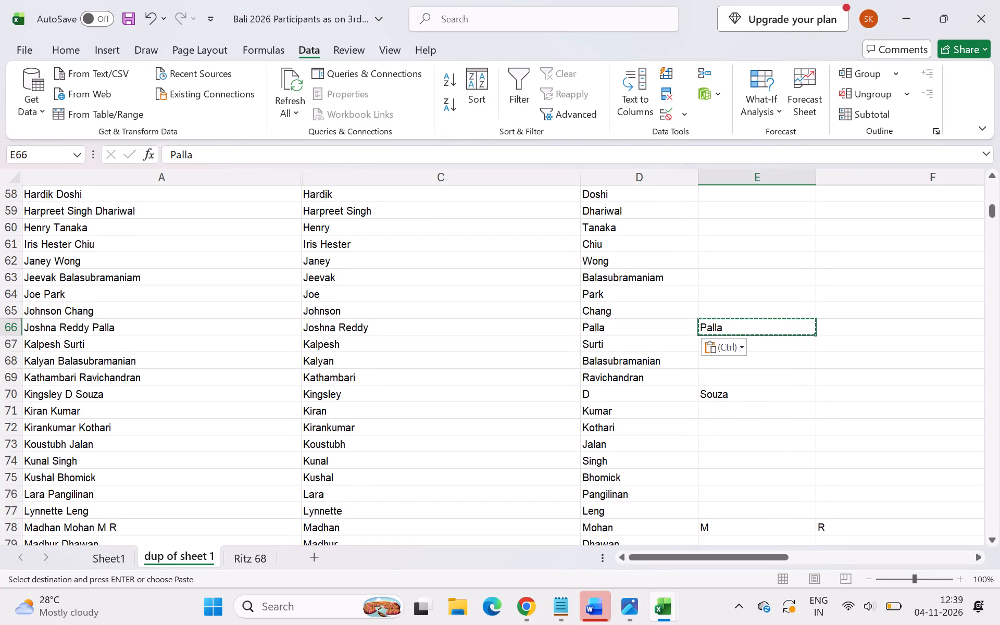
pyautogui.press('BackSpace')
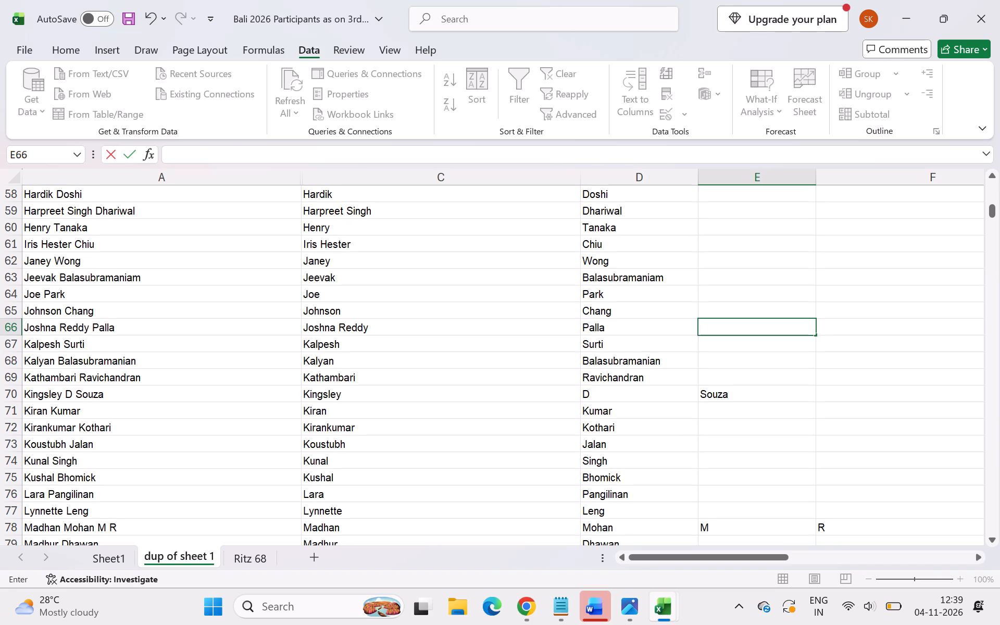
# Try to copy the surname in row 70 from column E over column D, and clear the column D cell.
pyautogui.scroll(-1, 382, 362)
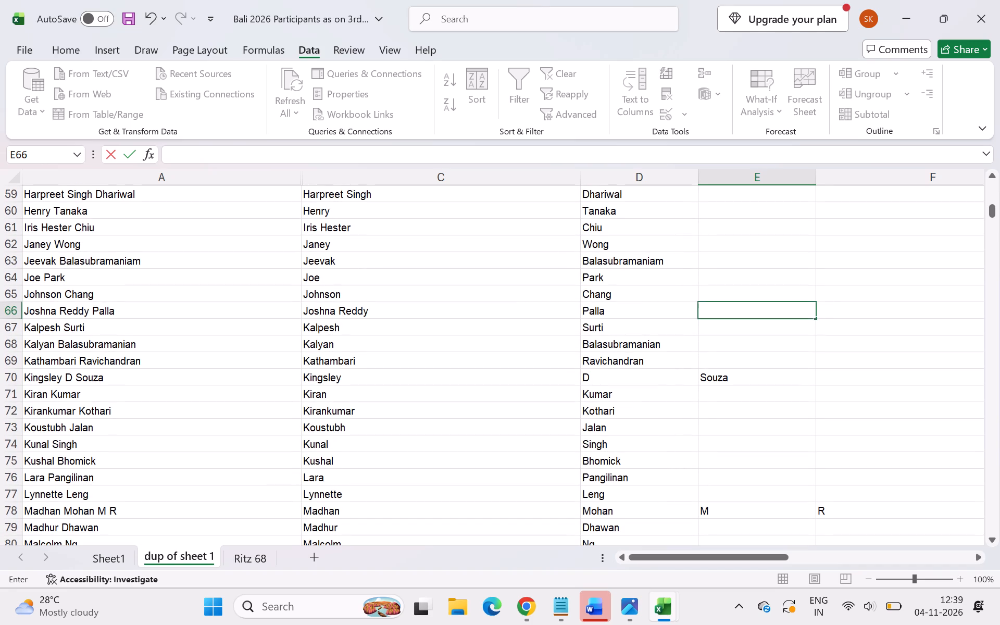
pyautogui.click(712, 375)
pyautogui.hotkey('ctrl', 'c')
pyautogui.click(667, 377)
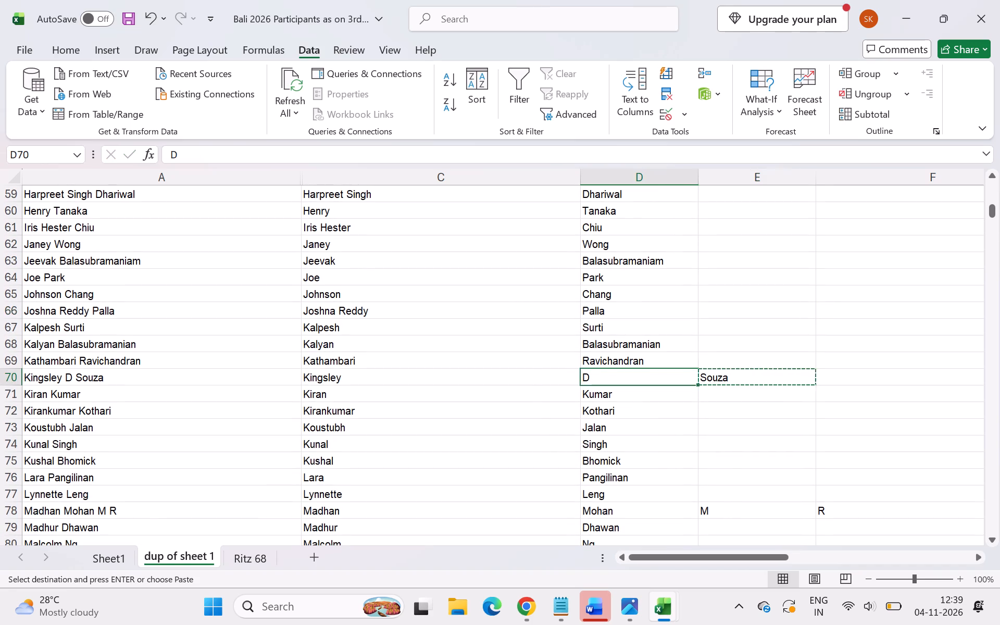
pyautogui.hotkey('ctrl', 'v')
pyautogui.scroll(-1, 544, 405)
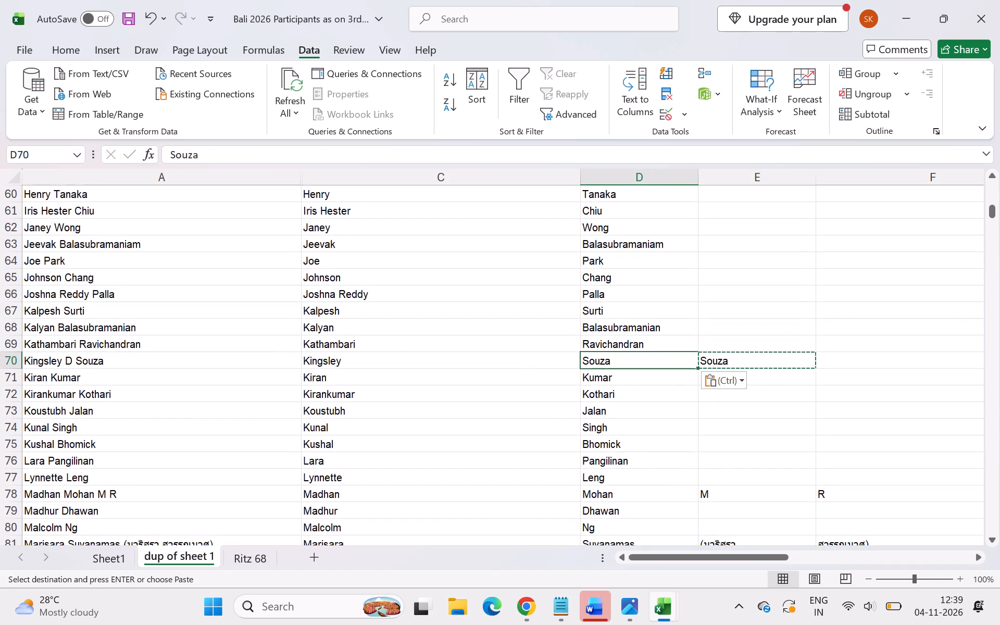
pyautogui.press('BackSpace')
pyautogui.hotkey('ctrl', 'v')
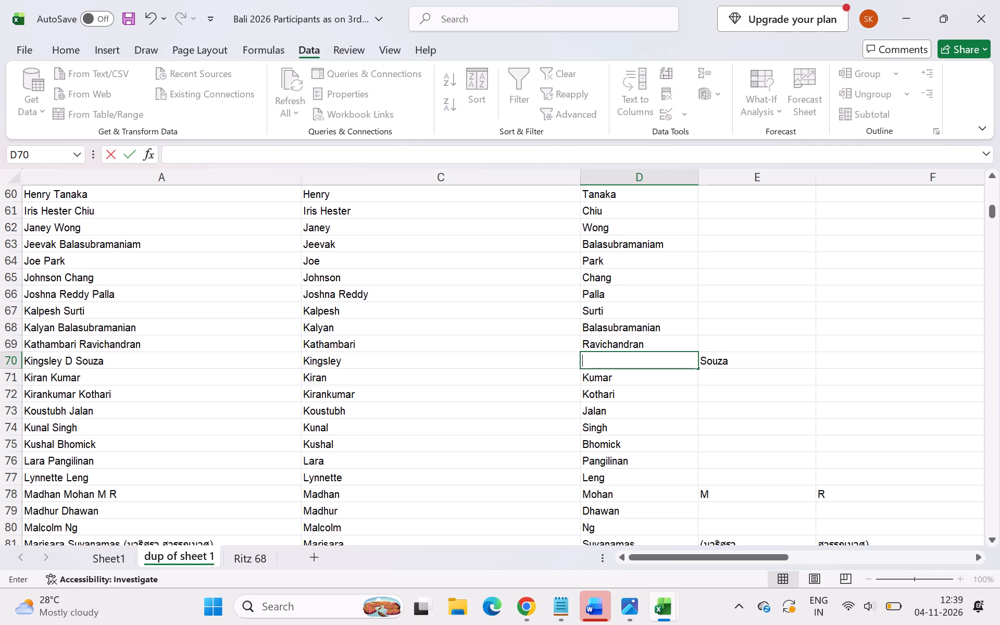
# Copy the surname in row 70 from column E to column D and clear the column E cell.
pyautogui.click(748, 368)
pyautogui.hotkey('ctrl', 'c')
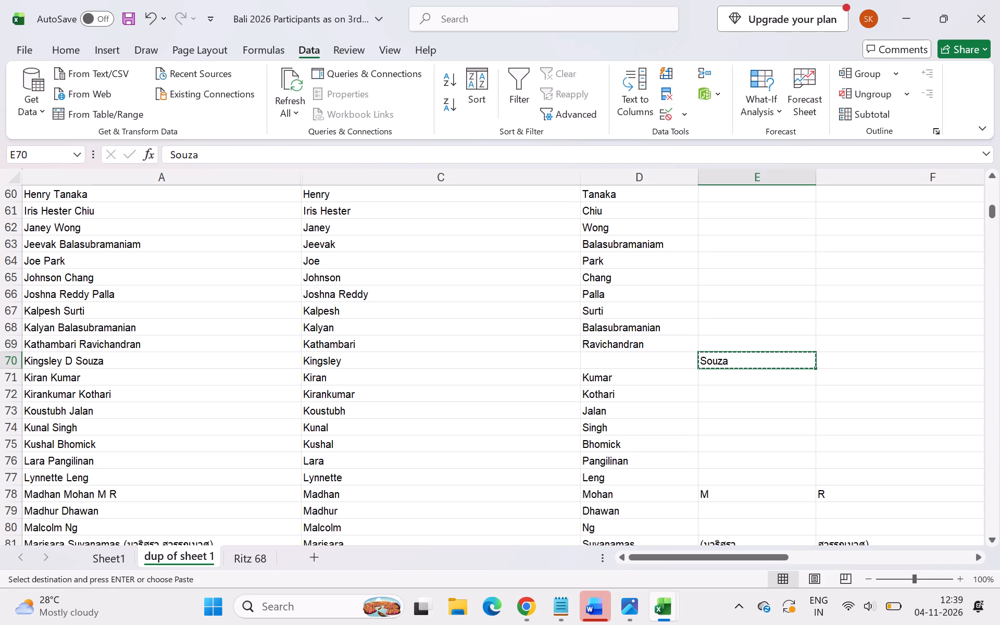
pyautogui.click(679, 362)
pyautogui.hotkey('ctrl', 'v')
pyautogui.click(734, 359)
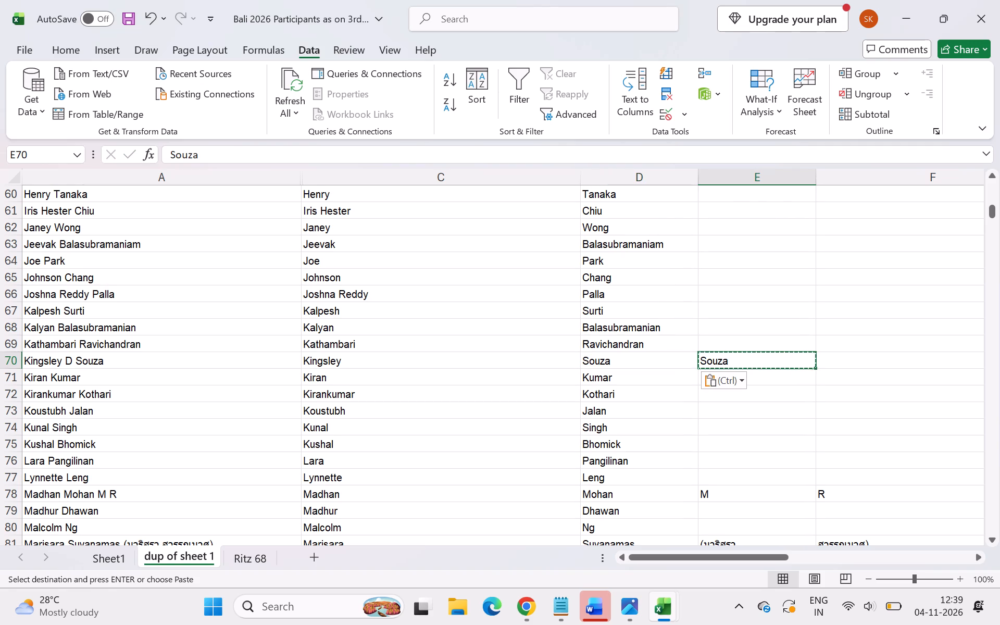
pyautogui.press('BackSpace')
# Clear the extra initials "M" and "R" from columns E and F in row 78.
pyautogui.scroll(-1, 575, 417)
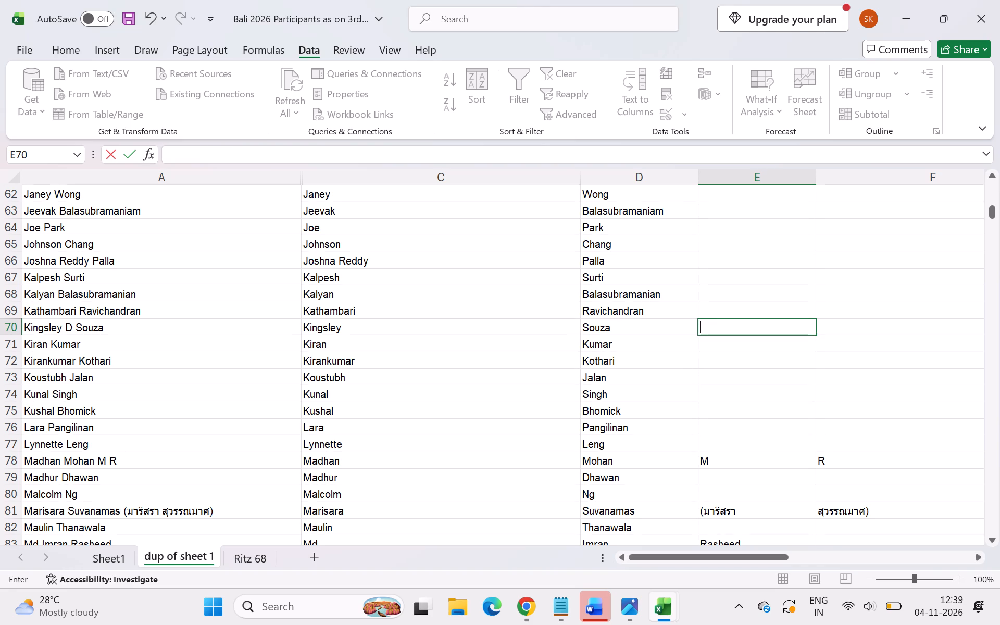
pyautogui.click(735, 466)
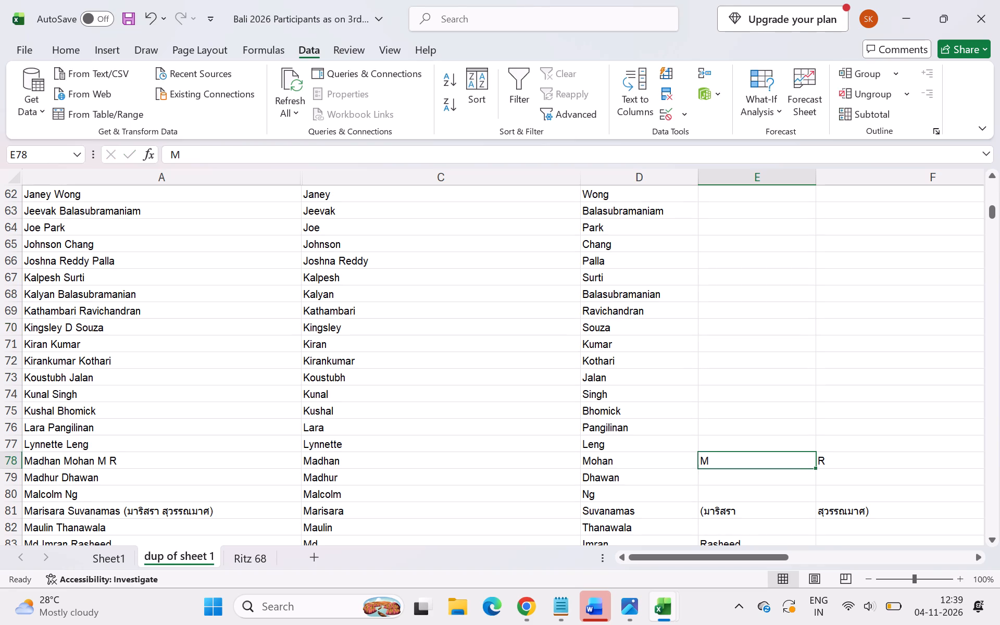
pyautogui.press('BackSpace')
pyautogui.click(830, 463)
pyautogui.press('BackSpace')
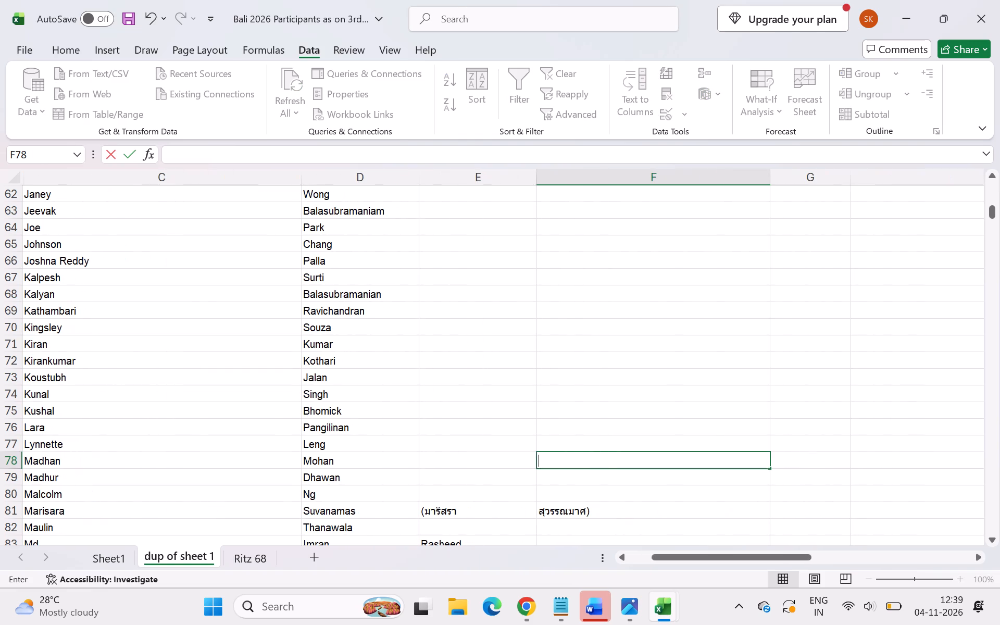
# Clear the leftover Thai-script name parts from columns E and F in row 81.
pyautogui.hscroll(2, 589, 480)
pyautogui.scroll(-1, 589, 480)
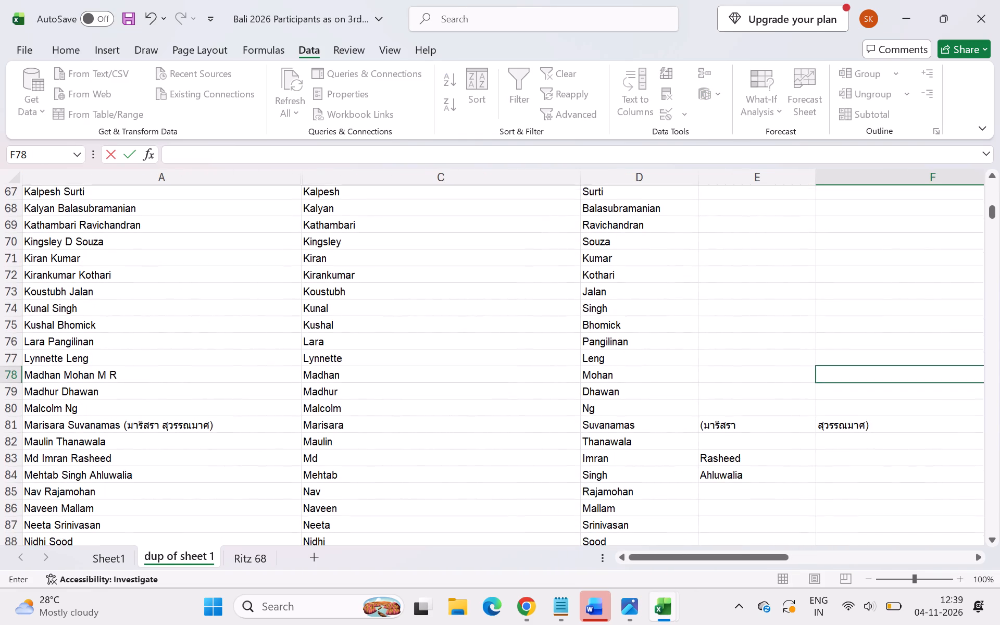
pyautogui.scroll(-2, 589, 480)
pyautogui.click(735, 380)
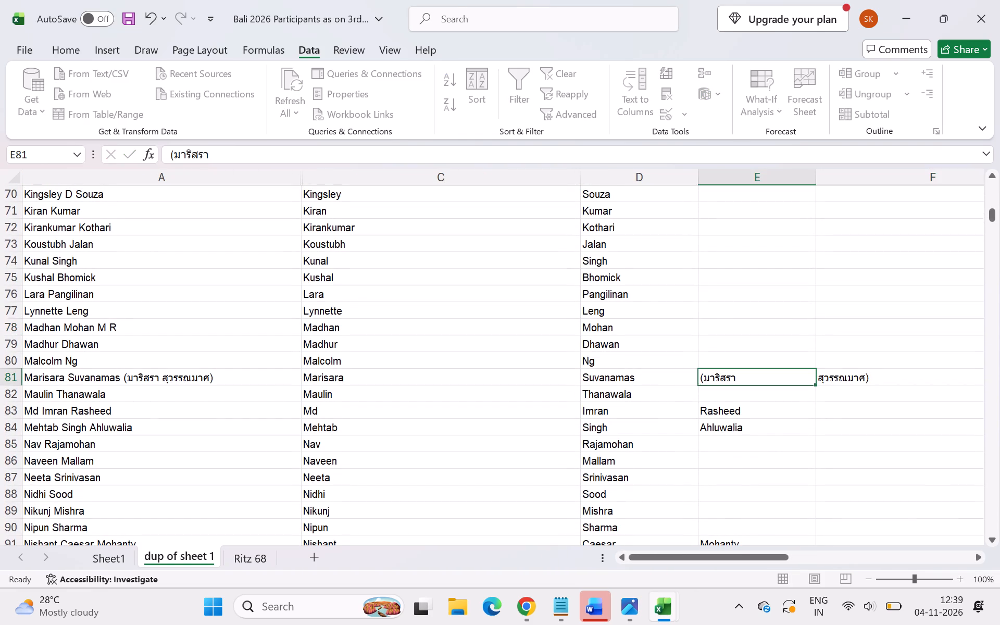
pyautogui.press('BackSpace')
pyautogui.click(839, 376)
pyautogui.press('BackSpace')
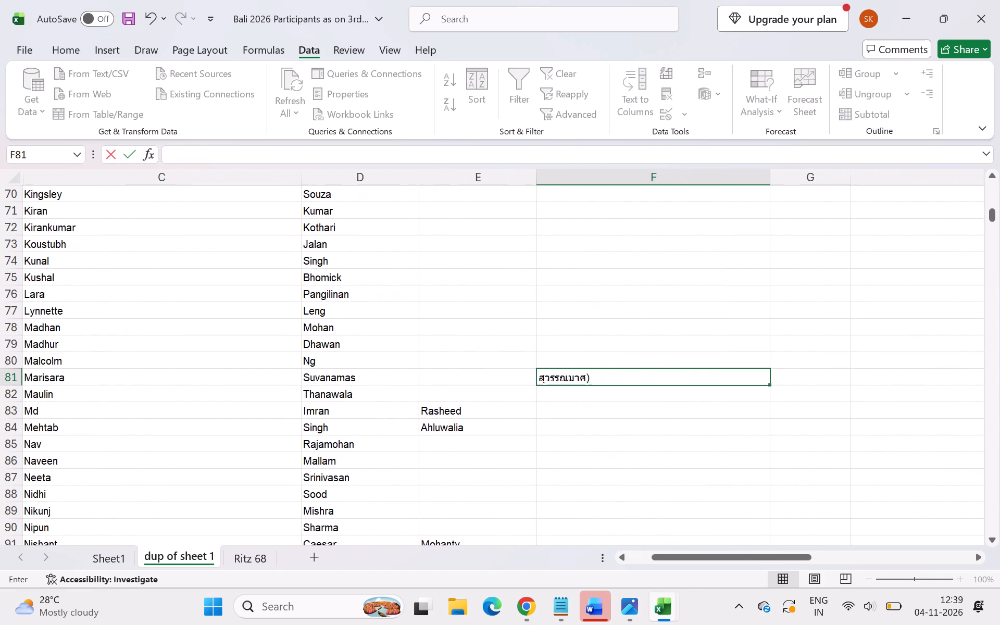
pyautogui.click(632, 391)
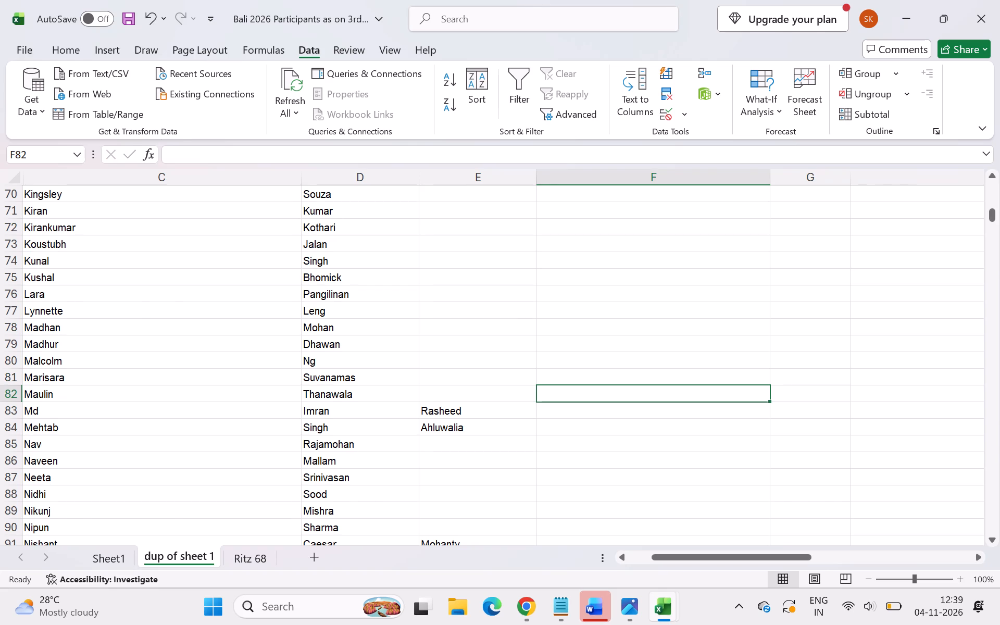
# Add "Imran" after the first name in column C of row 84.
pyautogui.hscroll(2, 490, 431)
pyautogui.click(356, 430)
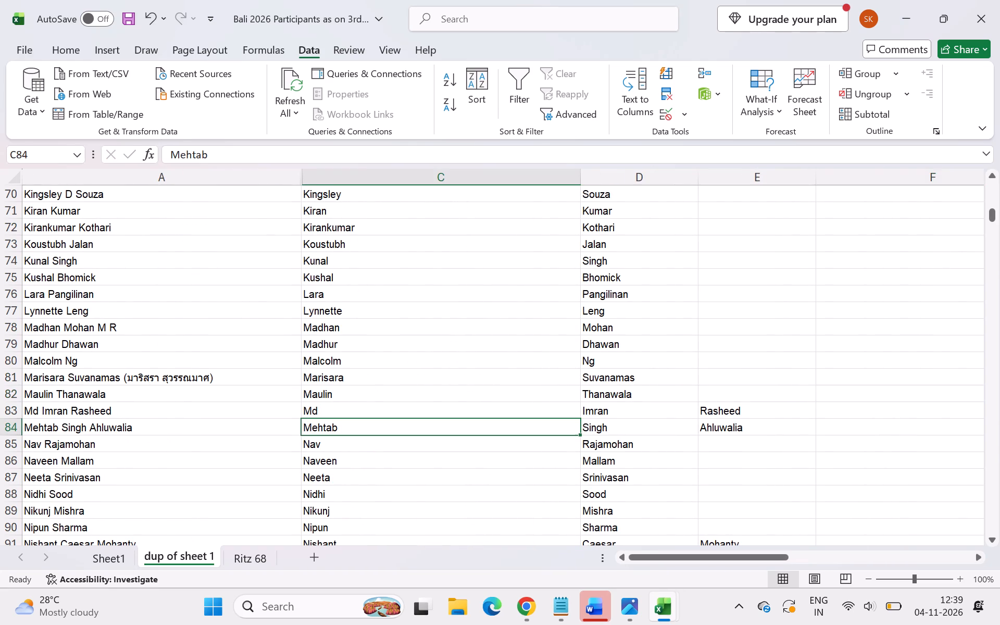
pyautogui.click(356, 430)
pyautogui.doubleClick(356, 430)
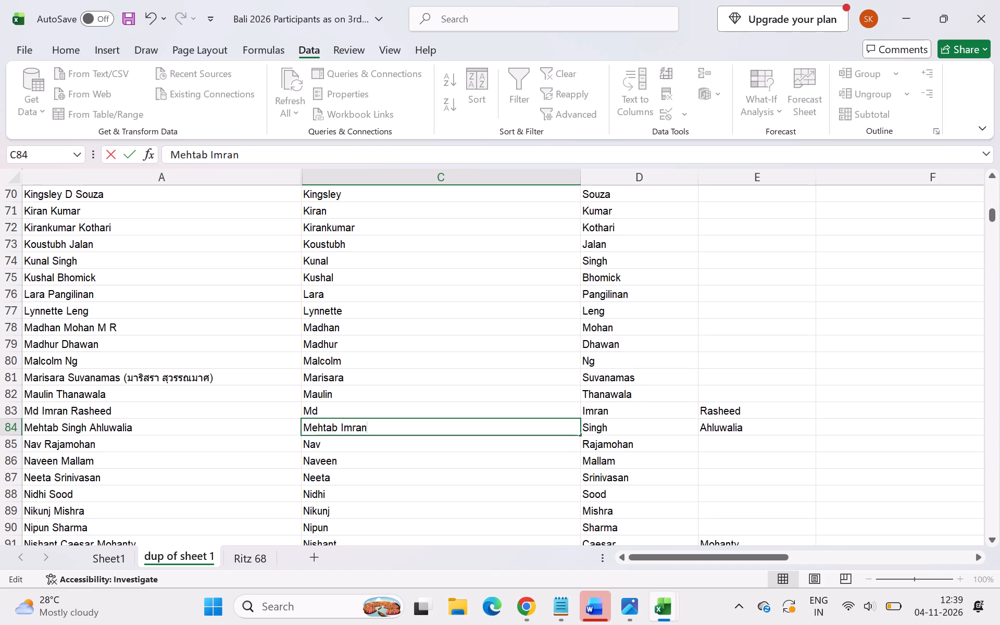
# Correct the three-part name in row 83: add "Imran" to the first name in column C and move the surname from column E to column D.
pyautogui.doubleClick(461, 409)
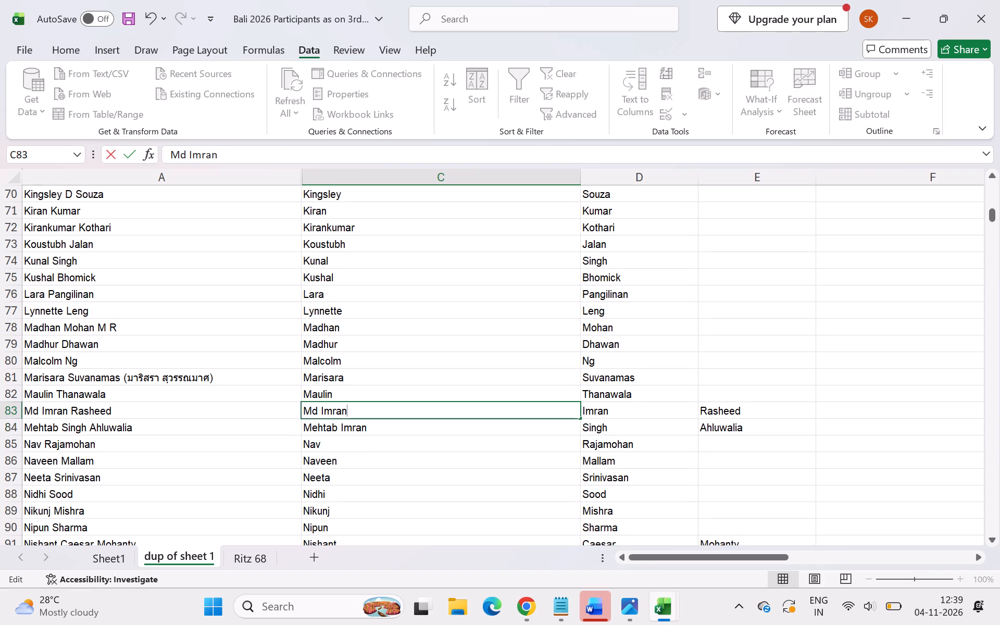
pyautogui.click(705, 410)
pyautogui.hotkey('ctrl', 'c')
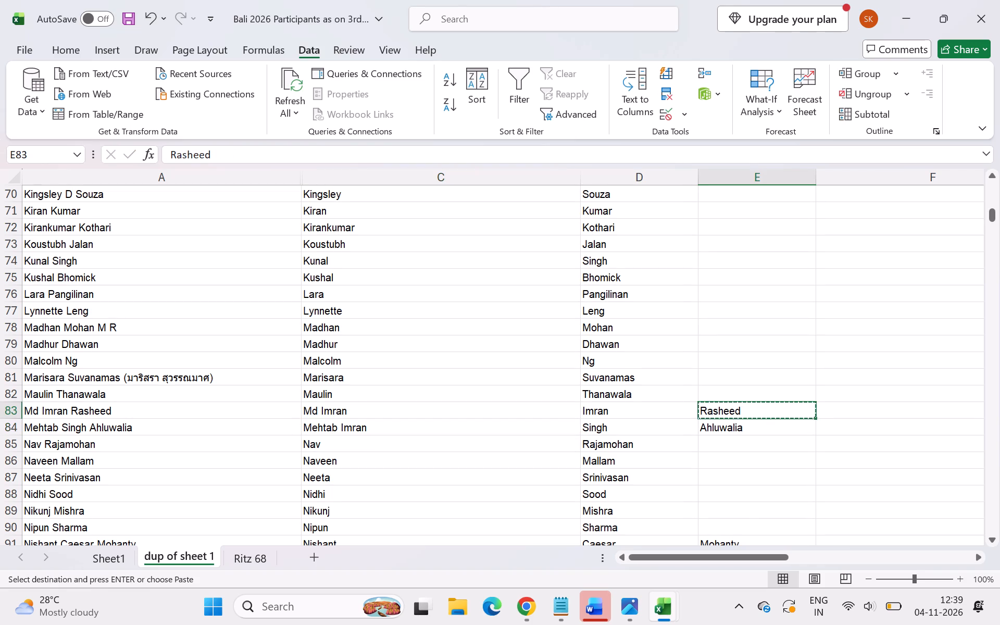
pyautogui.click(653, 414)
pyautogui.hotkey('ctrl', 'v')
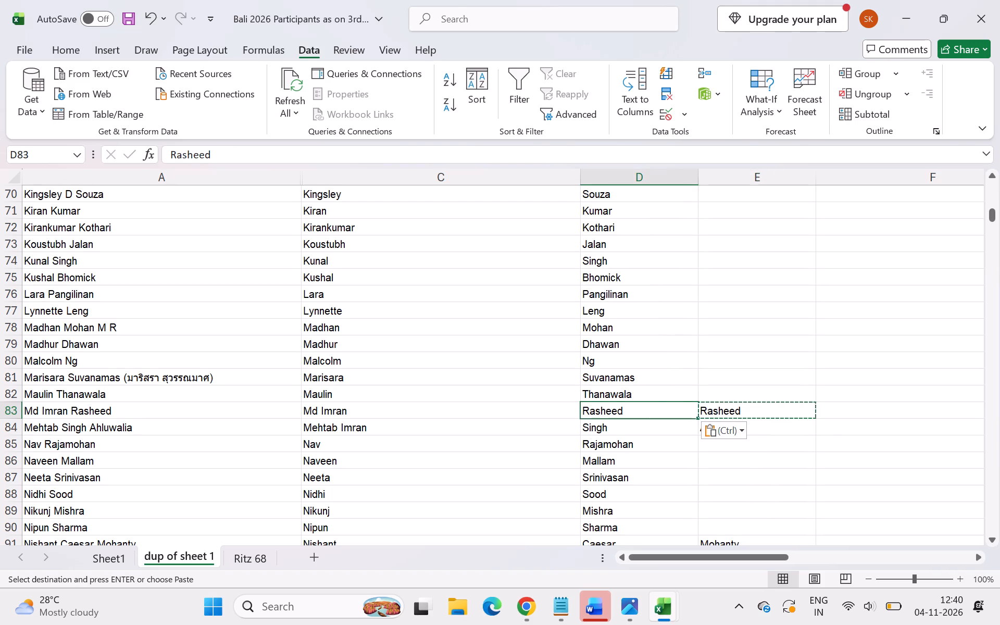
pyautogui.click(727, 410)
pyautogui.press('BackSpace')
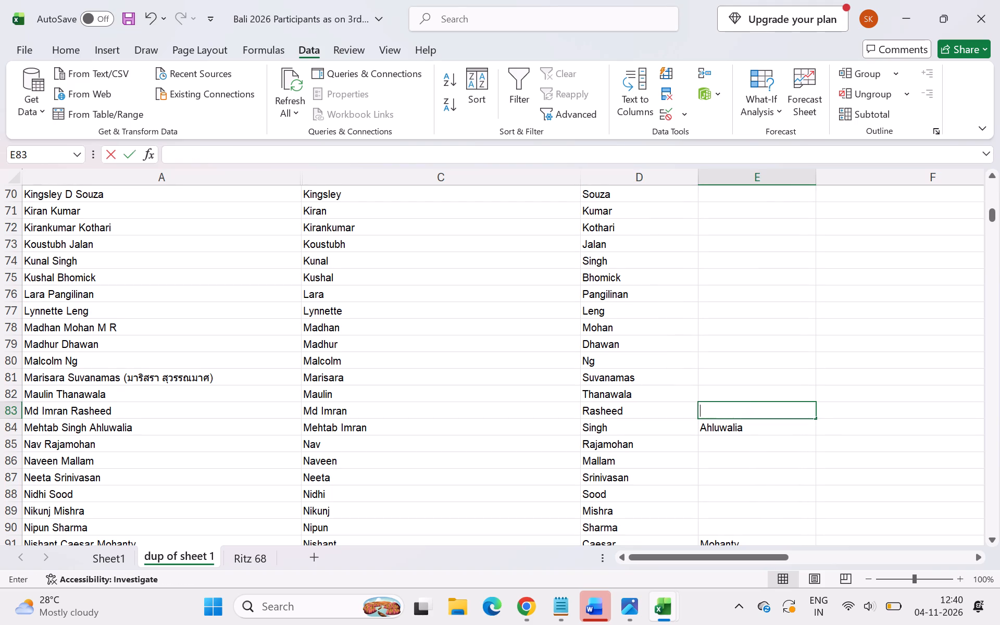
pyautogui.doubleClick(473, 427)
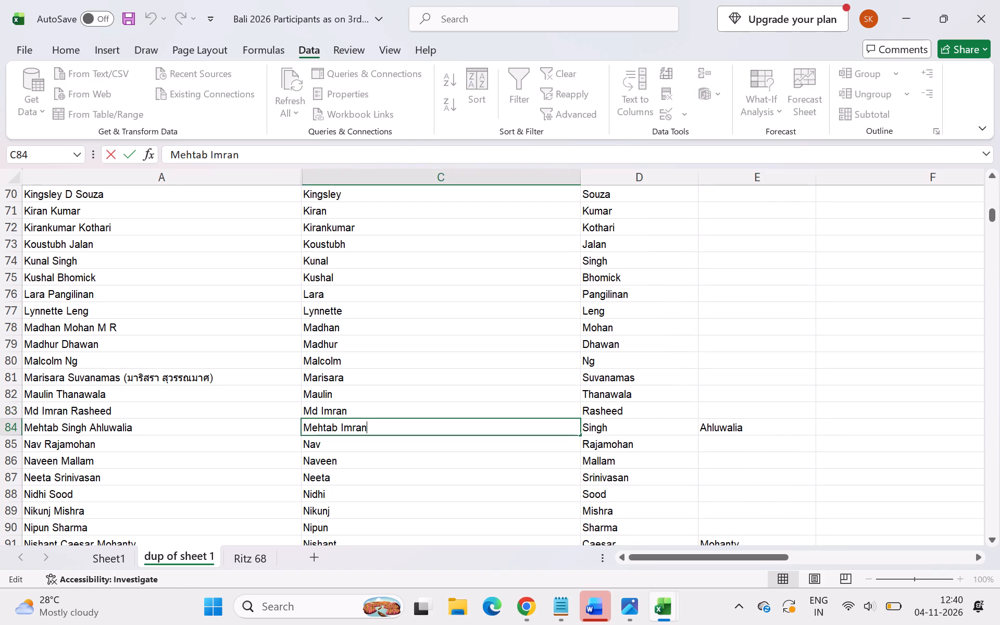
pyautogui.press('BackSpace')
pyautogui.press('BackSpace')
pyautogui.press('BackSpace')
pyautogui.press('BackSpace')
pyautogui.press('BackSpace')
pyautogui.write('ingh')
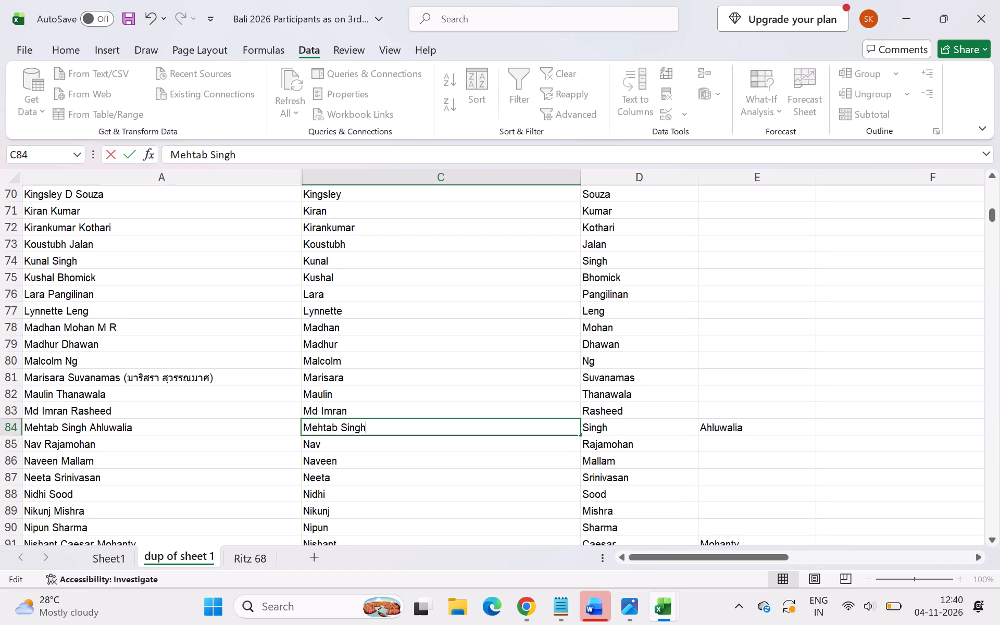
pyautogui.click(706, 430)
pyautogui.hotkey('ctrl', 'c')
pyautogui.click(656, 438)
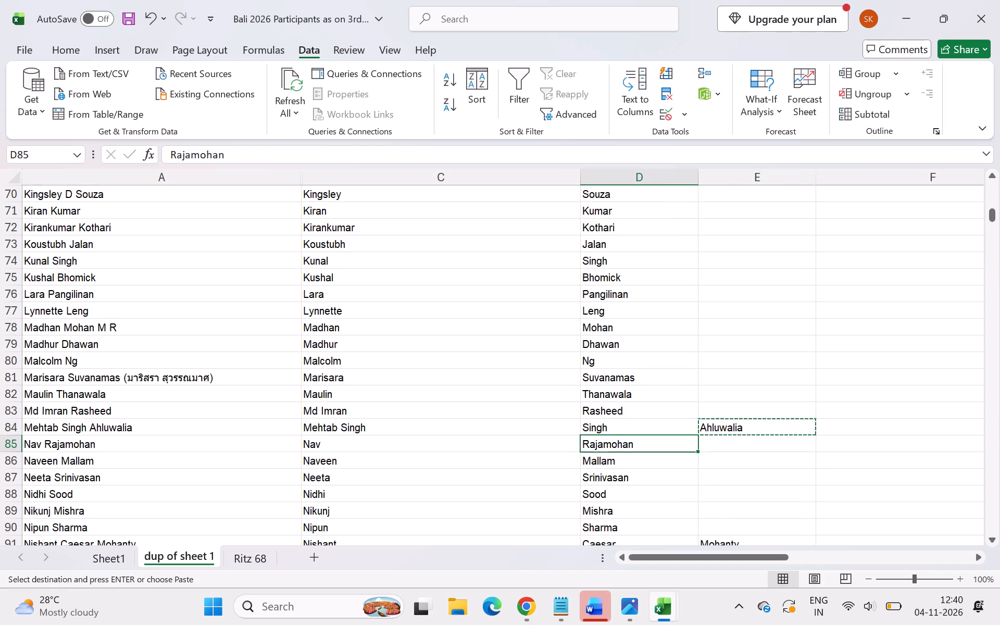
pyautogui.click(660, 432)
pyautogui.hotkey('ctrl', 'v')
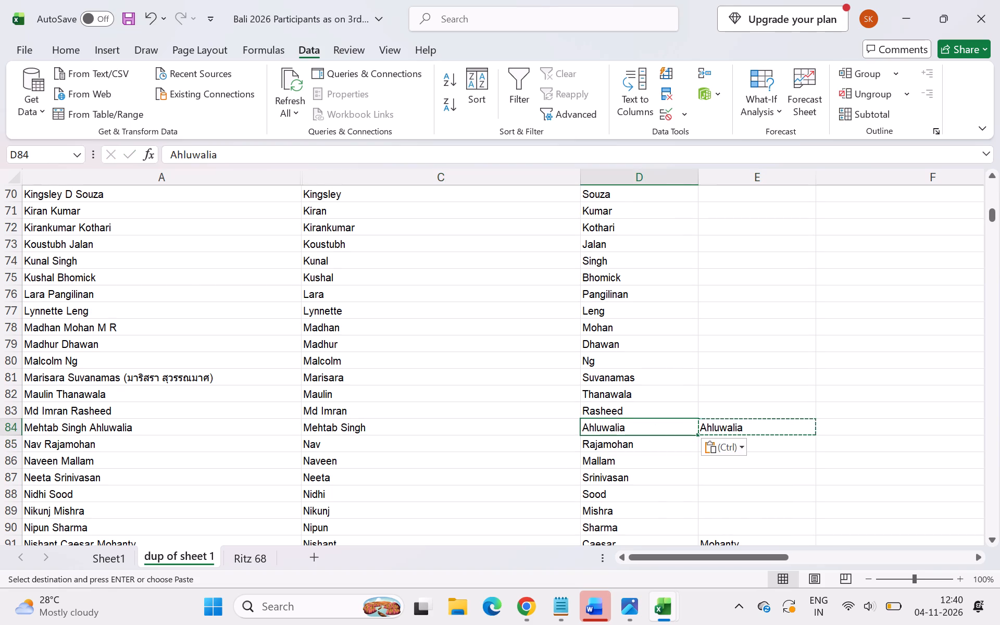
pyautogui.click(749, 427)
pyautogui.press('BackSpace')
# Correct the three-part name in row 91: add "Caesar" to the first name in column C and move the surname from column E to column D.
pyautogui.scroll(-2, 523, 474)
pyautogui.doubleClick(452, 457)
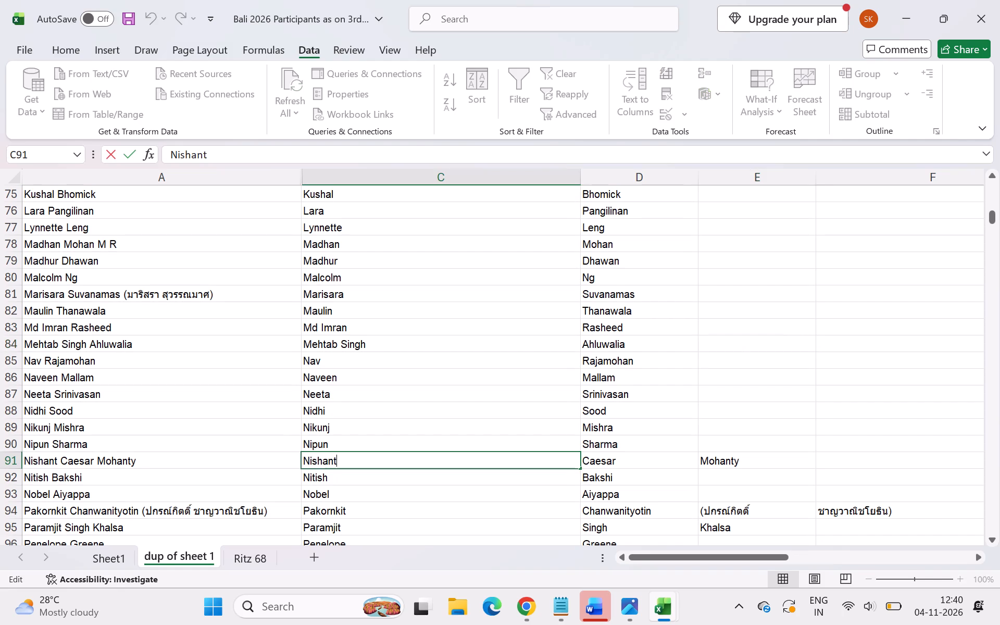
pyautogui.press('space')
pyautogui.press('BackSpace')
pyautogui.press('BackSpace')
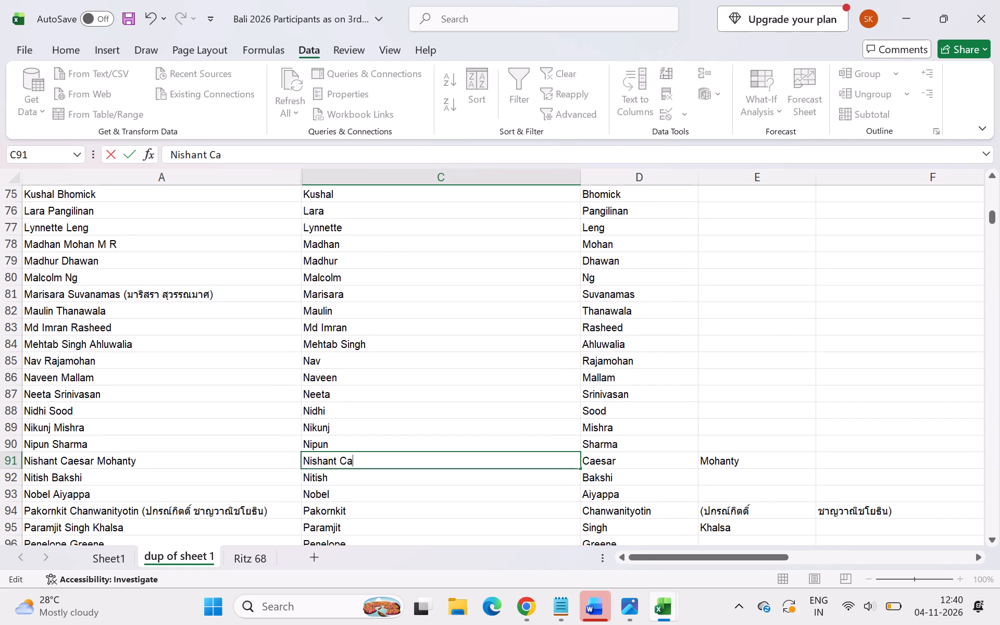
pyautogui.press('r')
pyautogui.press('BackSpace')
pyautogui.write('esar')
pyautogui.click(743, 465)
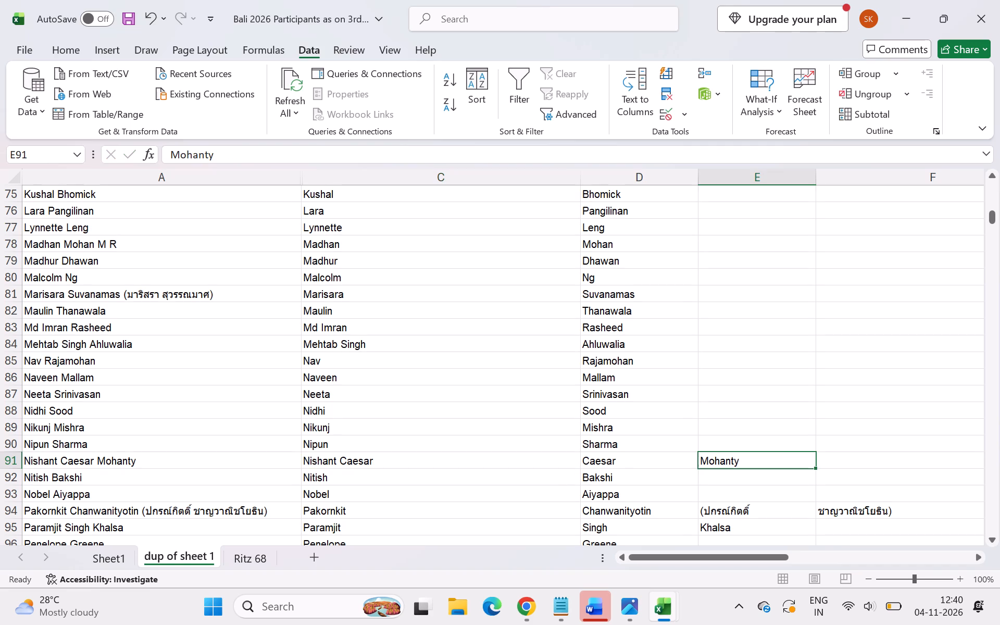
pyautogui.hotkey('ctrl', 'c')
pyautogui.click(645, 467)
pyautogui.hotkey('ctrl', 'v')
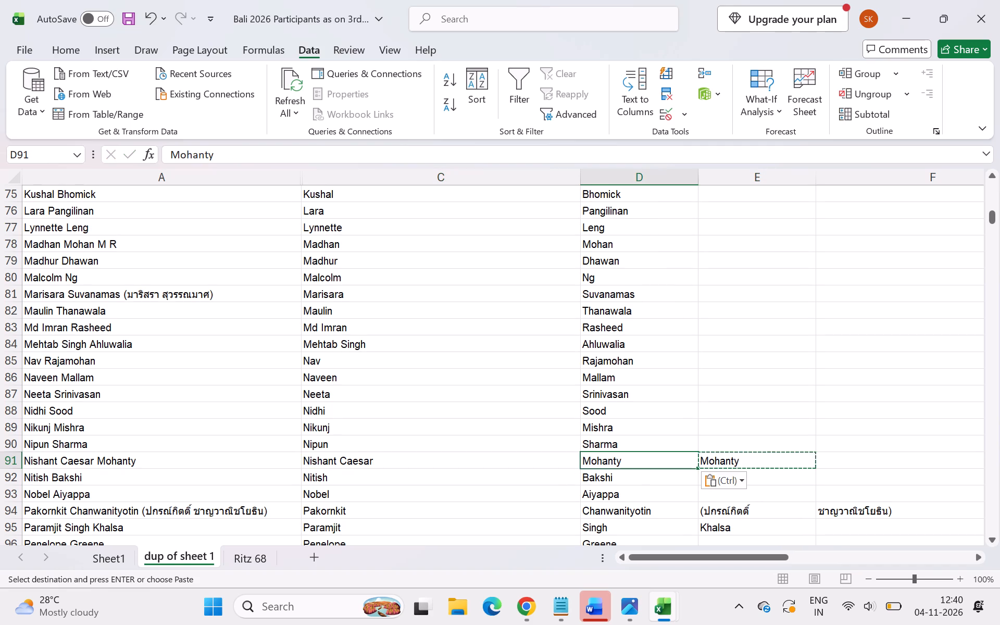
pyautogui.click(767, 457)
pyautogui.press('BackSpace')
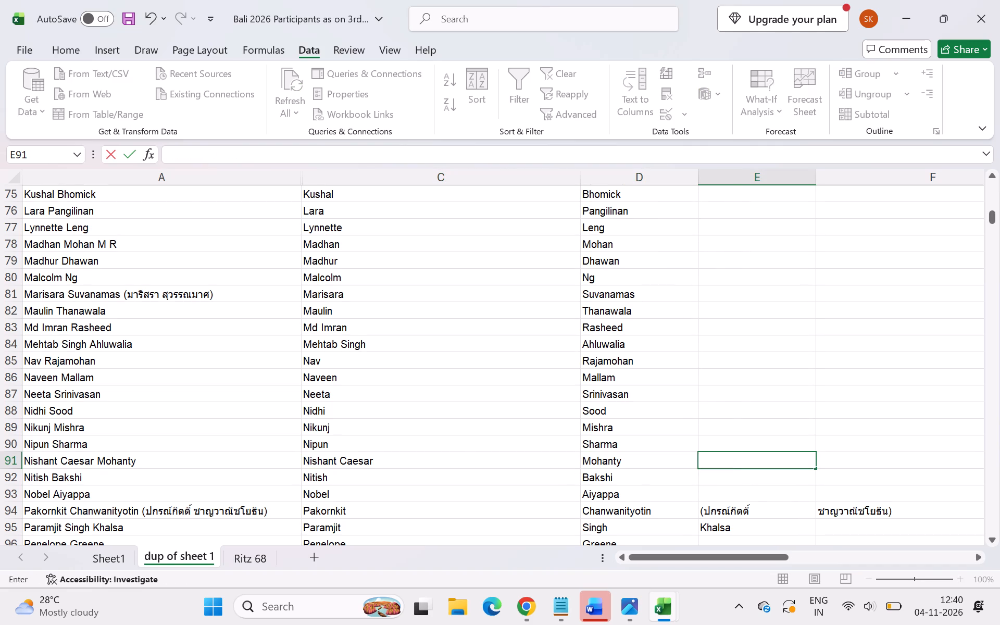
# Clear the leftover Thai-script name parts from columns E and F in row 94.
pyautogui.scroll(-2, 589, 419)
pyautogui.click(738, 364)
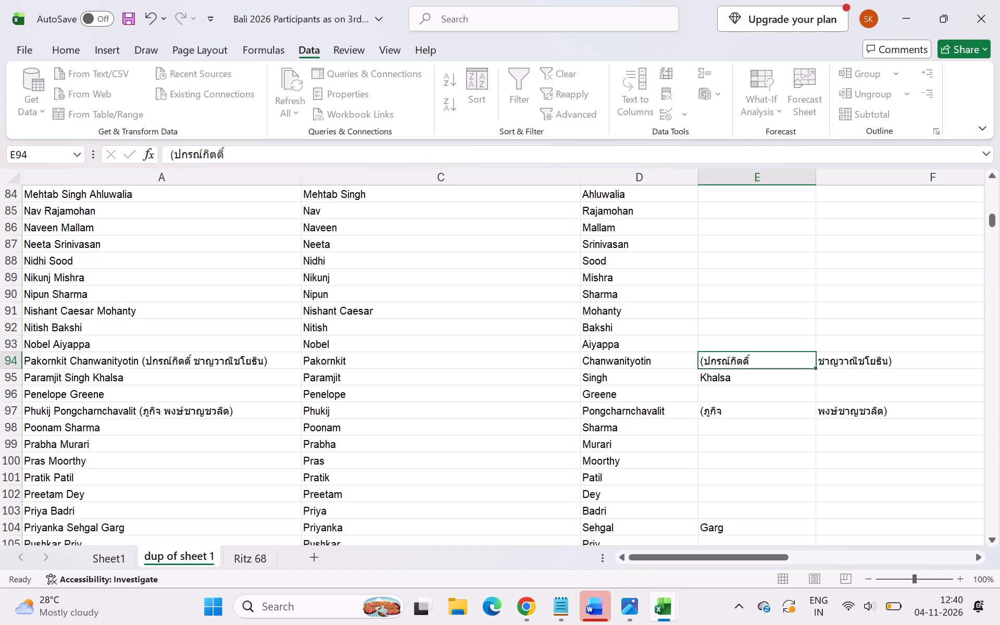
pyautogui.press('BackSpace')
pyautogui.click(871, 361)
pyautogui.press('BackSpace')
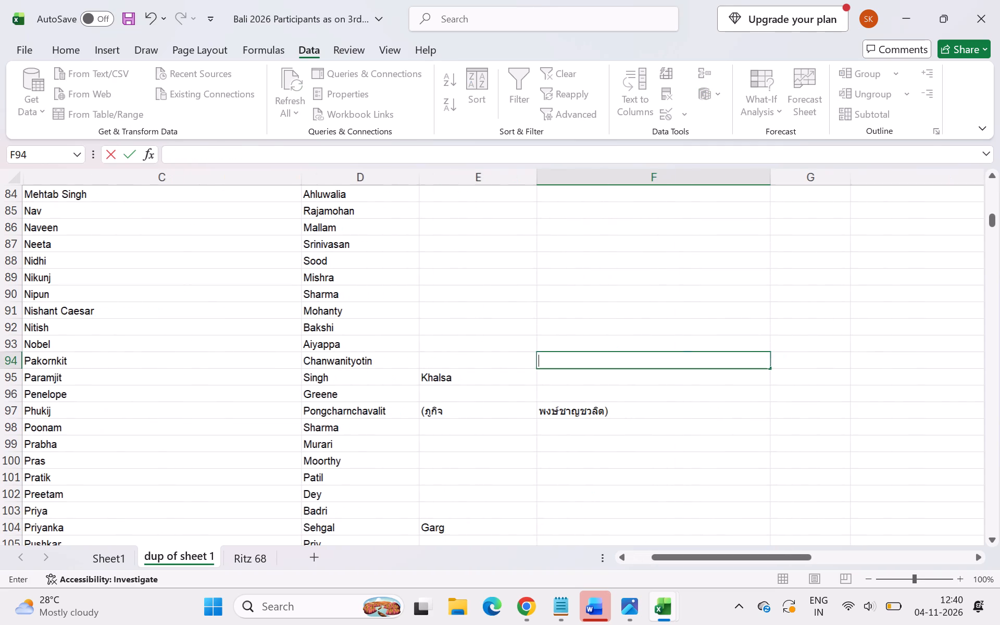
# Correct the three-part name in row 95: add "Singh" to the first name in column C and move the surname from column E to column D.
pyautogui.click(500, 381)
pyautogui.hscroll(2, 500, 381)
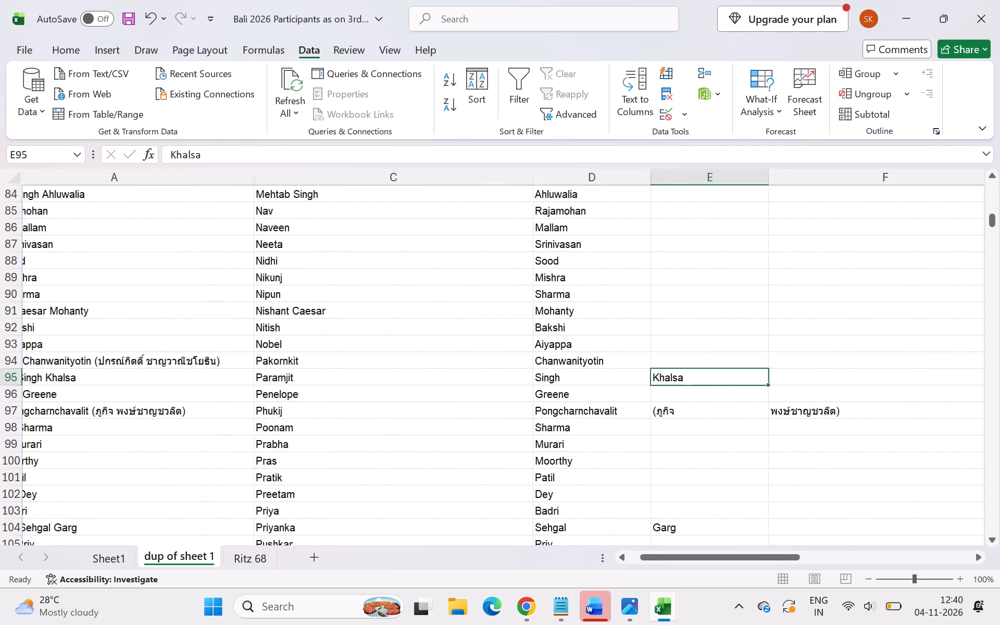
pyautogui.click(422, 379)
pyautogui.doubleClick(422, 379)
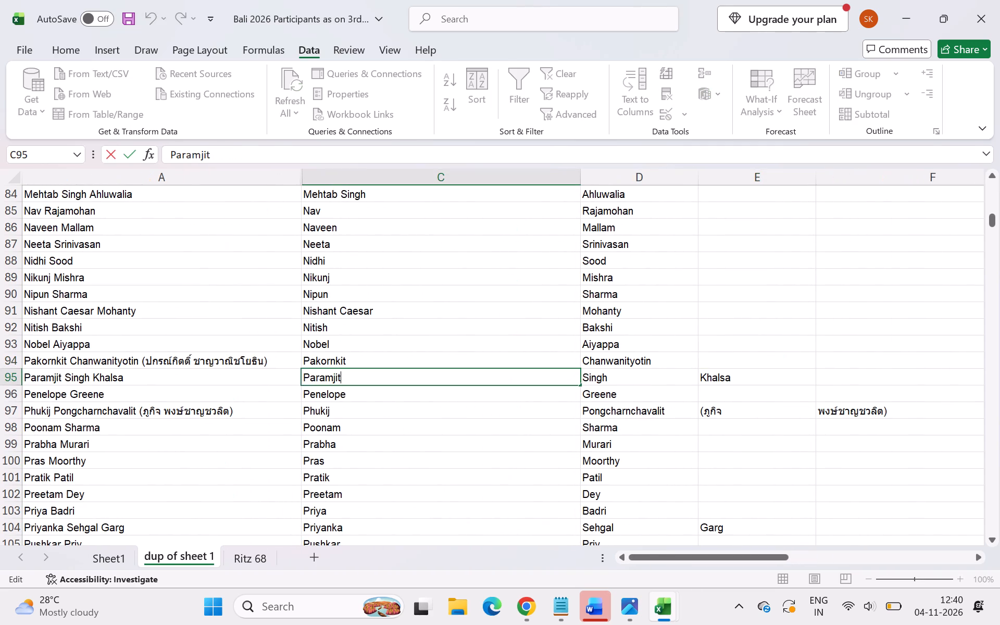
pyautogui.press('space')
pyautogui.click(725, 381)
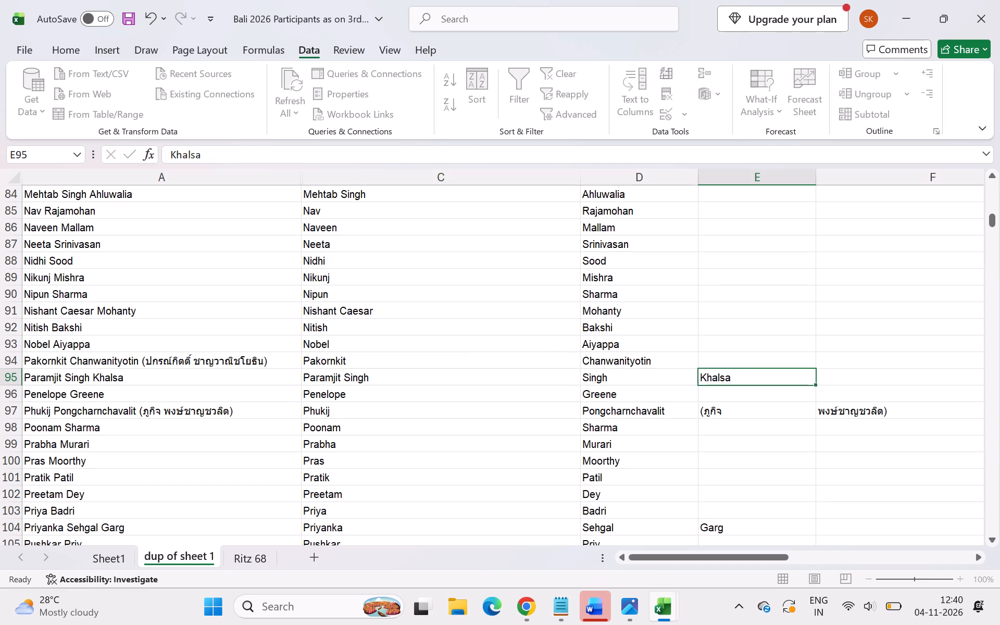
pyautogui.hotkey('ctrl', 'c')
pyautogui.click(659, 378)
pyautogui.hotkey('ctrl', 'v')
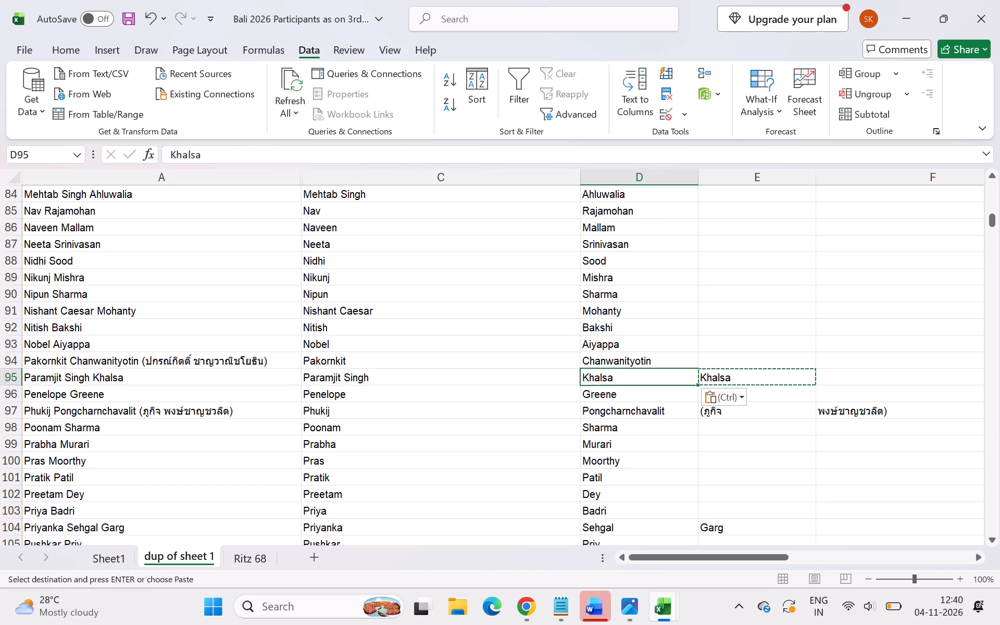
pyautogui.click(749, 377)
pyautogui.press('BackSpace')
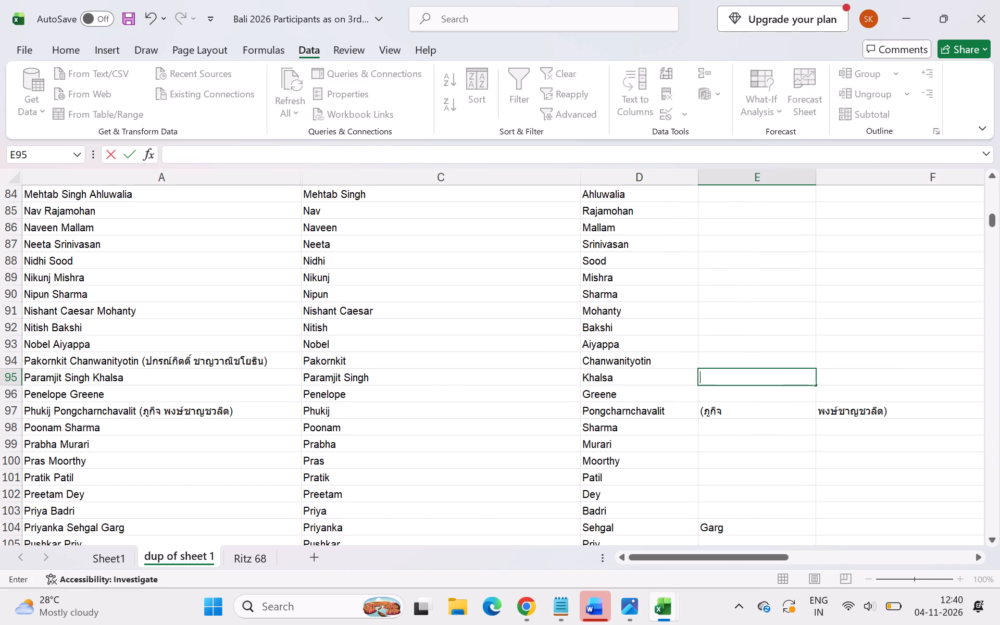
# Clear the leftover Thai-script name parts from columns E and F in row 97.
pyautogui.click(761, 415)
pyautogui.press('BackSpace')
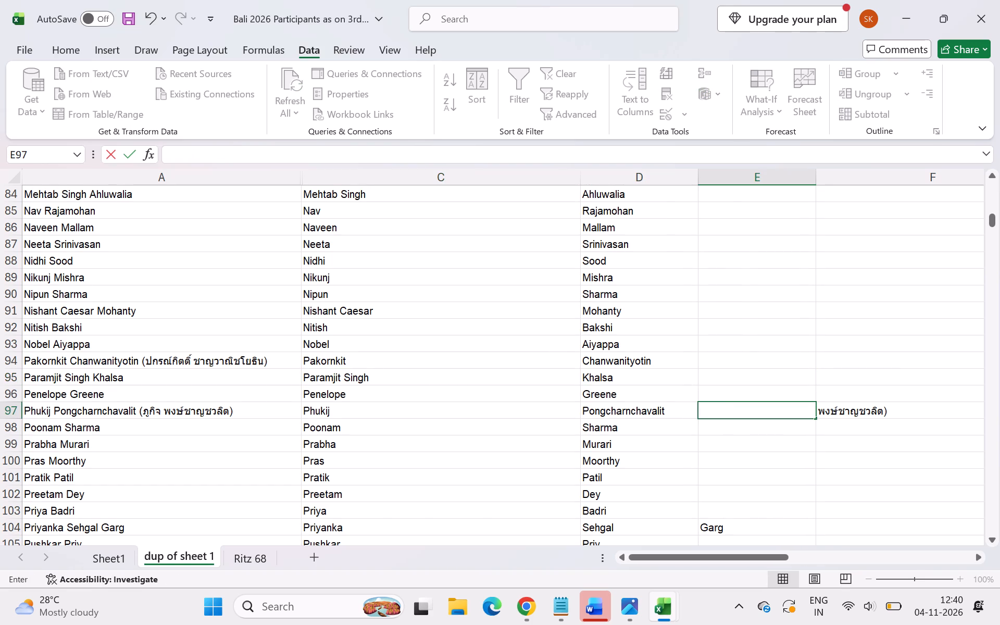
pyautogui.click(867, 412)
pyautogui.press('BackSpace')
pyautogui.click(496, 370)
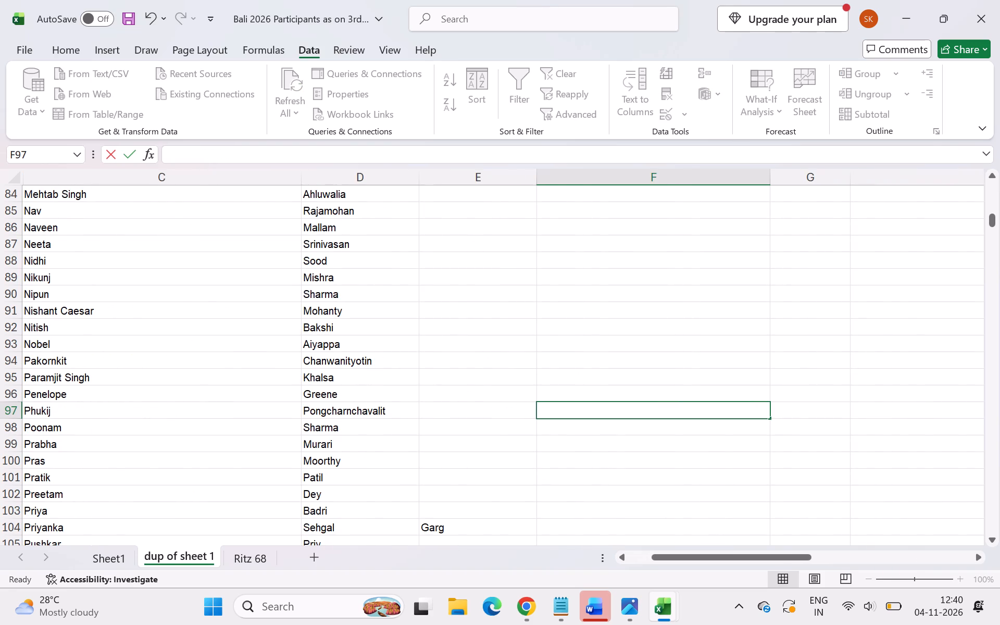
# Correct the three-part name in row 104: add "Sehgal" to the first name in column C and move the surname from column E to column D.
pyautogui.hscroll(2, 496, 370)
pyautogui.scroll(-1, 496, 370)
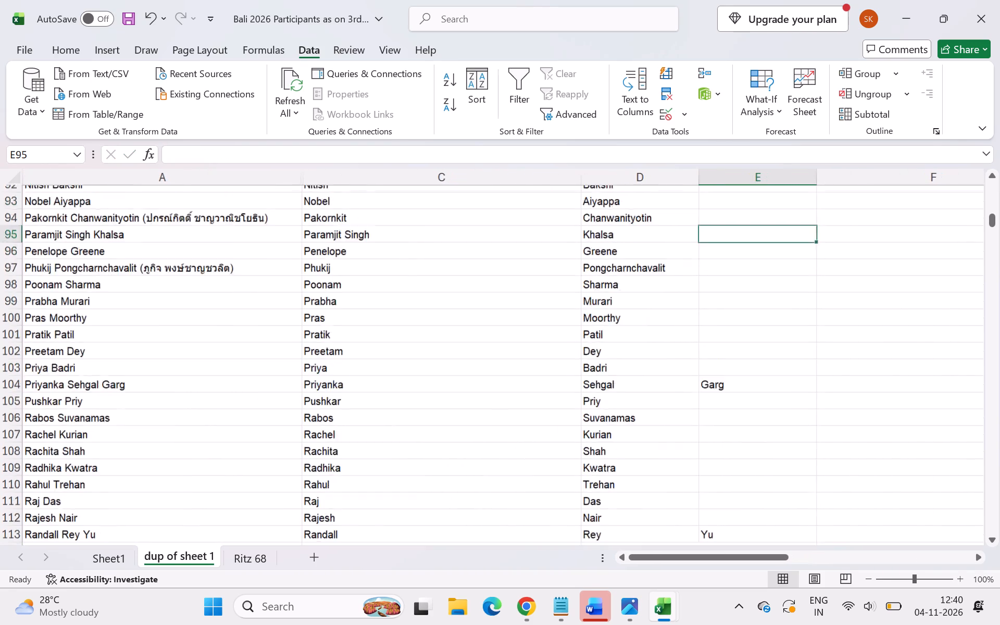
pyautogui.scroll(-1, 496, 370)
pyautogui.doubleClick(524, 345)
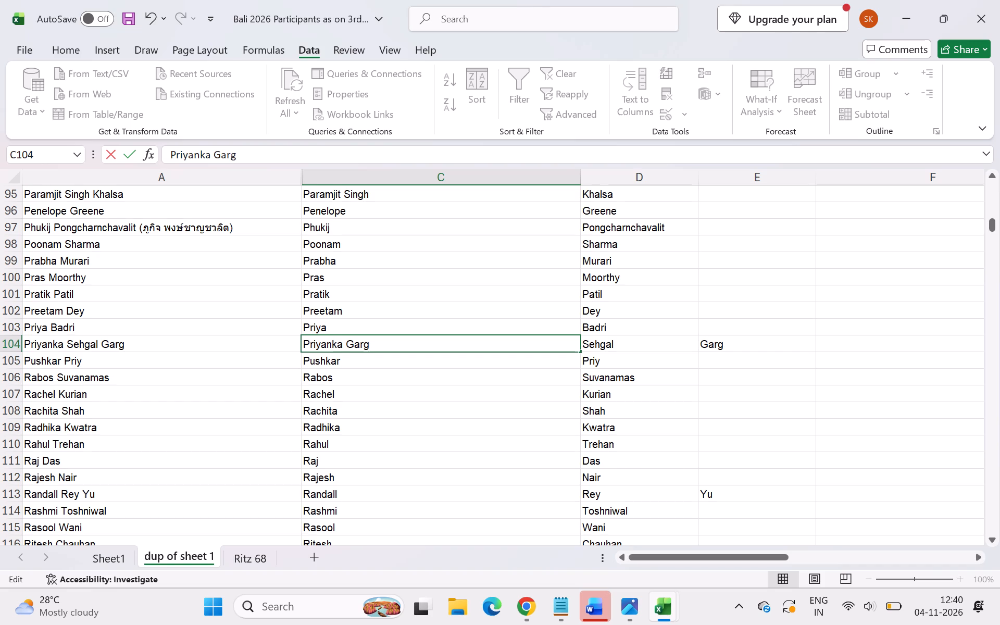
pyautogui.press('BackSpace')
pyautogui.press('BackSpace')
pyautogui.press('BackSpace')
pyautogui.press('BackSpace')
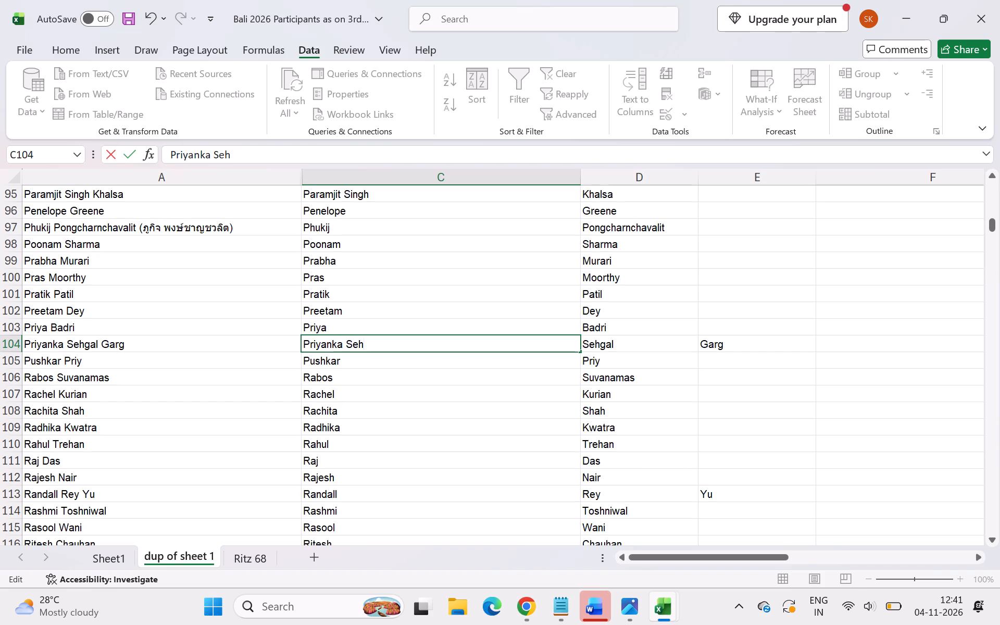
pyautogui.write('gal')
pyautogui.click(734, 337)
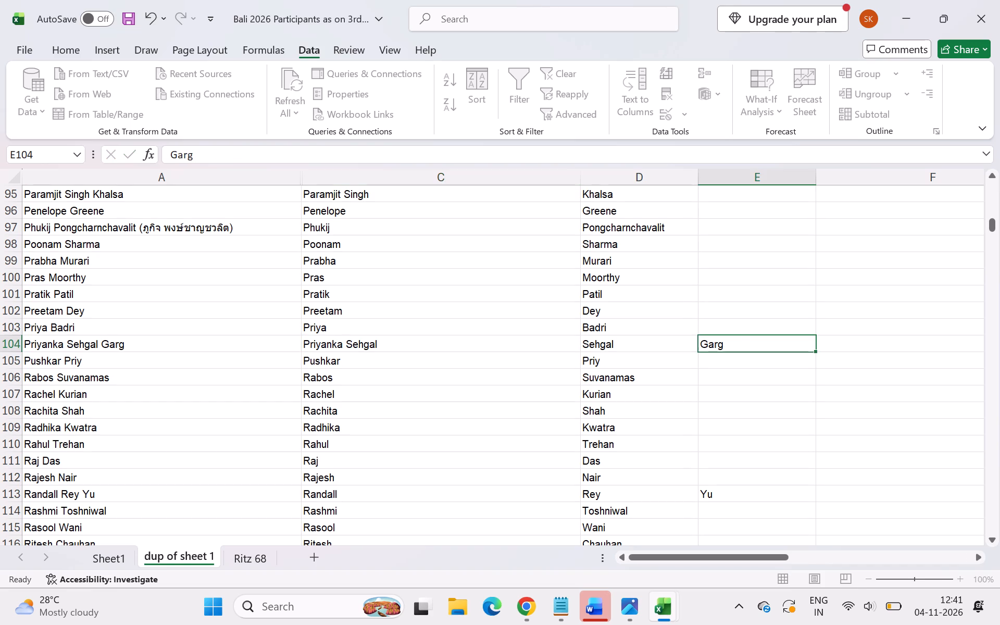
pyautogui.hotkey('ctrl', 'c')
pyautogui.click(678, 344)
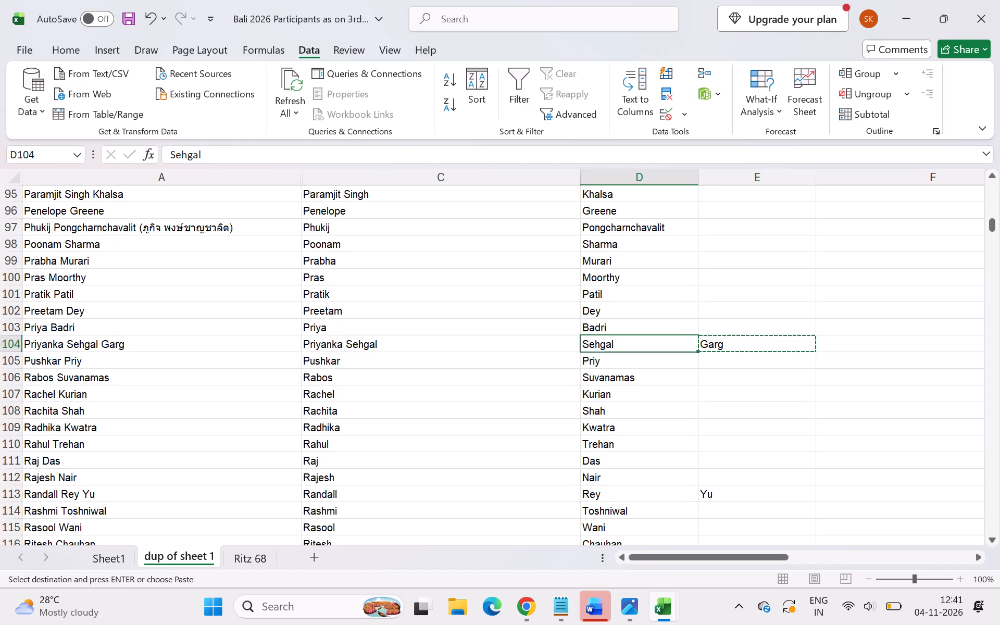
pyautogui.hotkey('ctrl', 'v')
pyautogui.click(742, 349)
pyautogui.press('BackSpace')
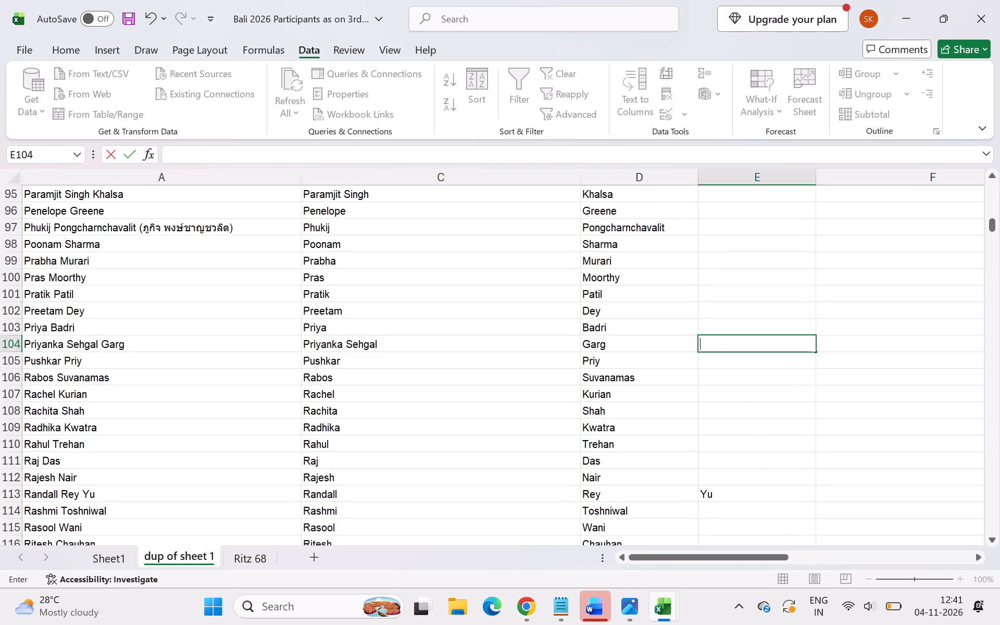
# Correct the three-part name in row 113: add "Rey" to the first name in column C and move the surname from column E to column D.
pyautogui.scroll(-1, 559, 368)
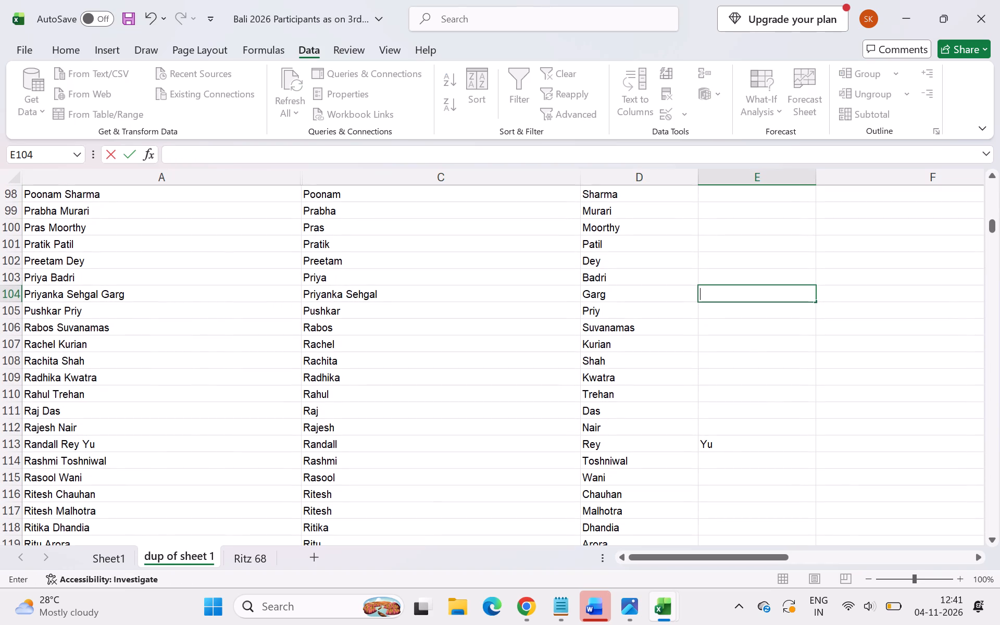
pyautogui.click(490, 445)
pyautogui.doubleClick(490, 445)
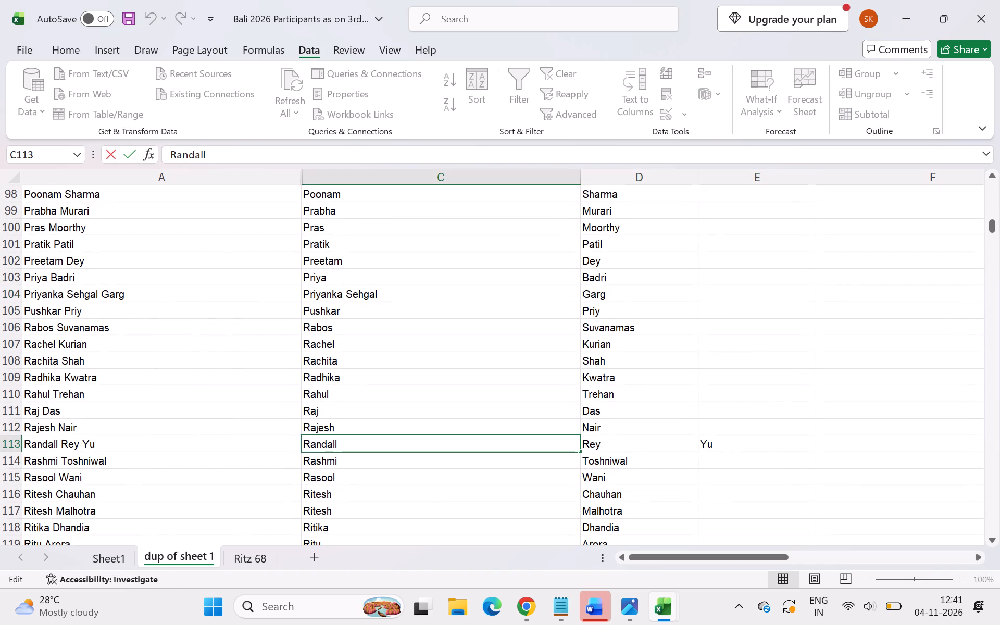
pyautogui.press('space')
pyautogui.press('r')
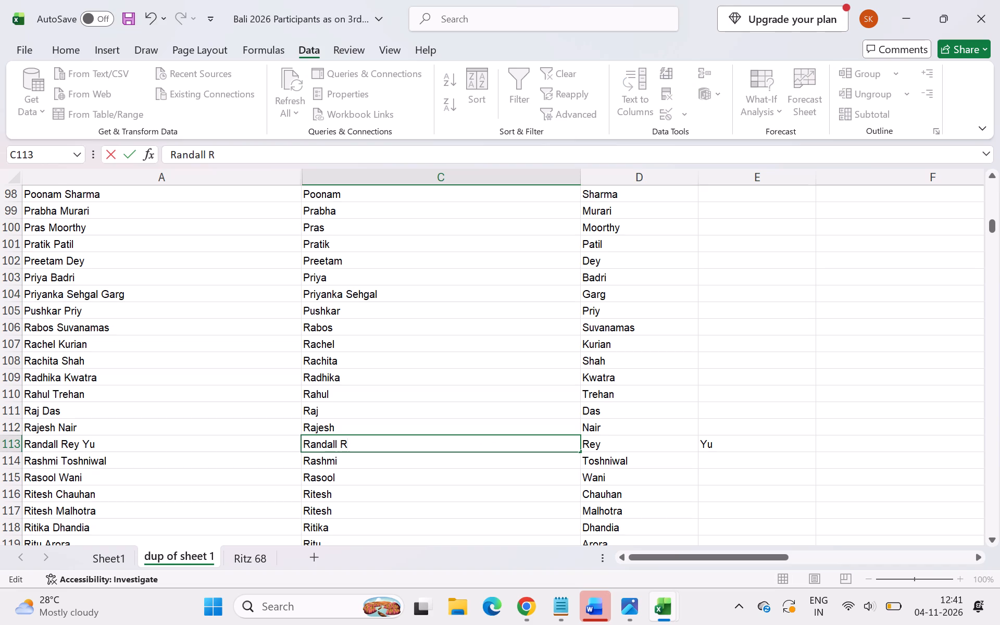
pyautogui.write('ey')
pyautogui.click(671, 447)
pyautogui.press('BackSpace')
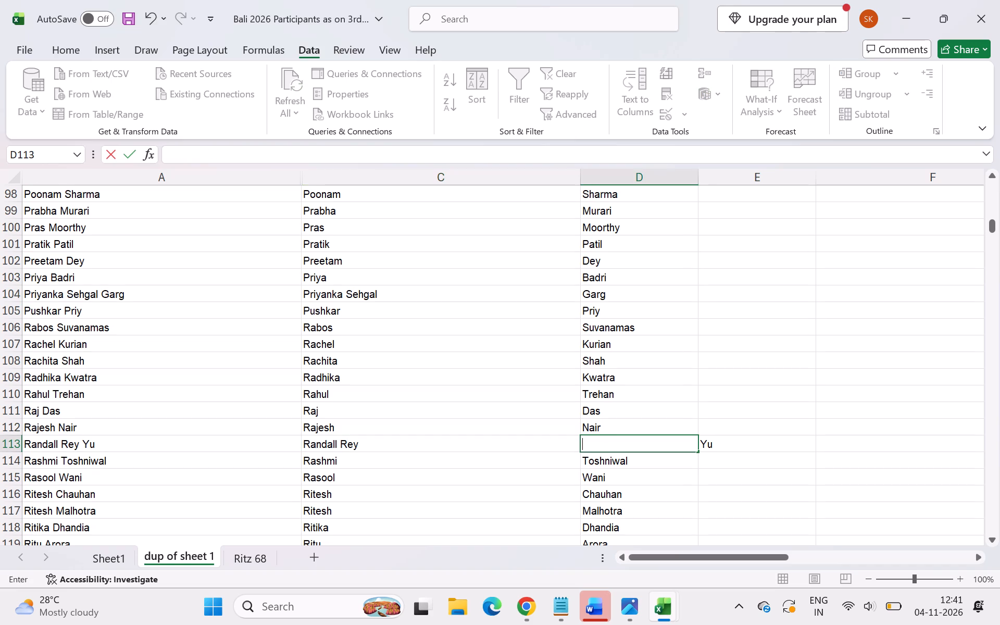
pyautogui.press('y')
pyautogui.press('u')
pyautogui.click(751, 446)
pyautogui.press('BackSpace')
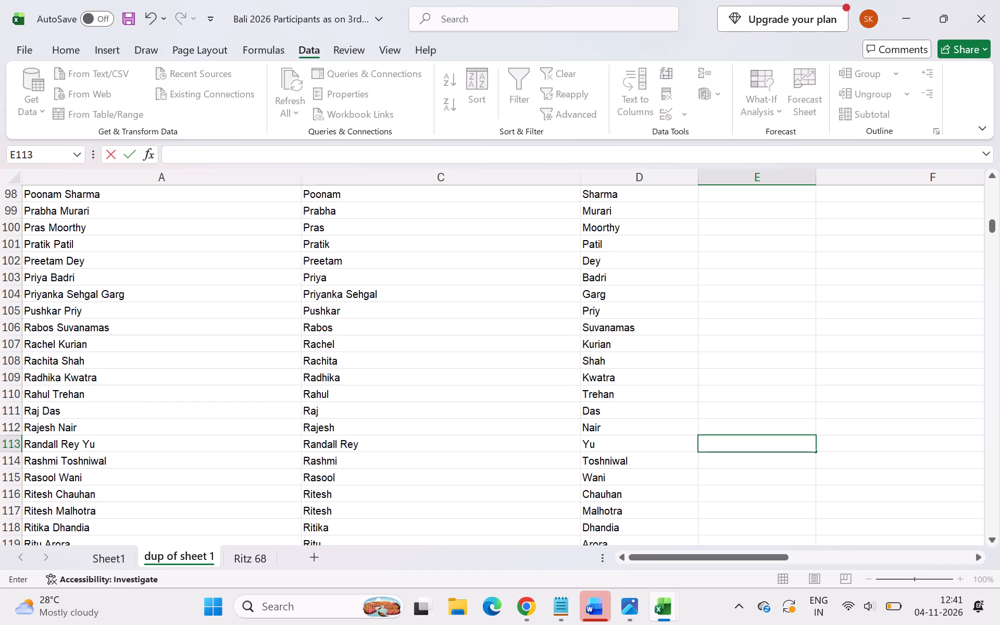
# Correct the three-part name in row 124: add "Bajirao" to the first name in column C and move the surname from column E to column D.
pyautogui.scroll(-4, 476, 397)
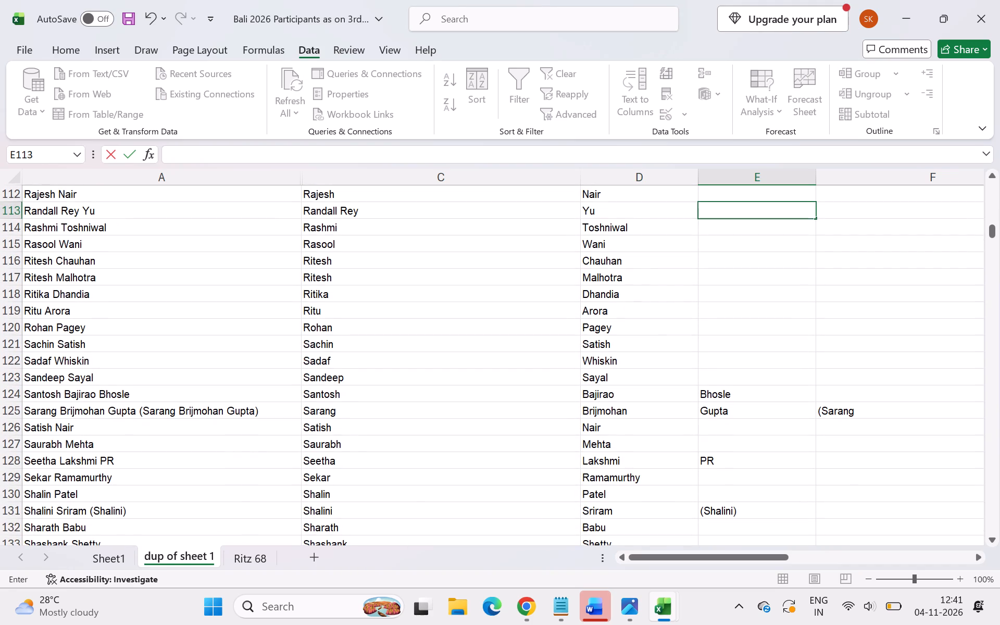
pyautogui.doubleClick(516, 393)
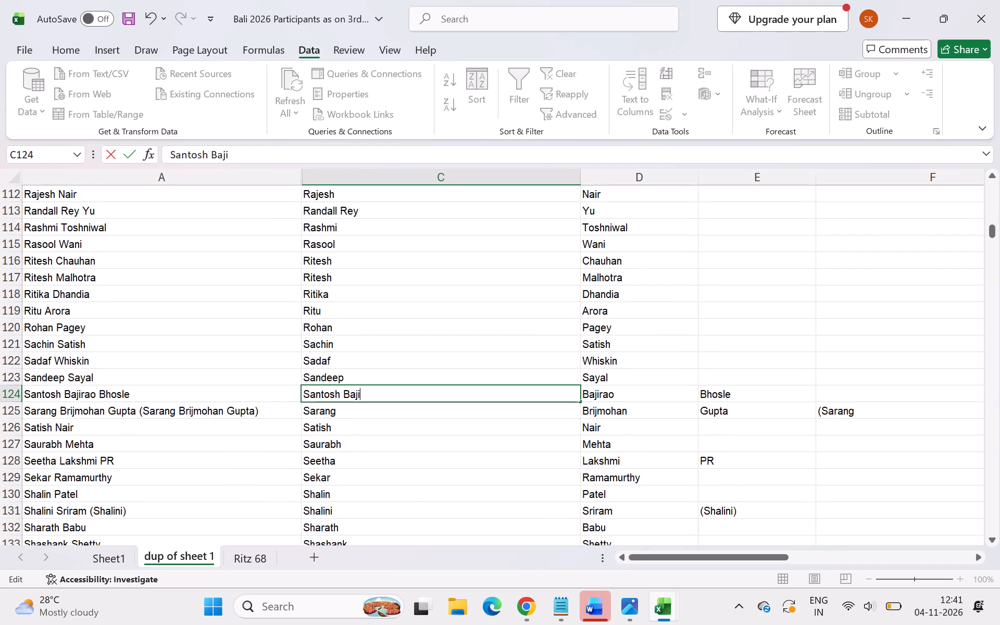
pyautogui.click(729, 402)
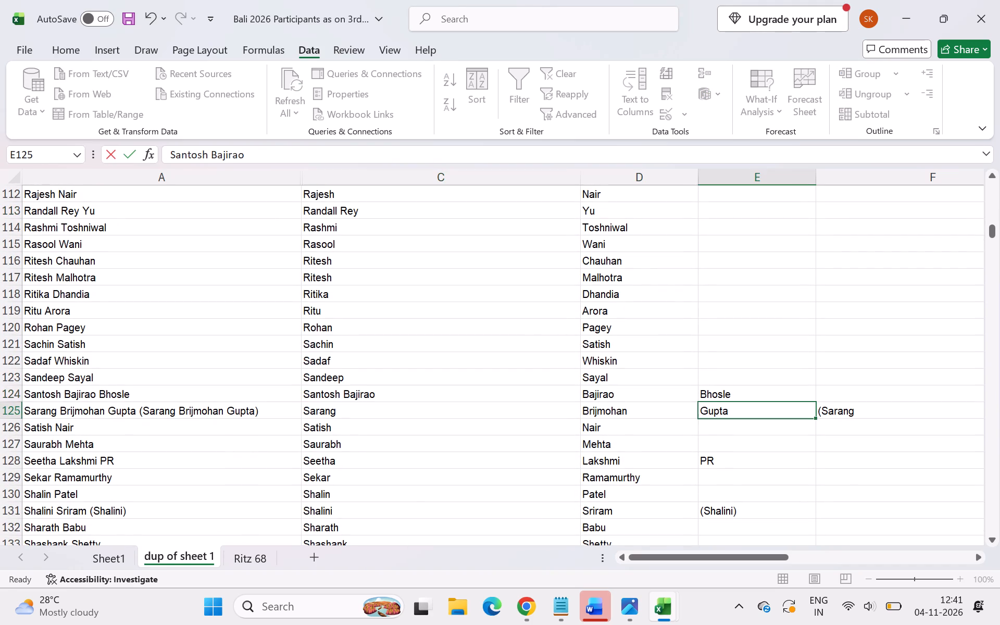
pyautogui.click(740, 396)
pyautogui.hotkey('ctrl', 'c')
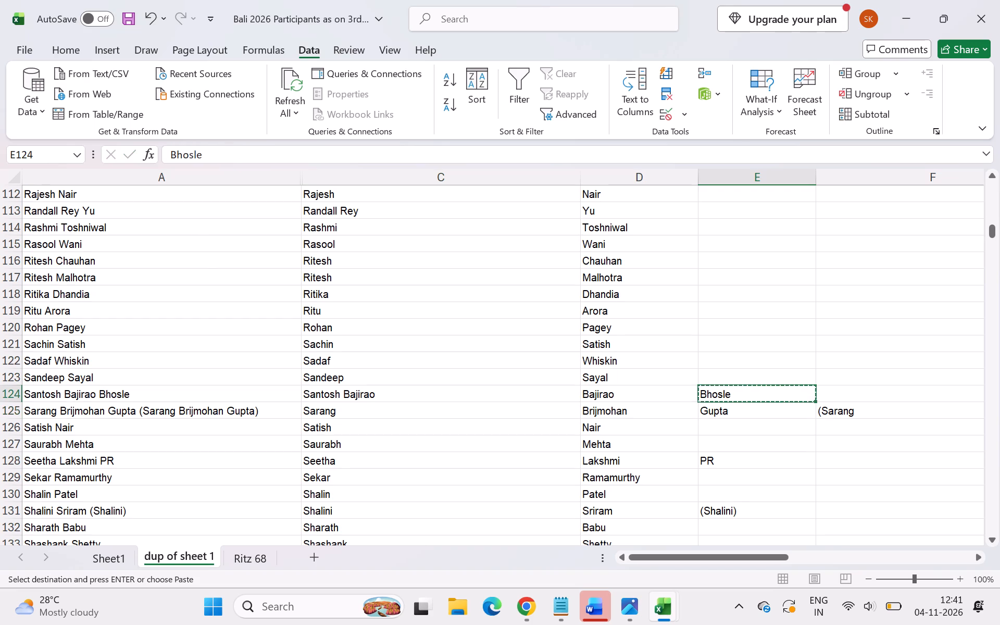
pyautogui.click(661, 392)
pyautogui.hotkey('ctrl', 'v')
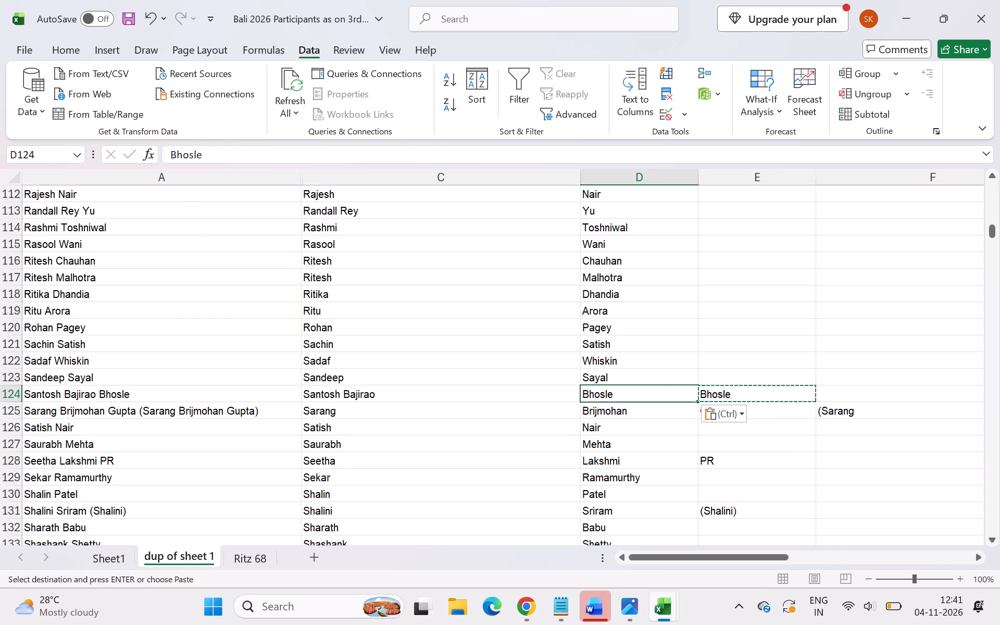
pyautogui.click(734, 399)
pyautogui.press('BackSpace')
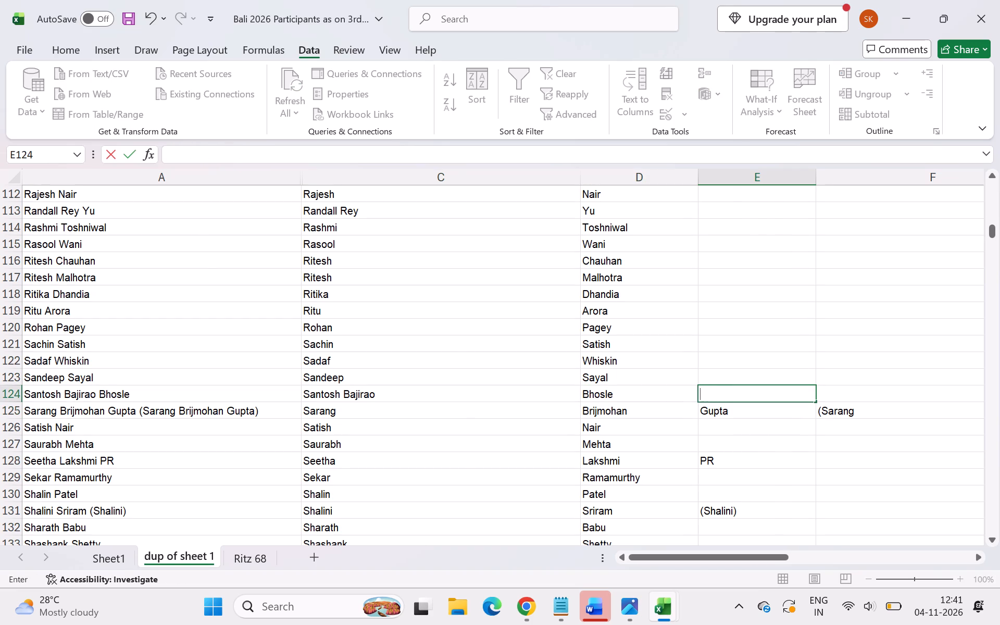
# Correct the name in row 125: move the surname from column E to column D and add "Brijmohan" to the first name in column C.
pyautogui.click(746, 412)
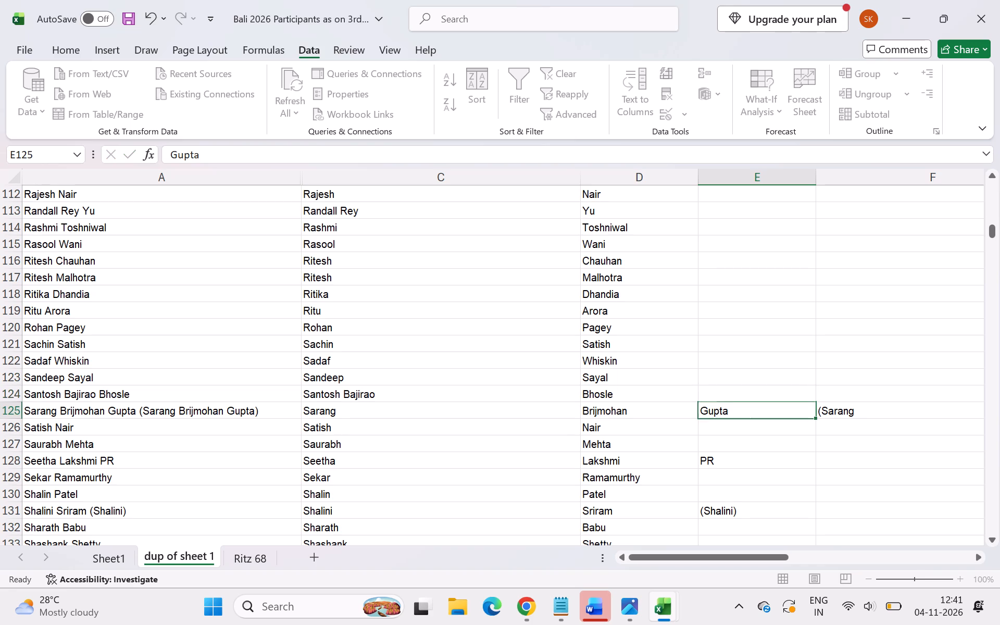
pyautogui.hotkey('ctrl', 'c')
pyautogui.click(652, 411)
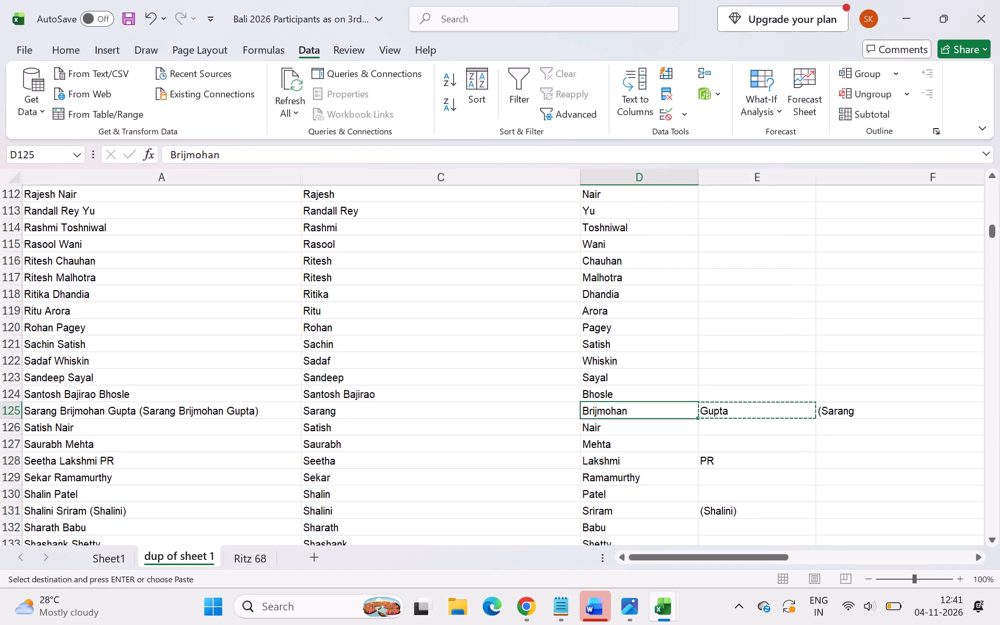
pyautogui.hotkey('ctrl', 'v')
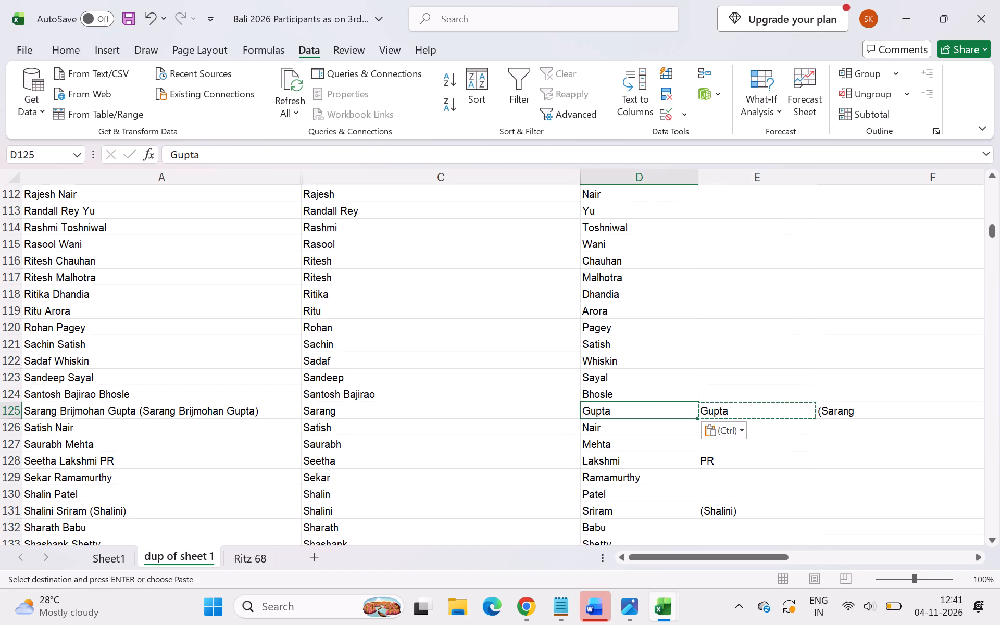
pyautogui.doubleClick(546, 411)
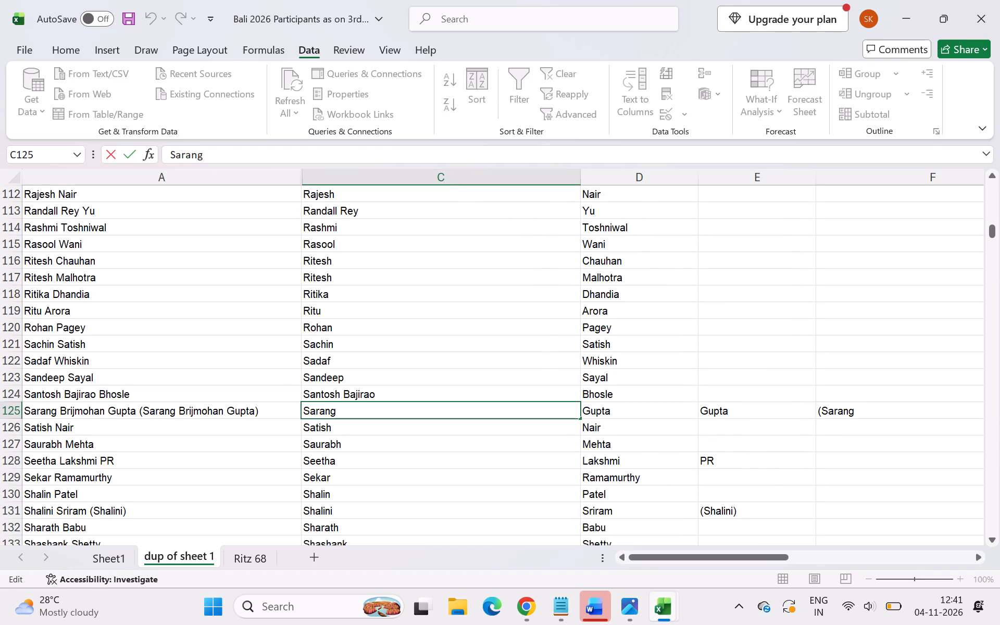
pyautogui.press('space')
pyautogui.write('rijmoha')
pyautogui.press('BackSpace')
pyautogui.press('BackSpace')
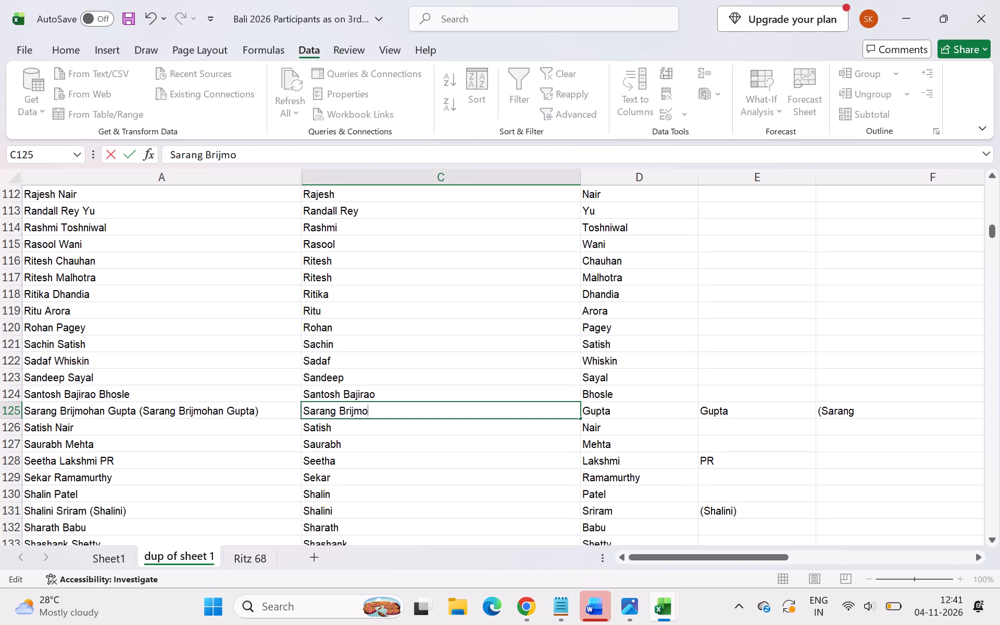
pyautogui.write('hal')
pyautogui.press('BackSpace')
pyautogui.press('n')
pyautogui.click(851, 417)
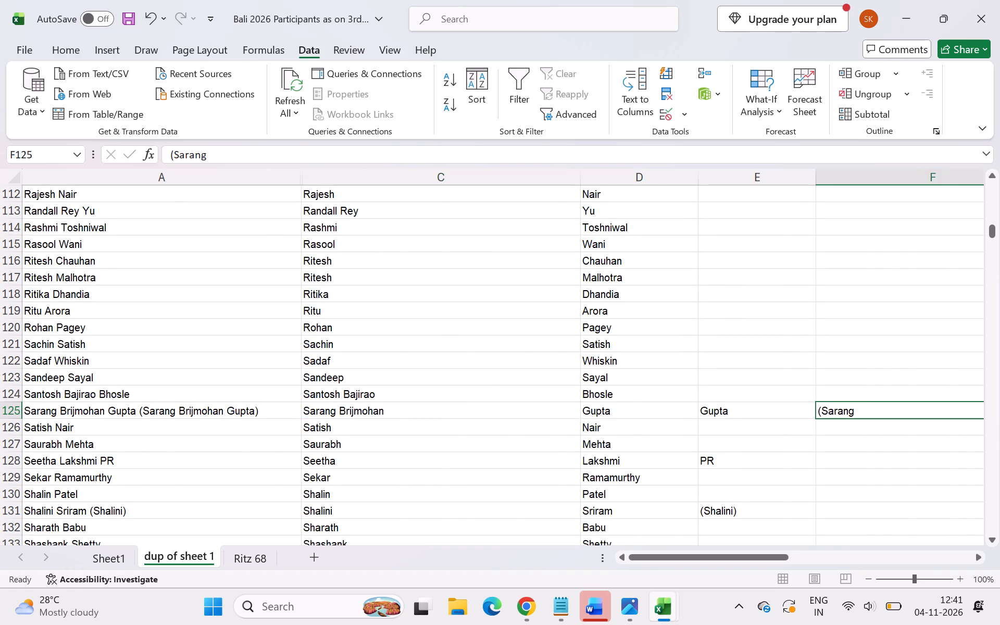
pyautogui.hscroll(-2, 851, 417)
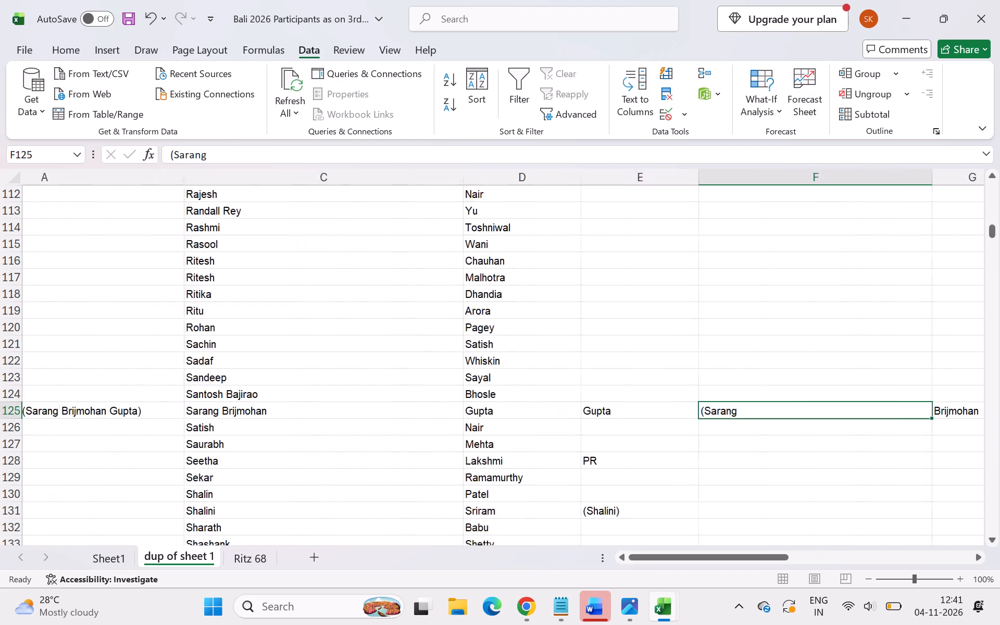
pyautogui.hscroll(-1, 851, 417)
pyautogui.click(733, 409)
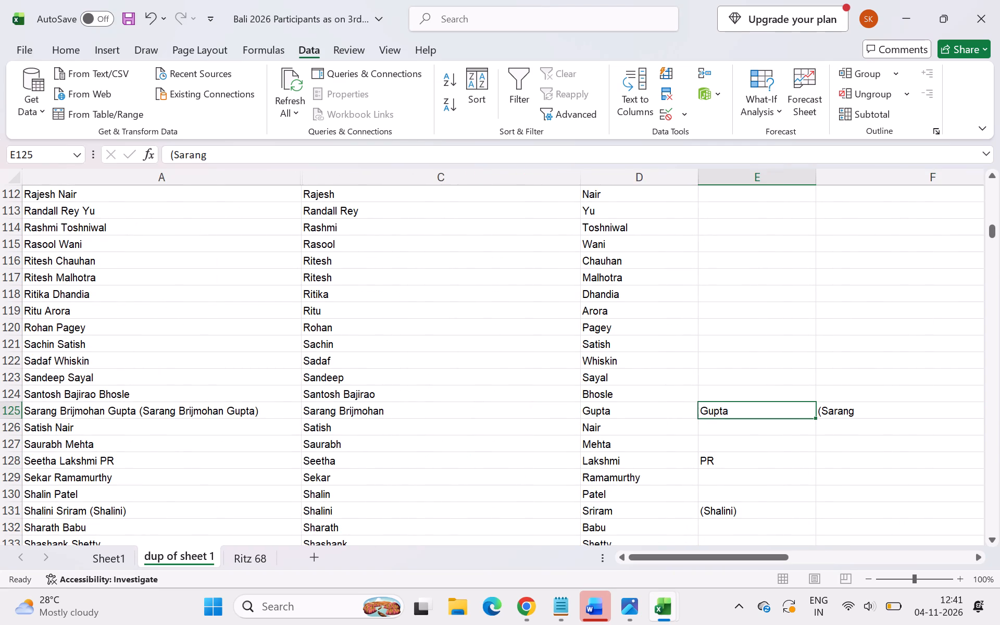
pyautogui.press('BackSpace')
# Clear the leftover initials "PR" from column E in row 128.
pyautogui.hscroll(-6, 733, 409)
pyautogui.scroll(-1, 733, 409)
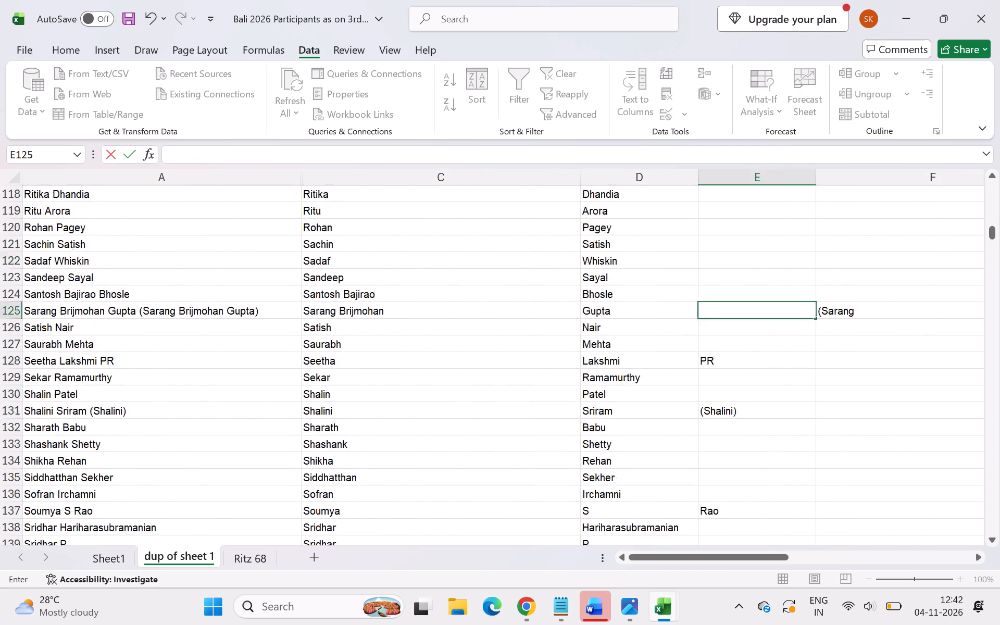
pyautogui.scroll(-1, 733, 409)
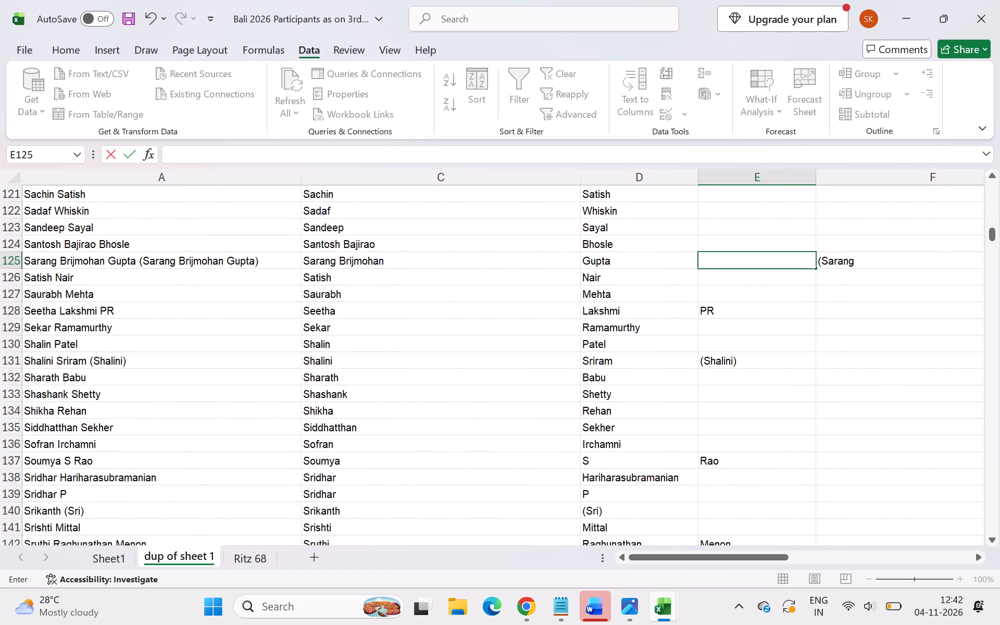
pyautogui.click(718, 310)
pyautogui.press('BackSpace')
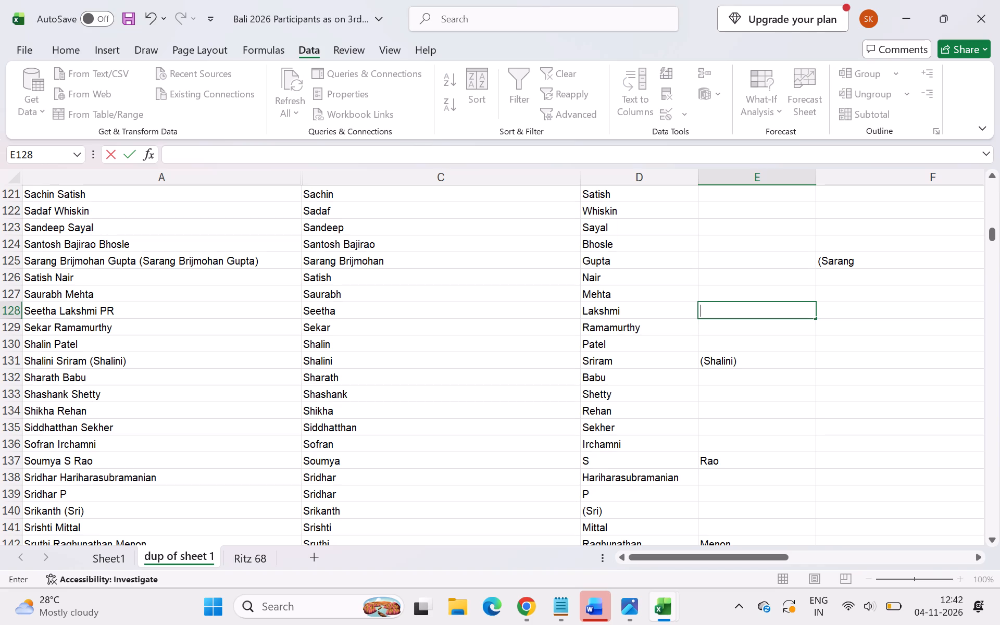
# Clear the bracketed repeat of the first name from column E in row 131.
pyautogui.click(658, 358)
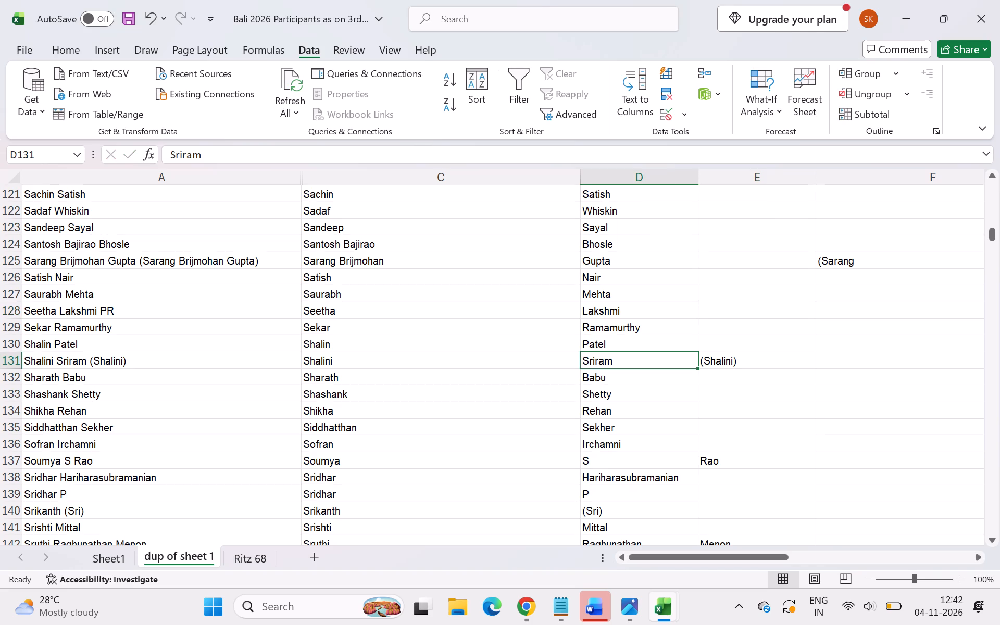
pyautogui.click(737, 362)
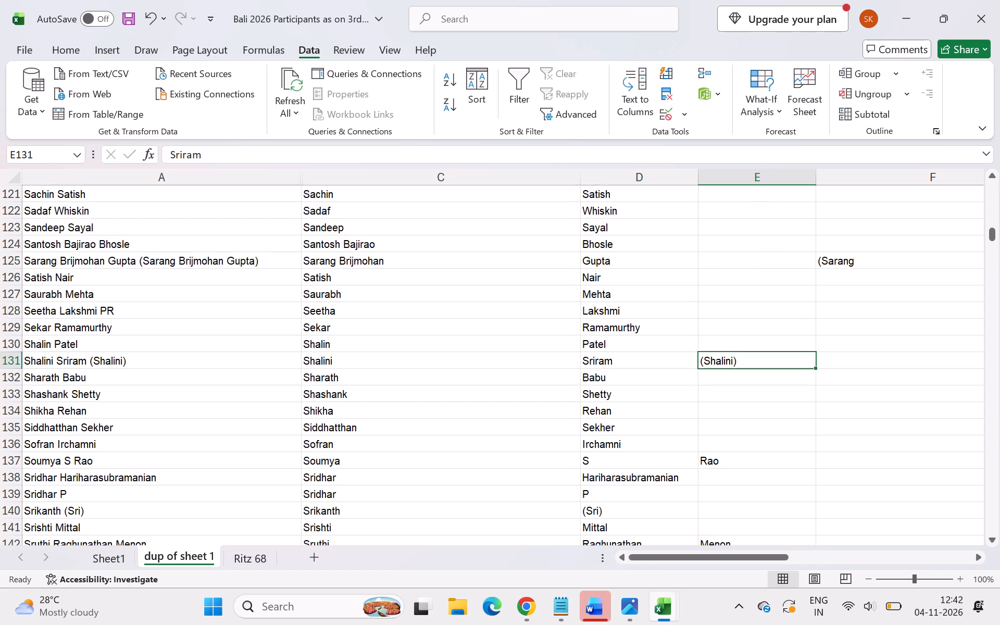
pyautogui.press('BackSpace')
pyautogui.scroll(-1, 634, 424)
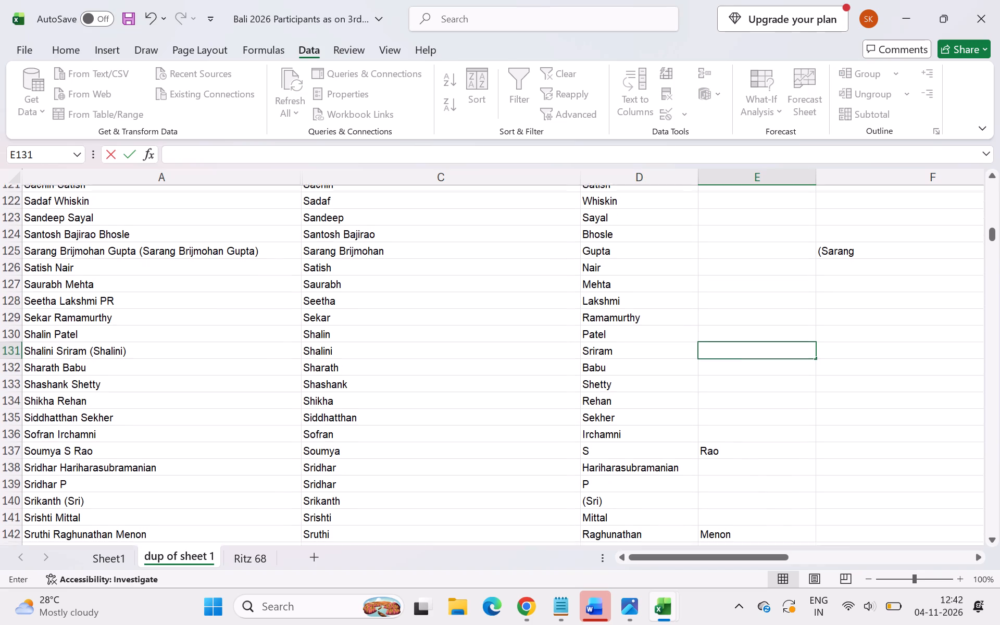
pyautogui.scroll(-2, 634, 424)
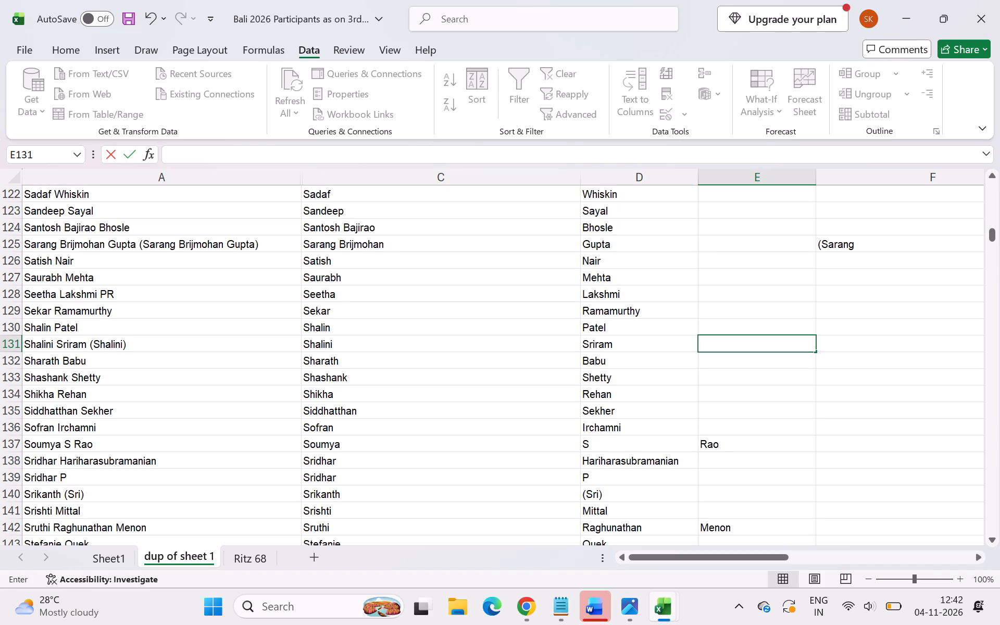
# Correct the name in row 137 by moving the surname from column E to column D, replacing the middle initial.
pyautogui.click(733, 443)
pyautogui.hotkey('ctrl', 'c')
pyautogui.click(676, 439)
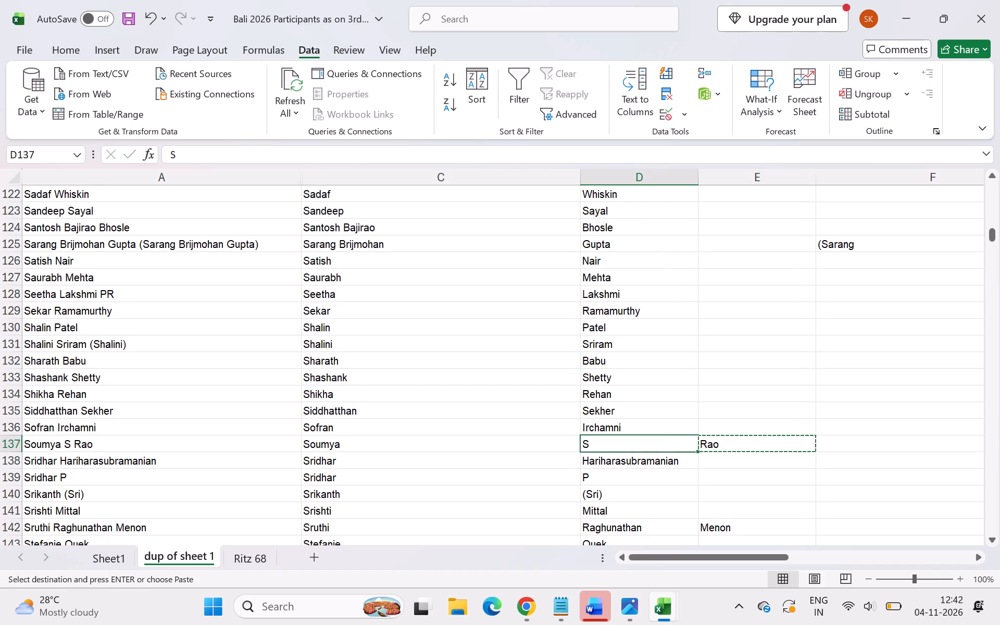
pyautogui.hotkey('ctrl', 'v')
pyautogui.click(763, 442)
pyautogui.press('BackSpace')
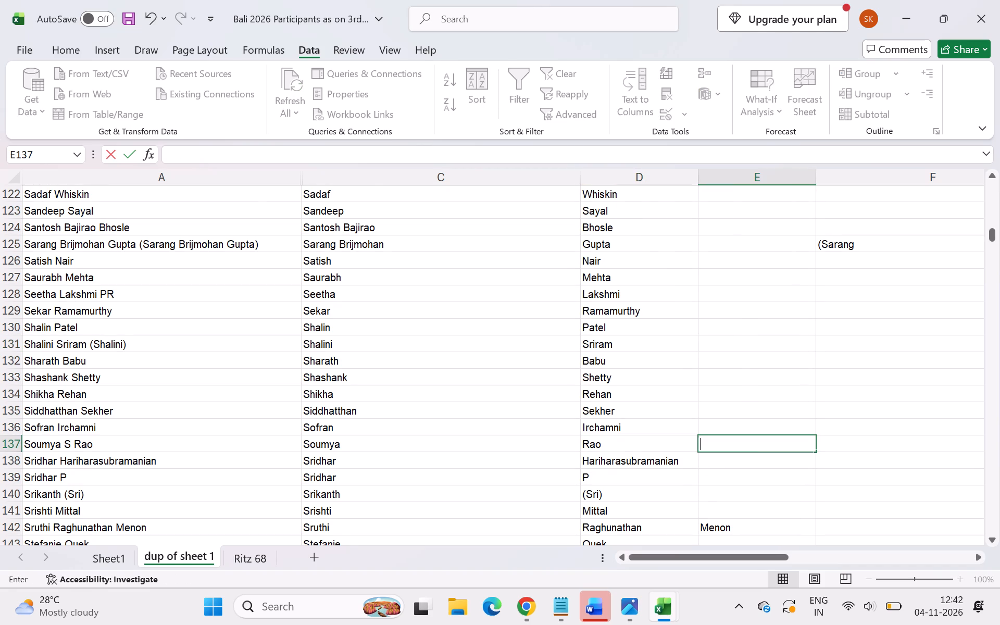
pyautogui.scroll(-1, 763, 442)
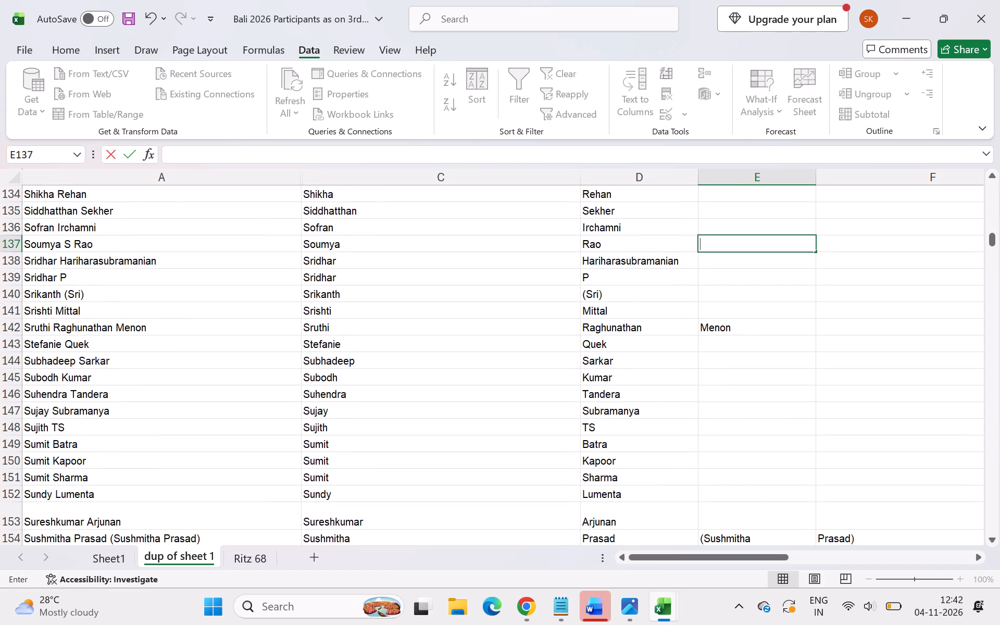
pyautogui.click(709, 326)
pyautogui.hotkey('ctrl', 'c')
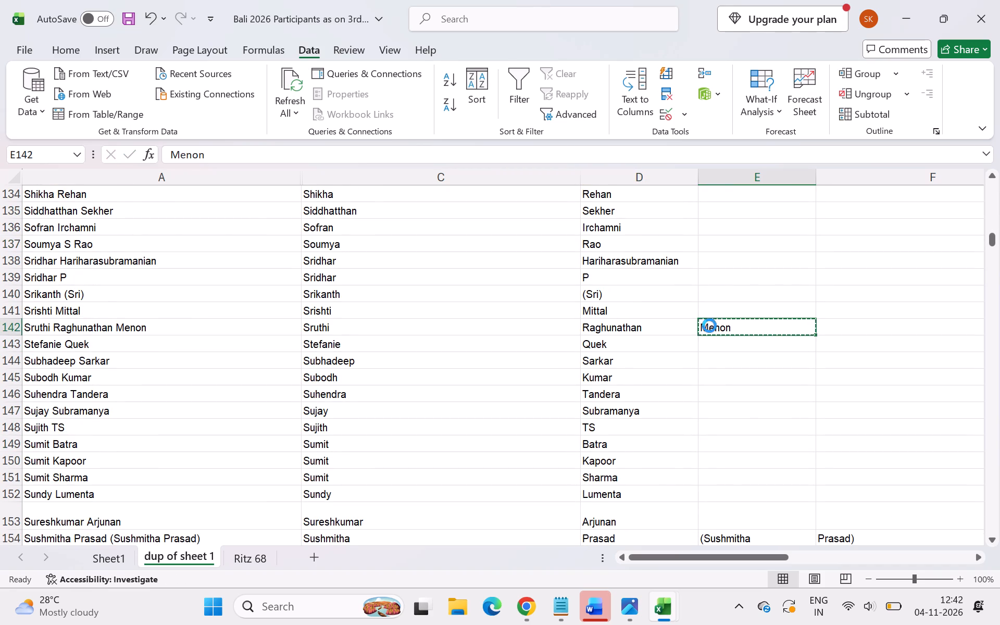
pyautogui.click(653, 331)
pyautogui.hotkey('ctrl', 'v')
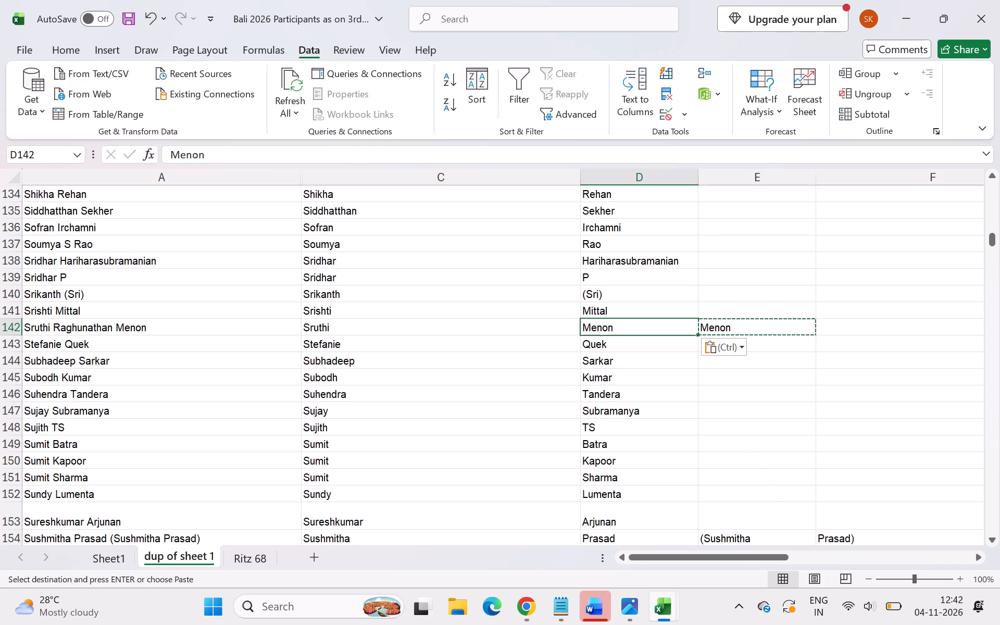
pyautogui.click(734, 332)
pyautogui.press('BackSpace')
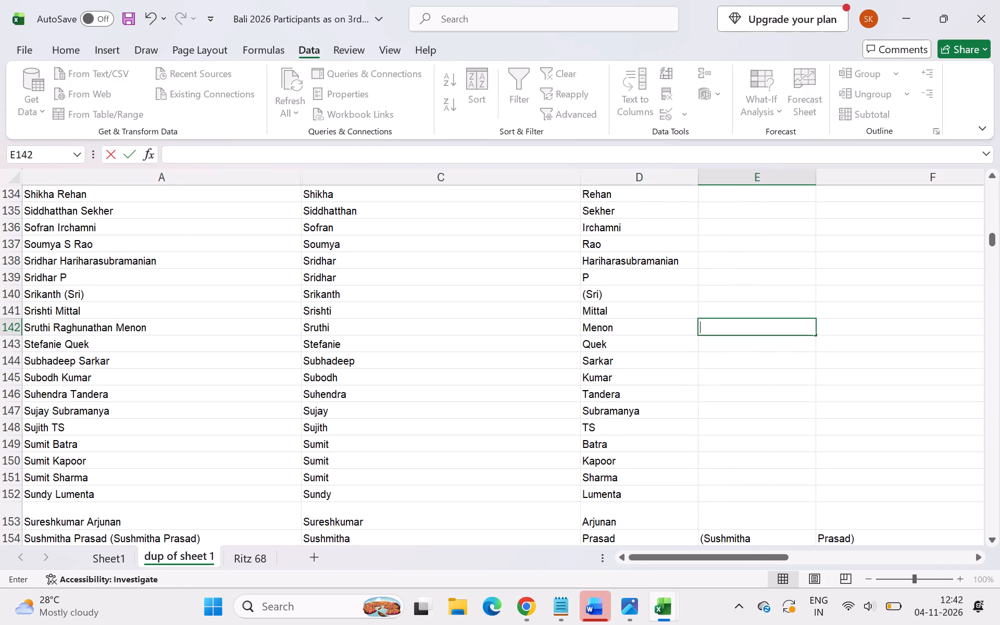
pyautogui.doubleClick(439, 329)
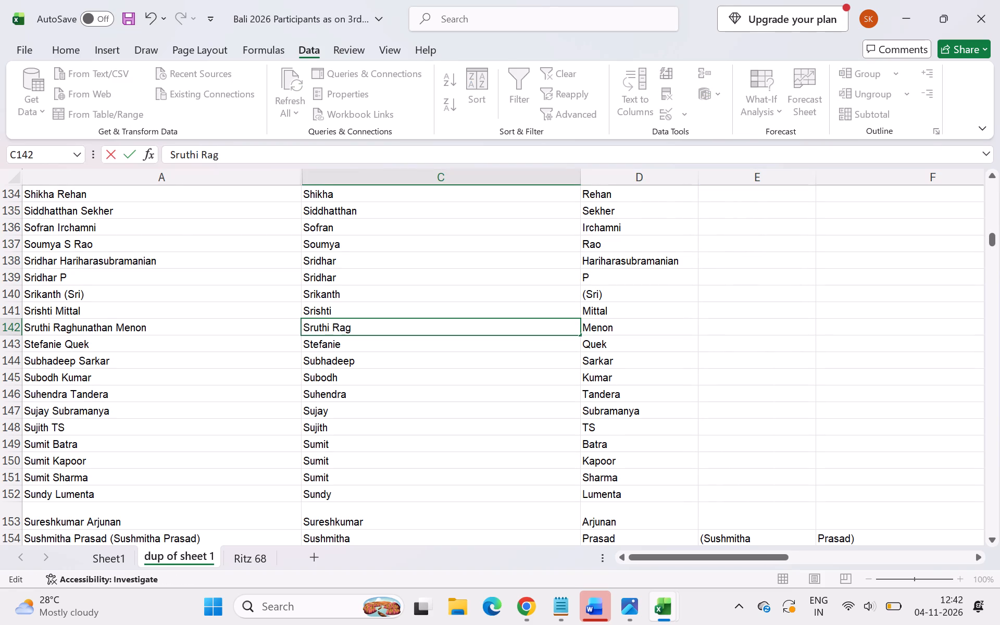
pyautogui.write('hu')
pyautogui.write('natha')
pyautogui.press('n')
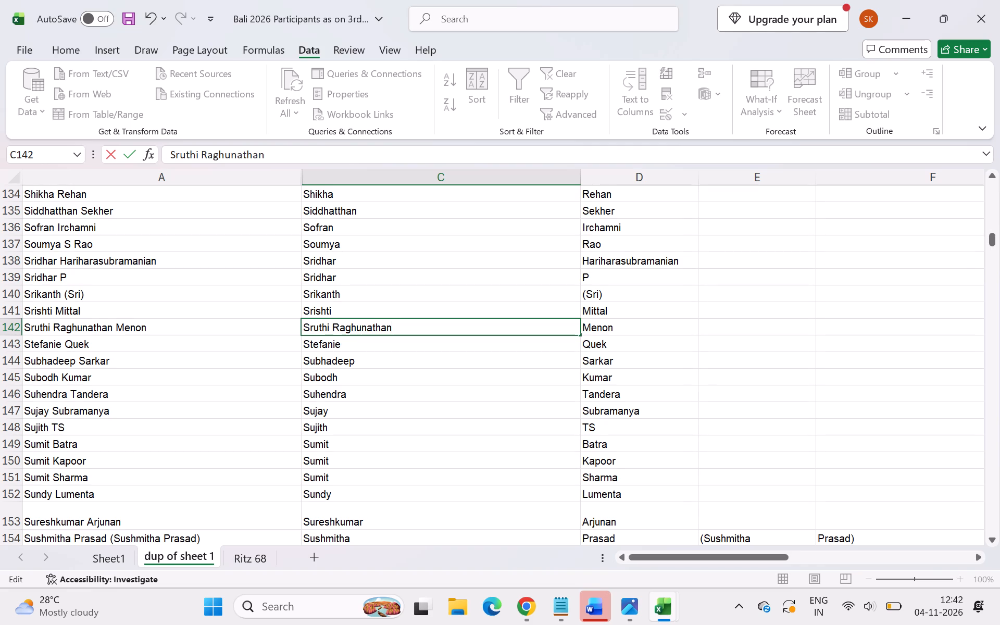
# Clear the bracketed repeat of the name from columns E and F in row 154.
pyautogui.scroll(-1, 449, 417)
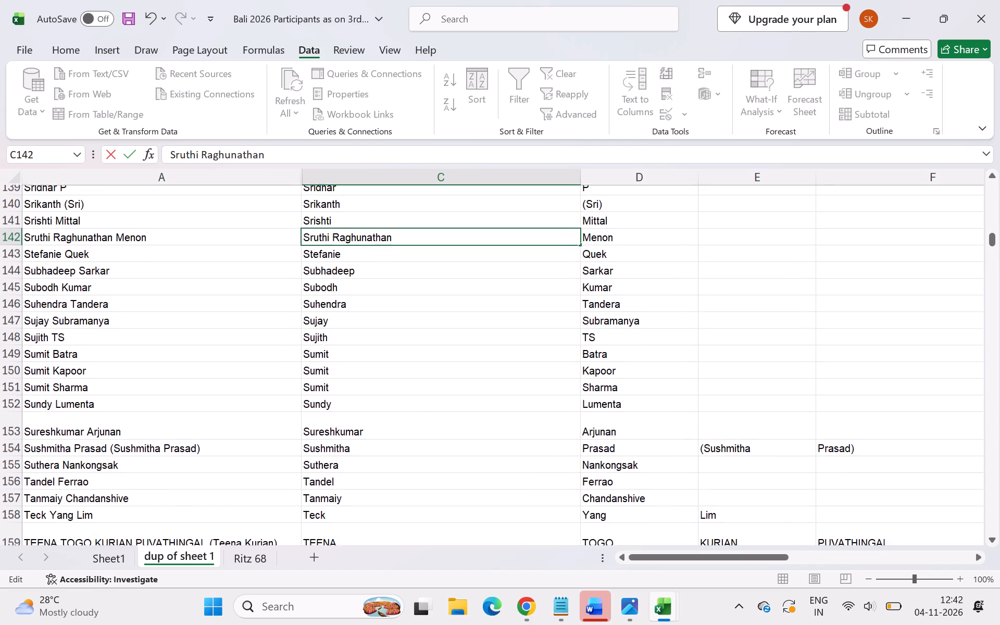
pyautogui.scroll(-2, 449, 417)
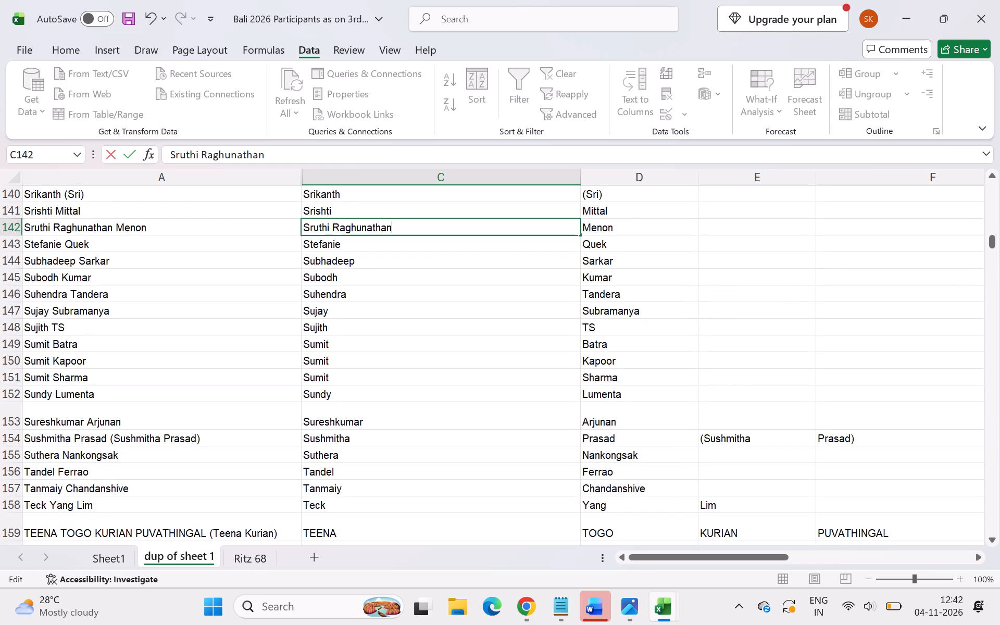
pyautogui.click(739, 439)
pyautogui.press('BackSpace')
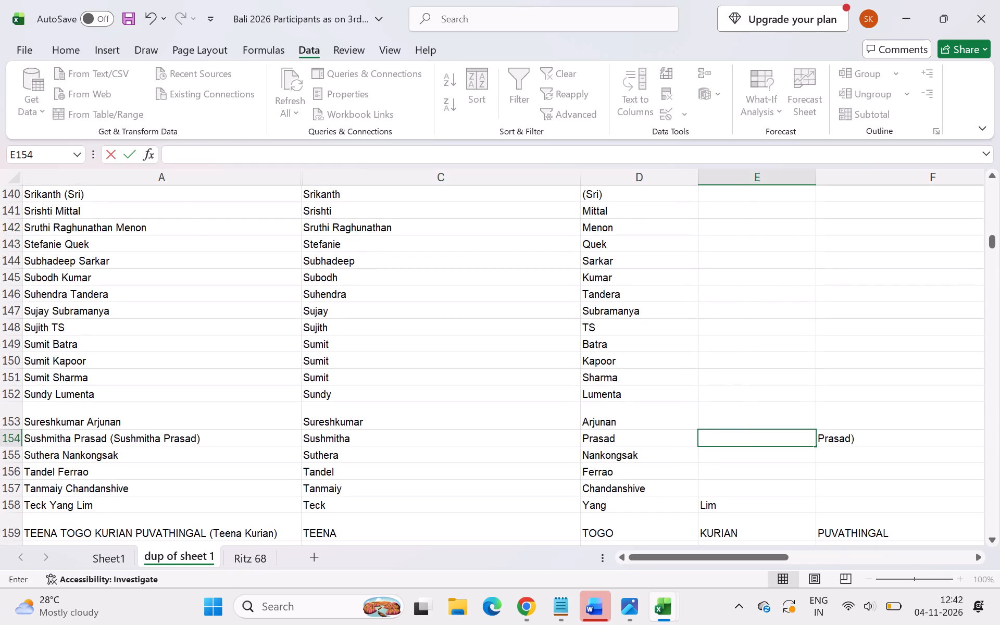
pyautogui.click(852, 437)
pyautogui.press('BackSpace')
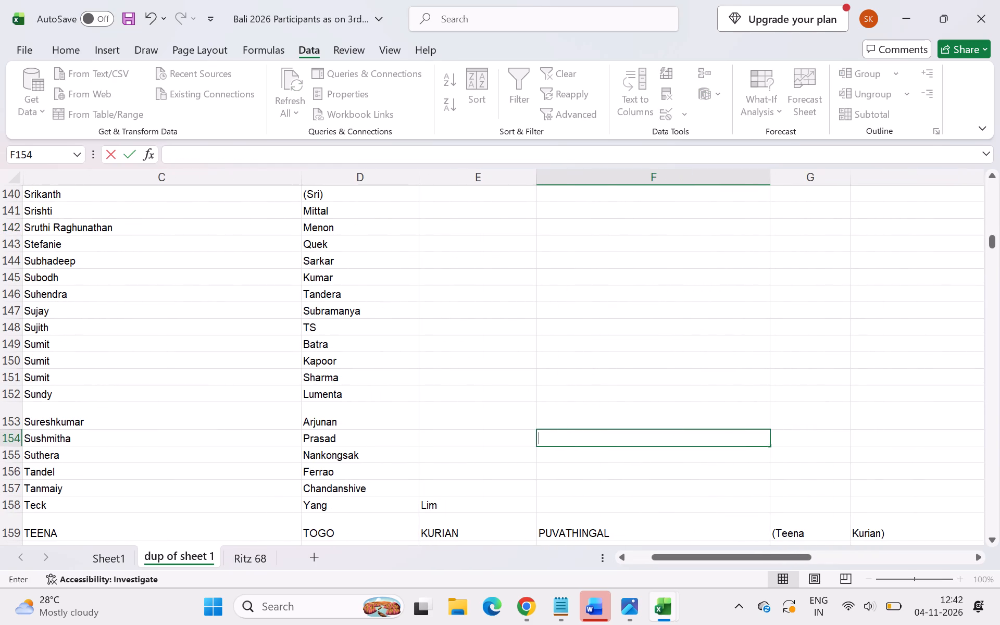
# Correct the name in row 158: add "Yang" to the first name in column C and move the surname from column E to column D.
pyautogui.click(411, 473)
pyautogui.hscroll(2, 411, 473)
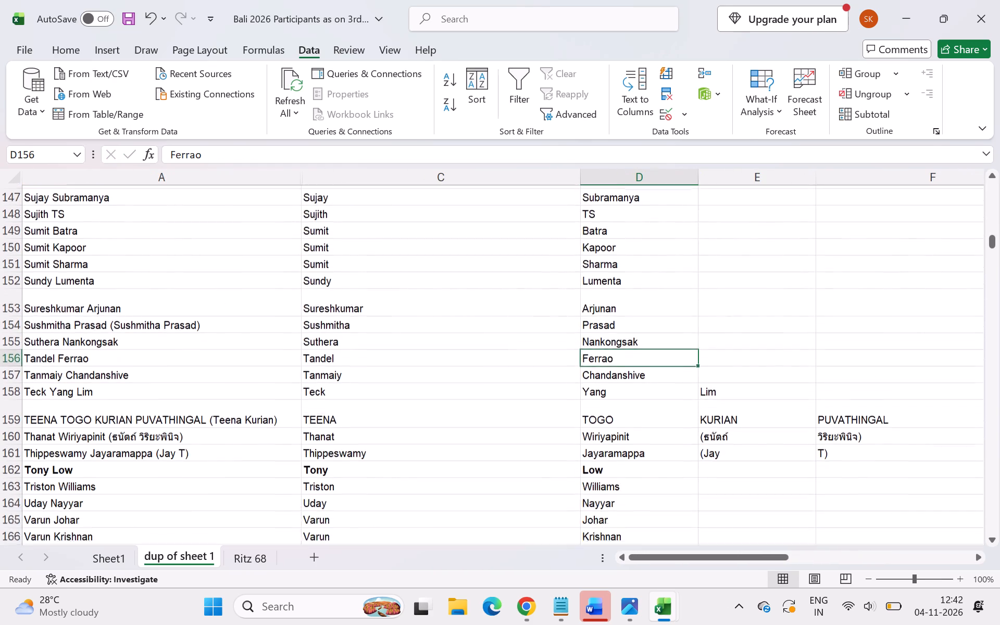
pyautogui.scroll(4, 411, 473)
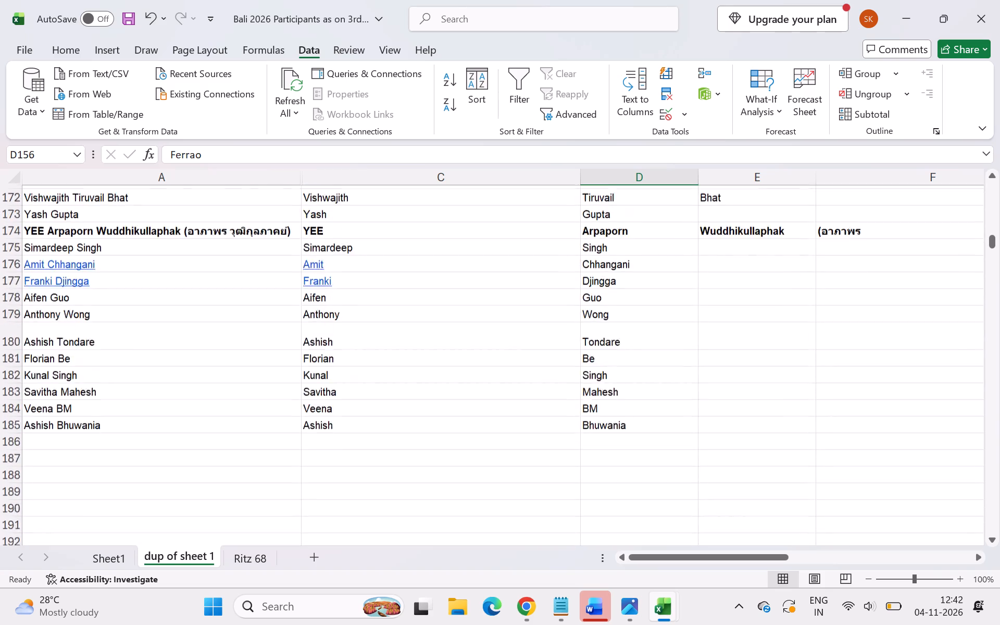
pyautogui.scroll(2, 411, 473)
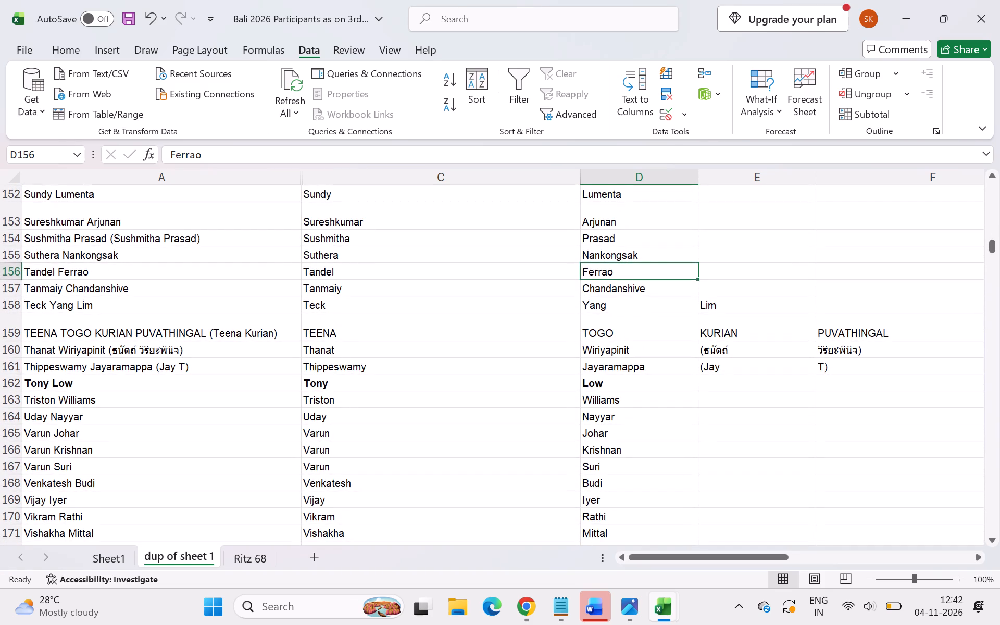
pyautogui.doubleClick(408, 309)
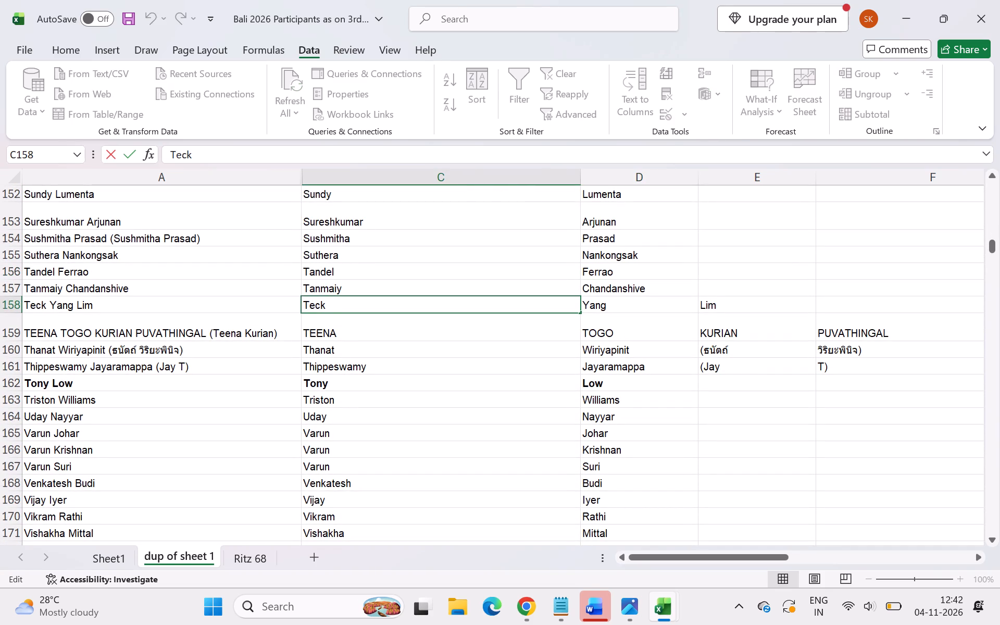
pyautogui.press('space')
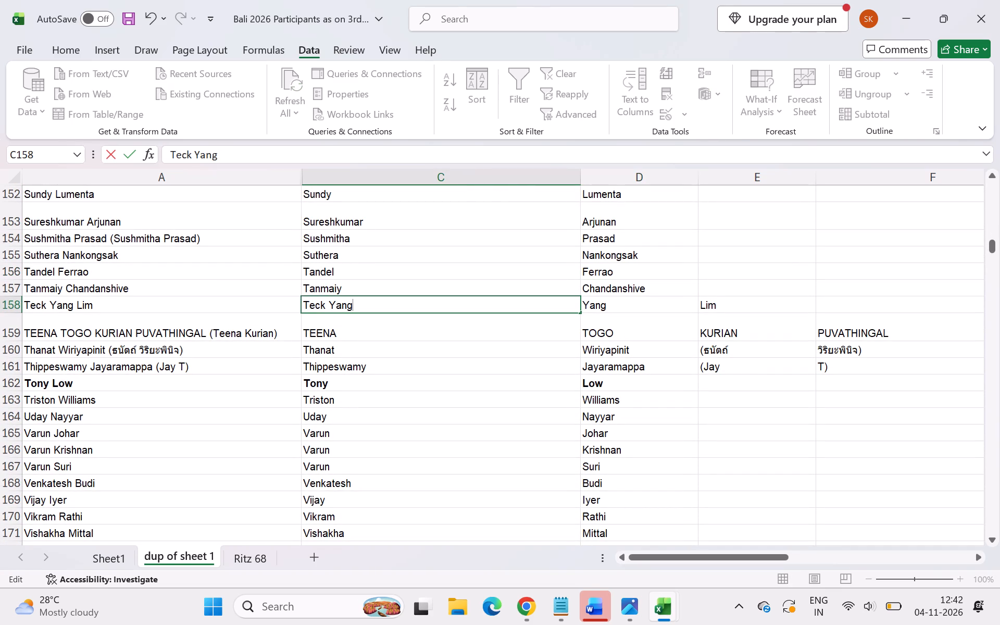
pyautogui.click(742, 306)
pyautogui.hotkey('ctrl', 'c')
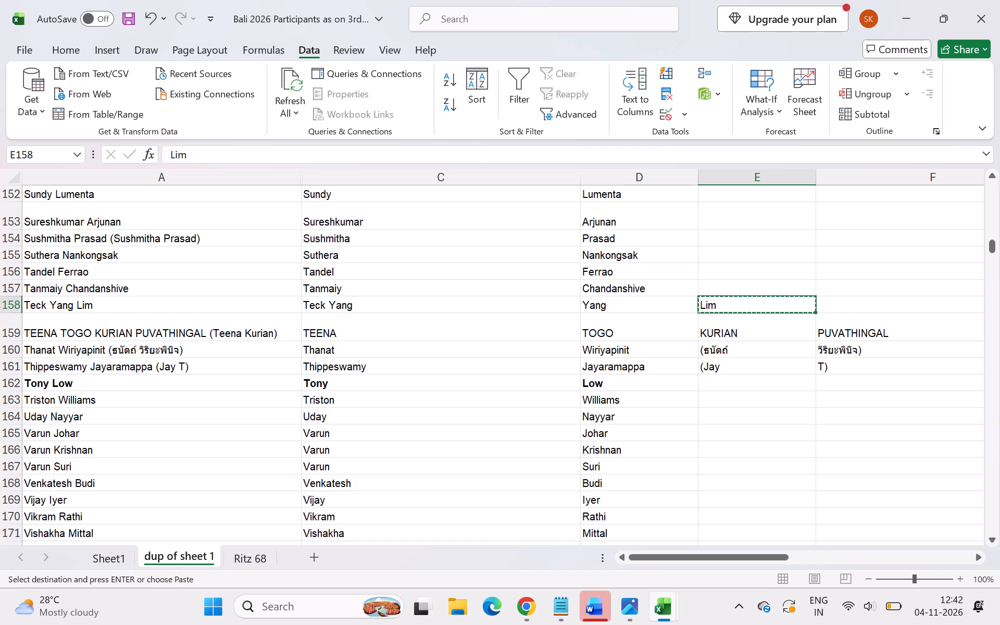
pyautogui.click(649, 315)
pyautogui.click(654, 307)
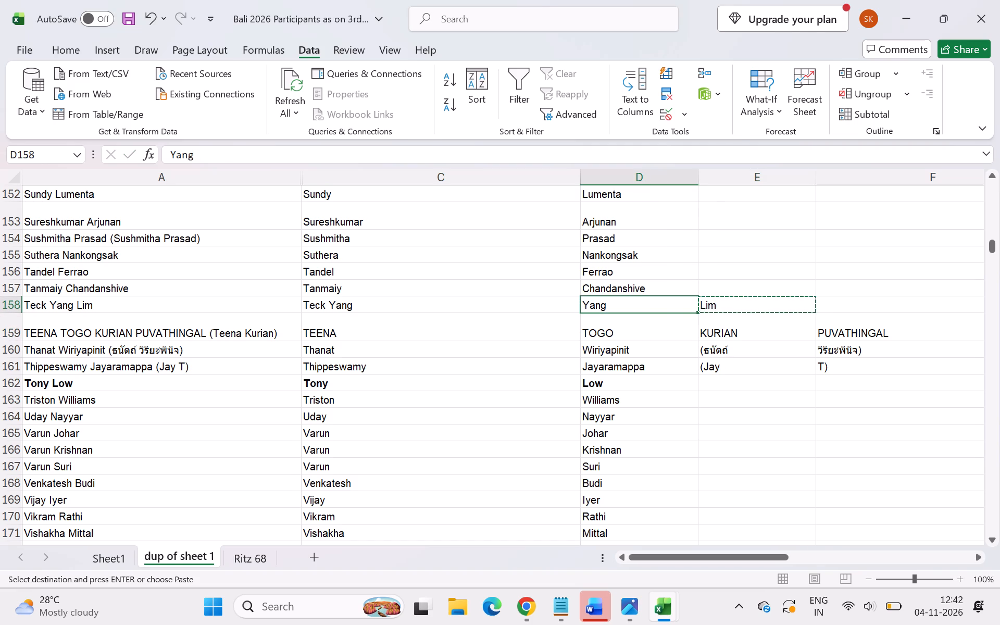
pyautogui.hotkey('ctrl', 'v')
pyautogui.click(715, 298)
pyautogui.press('BackSpace')
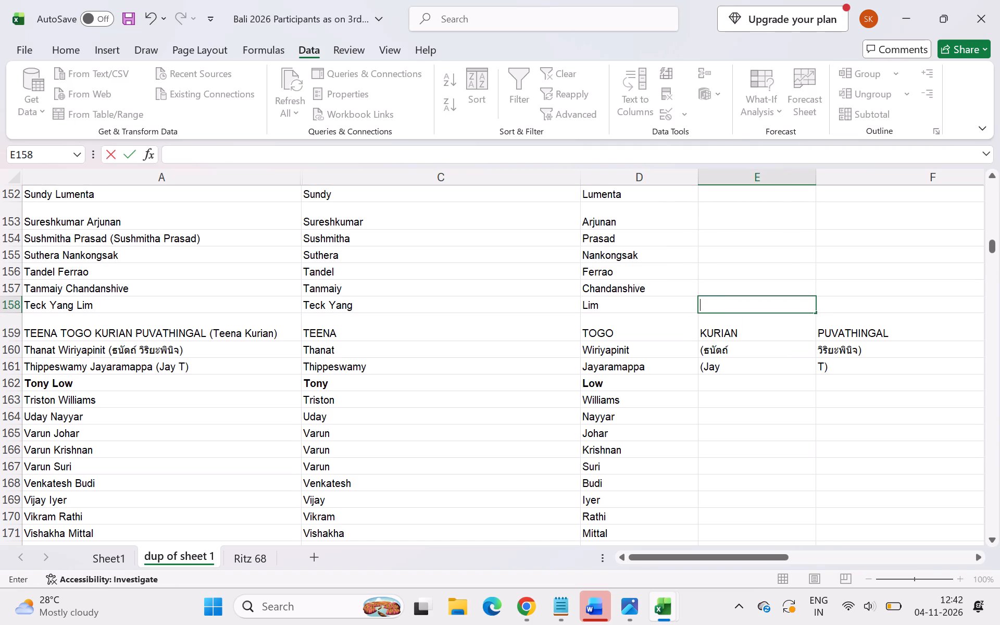
# Correct the name in row 159: move "KURIAN" from column E to column D and clear the extra name part from column F.
pyautogui.click(496, 335)
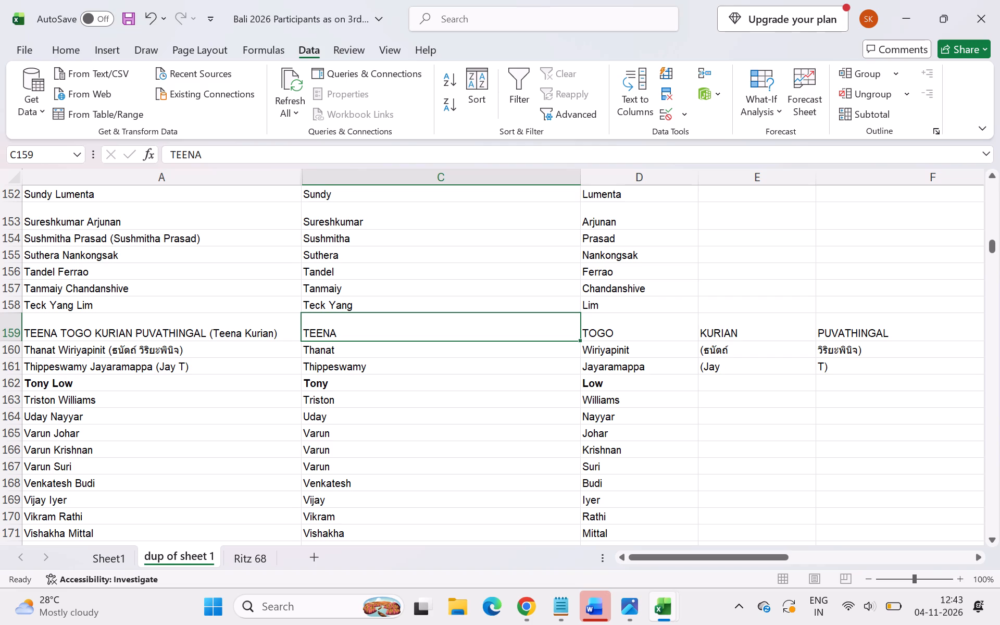
pyautogui.click(741, 319)
pyautogui.hotkey('ctrl', 'c')
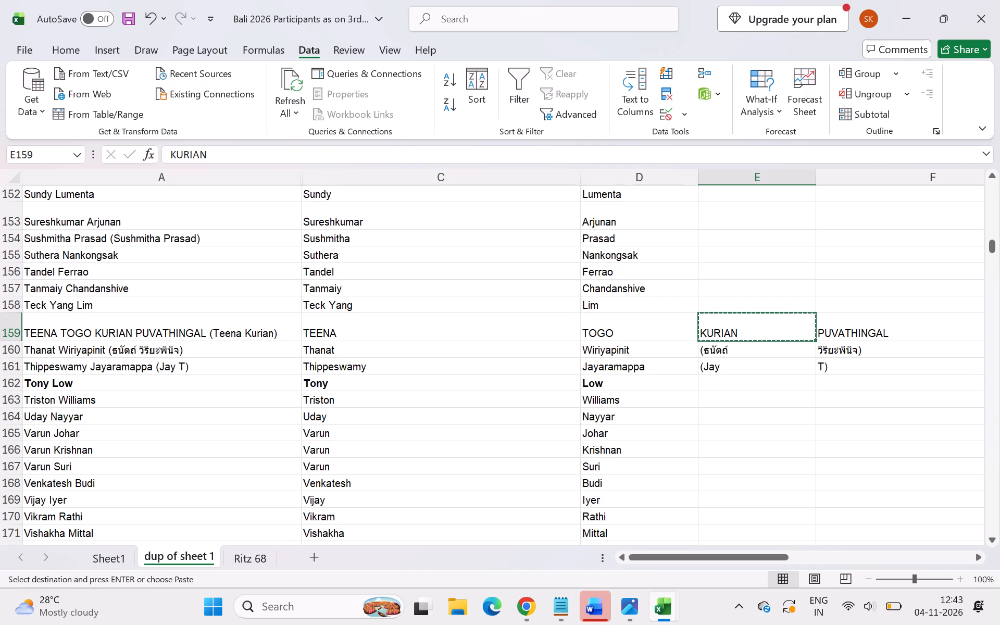
pyautogui.click(648, 330)
pyautogui.hotkey('ctrl', 'v')
pyautogui.click(722, 330)
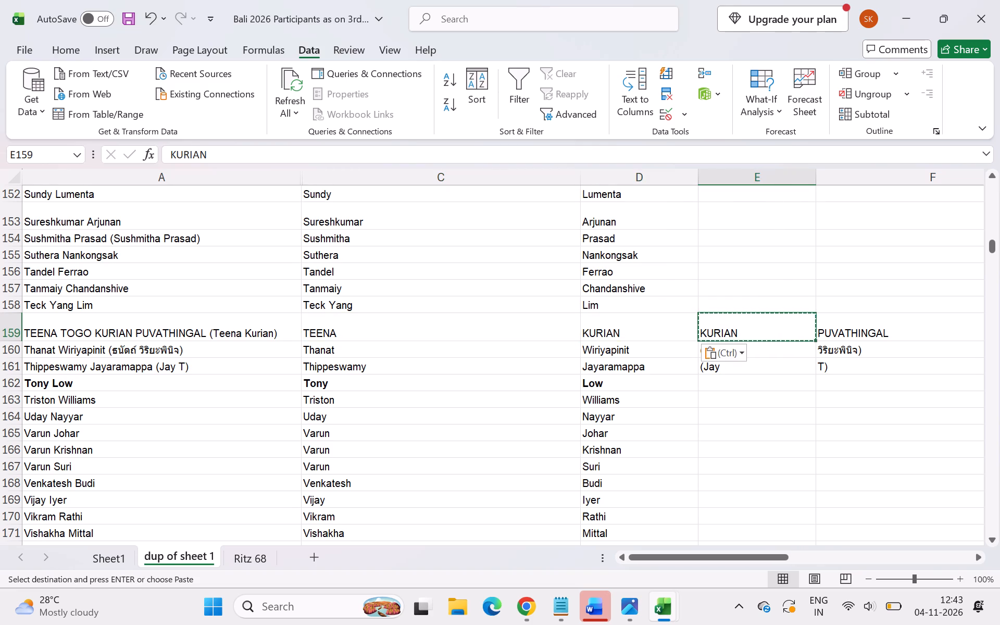
pyautogui.press('BackSpace')
pyautogui.click(861, 328)
pyautogui.press('BackSpace')
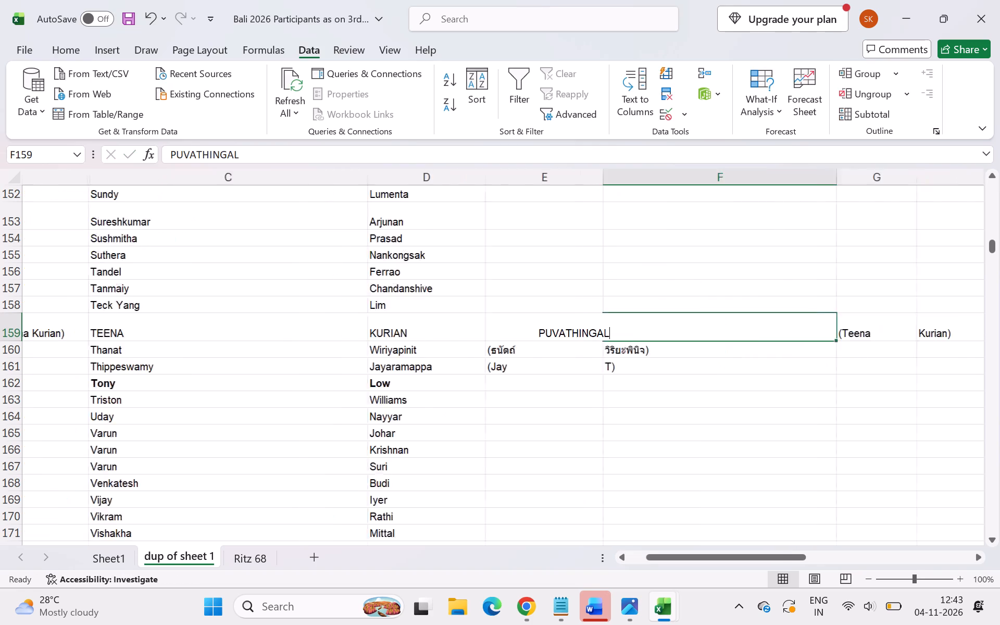
# Clear the bracketed Thai-script name from columns E and F in row 160.
pyautogui.click(683, 346)
pyautogui.press('BackSpace')
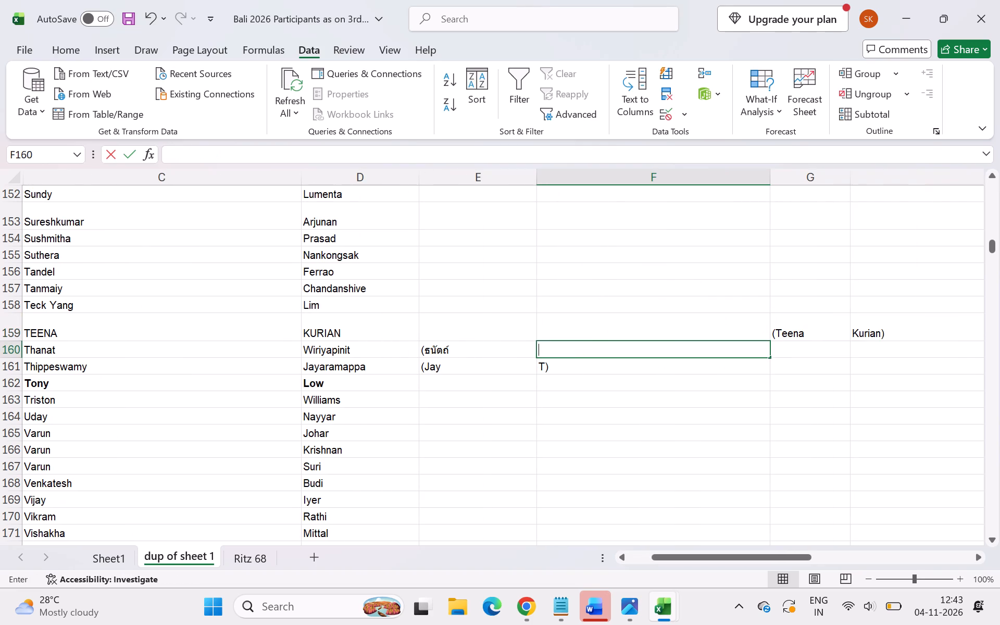
pyautogui.click(502, 354)
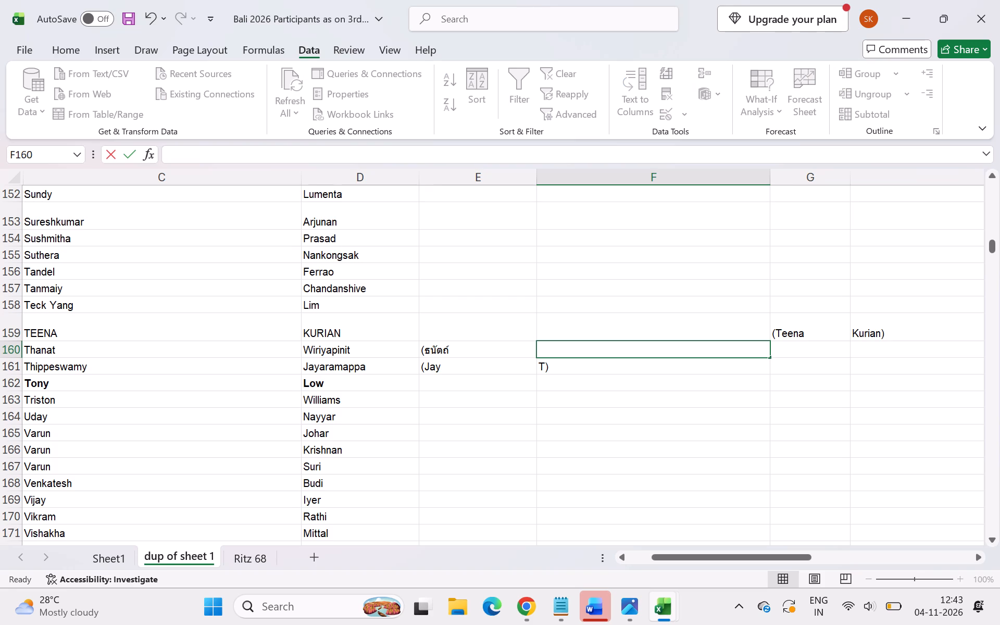
pyautogui.press('BackSpace')
# Examine the rows below row 160 for name parts left over in columns E and F.
pyautogui.hscroll(4, 502, 354)
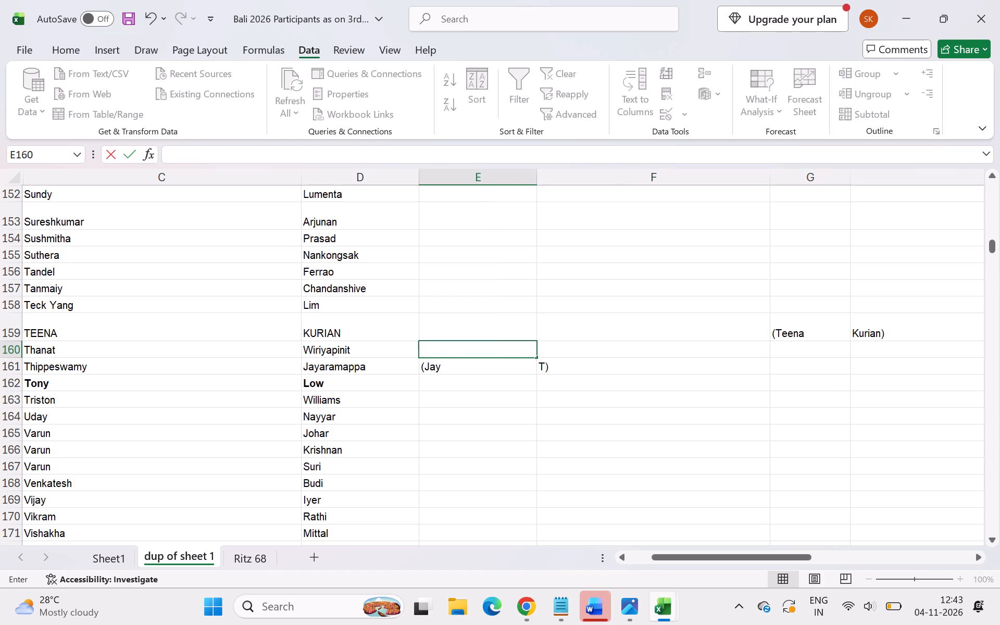
pyautogui.click(521, 419)
pyautogui.hscroll(5, 521, 419)
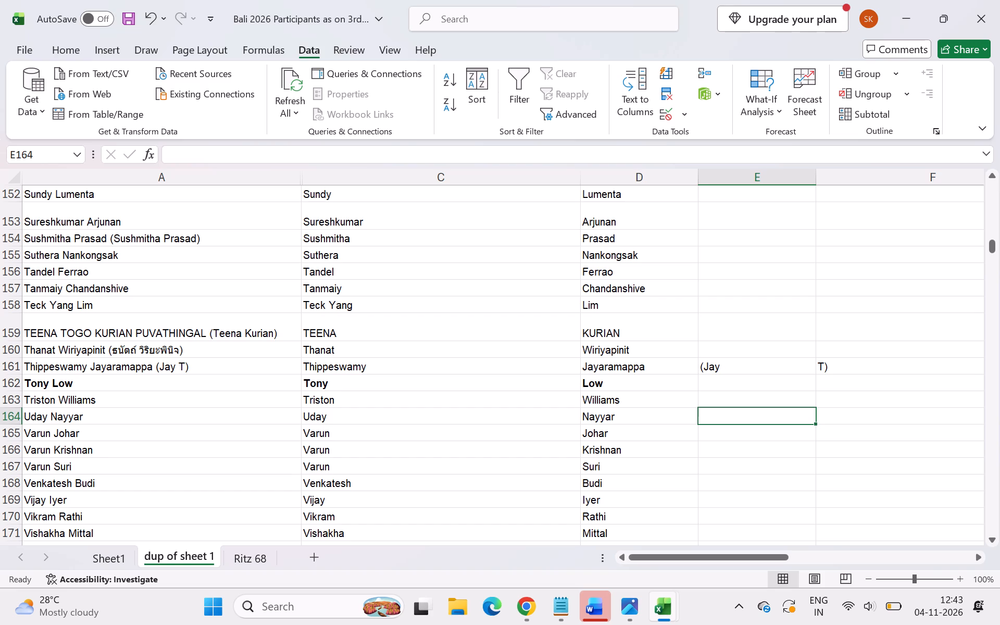
pyautogui.scroll(-1, 658, 369)
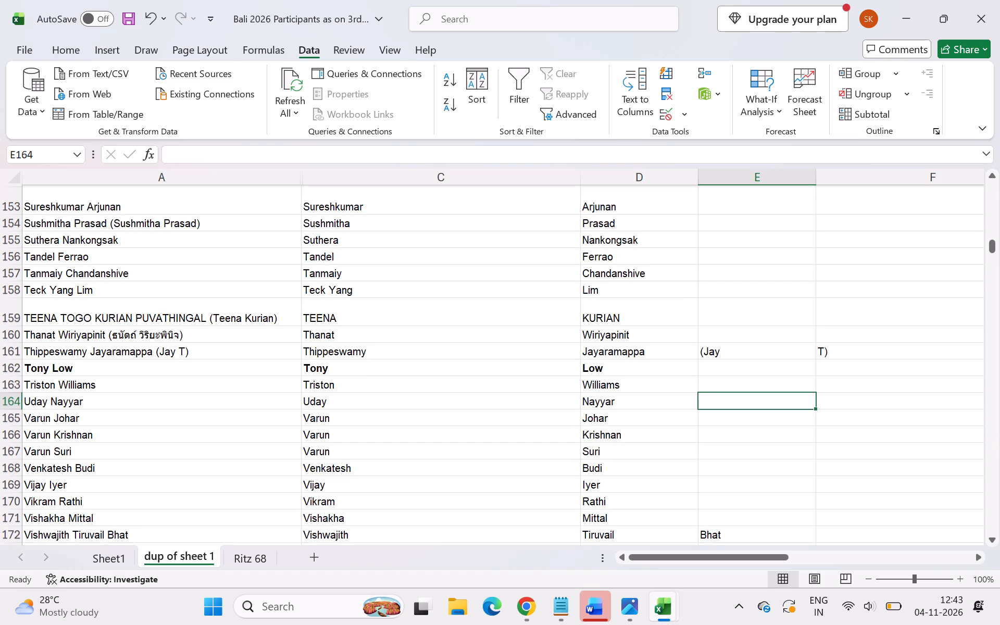
pyautogui.scroll(-2, 658, 369)
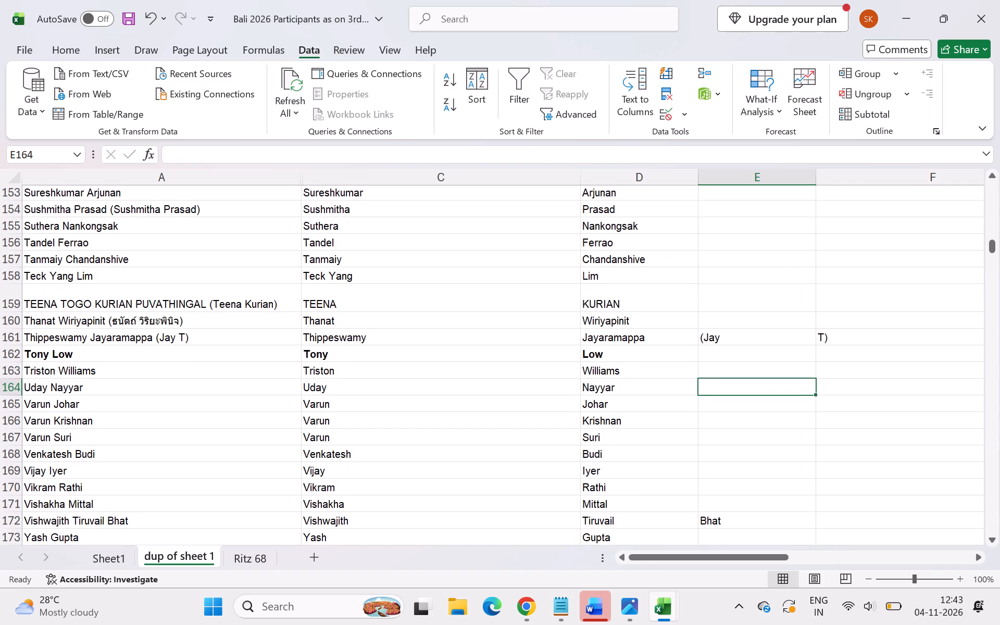
pyautogui.scroll(-1, 658, 369)
pyautogui.click(652, 381)
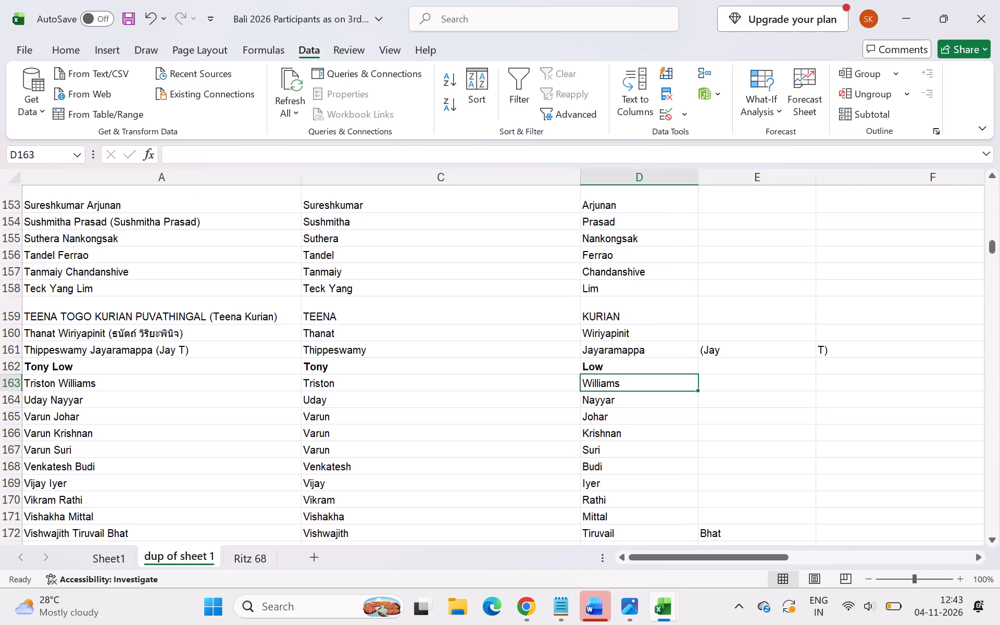
pyautogui.scroll(-1, 652, 381)
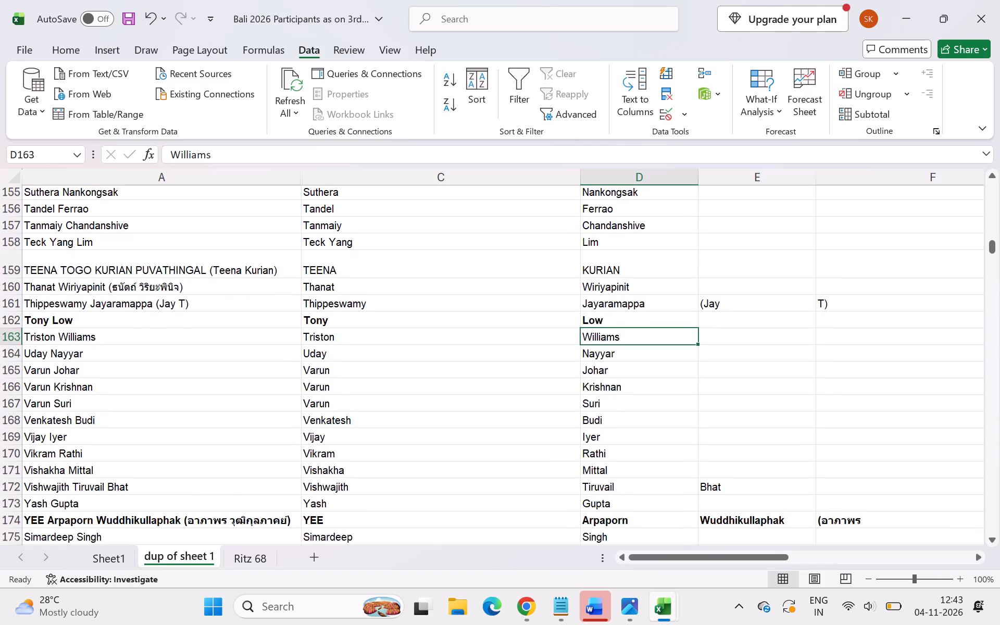
pyautogui.scroll(-1, 652, 381)
pyautogui.click(361, 339)
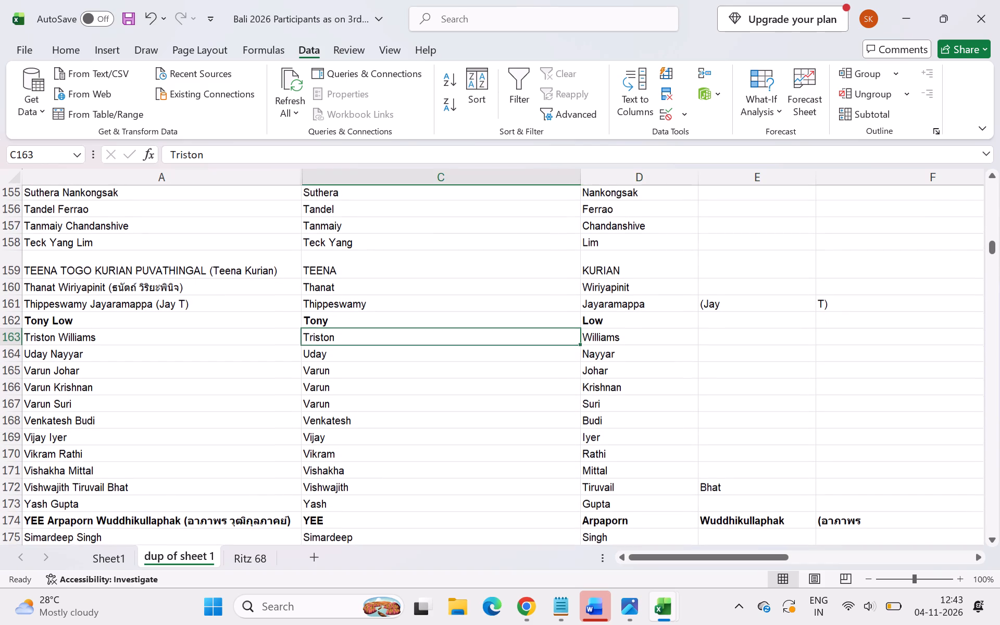
pyautogui.click(359, 345)
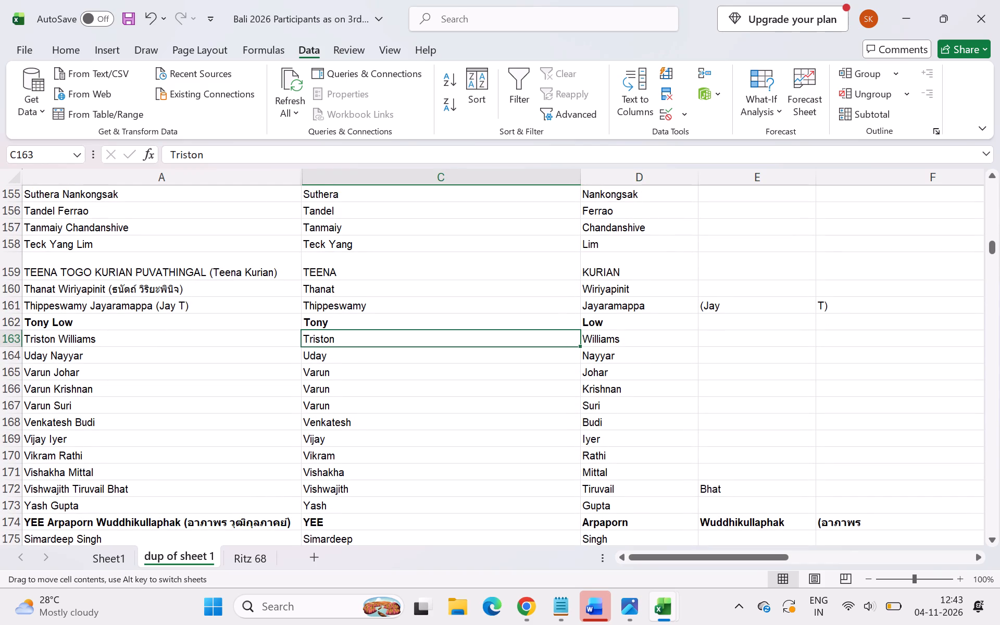
# Correct the name in row 172: add "Tiruvail" to the first name in column C and move the surname from column E to column D.
pyautogui.click(356, 355)
pyautogui.scroll(-2, 356, 355)
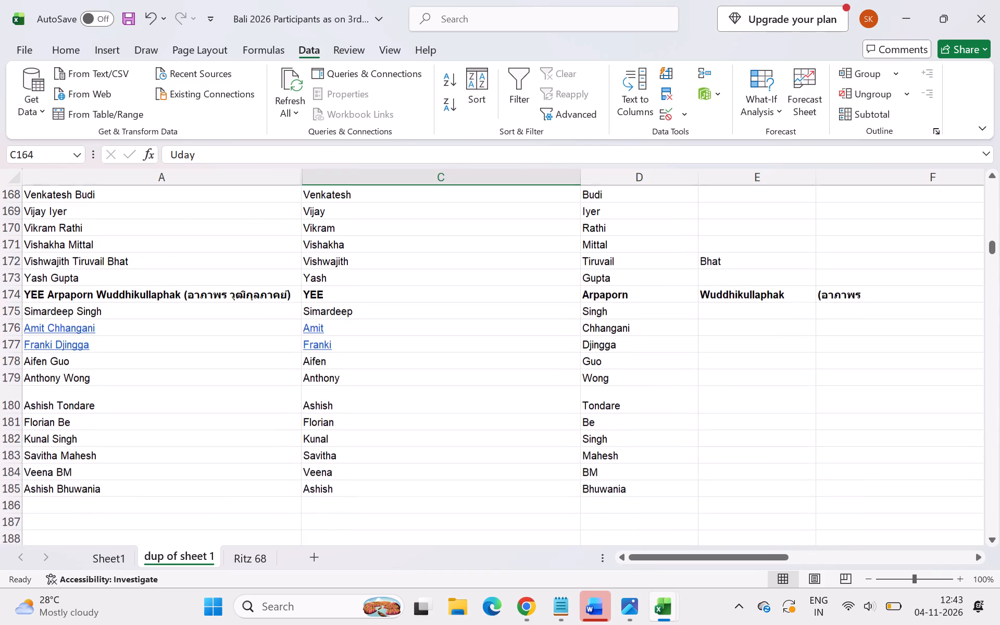
pyautogui.click(463, 261)
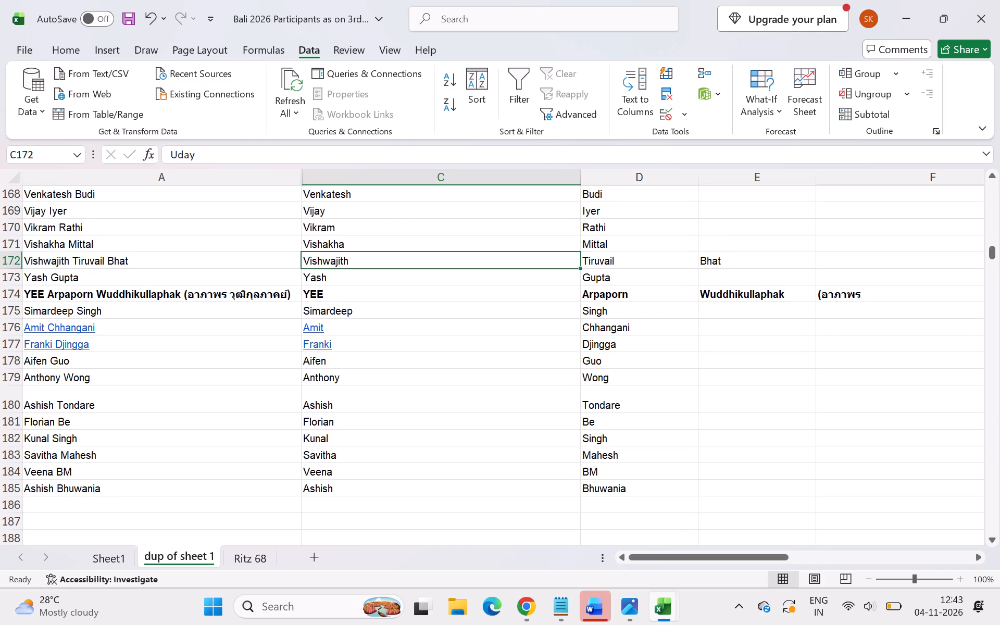
pyautogui.click(644, 266)
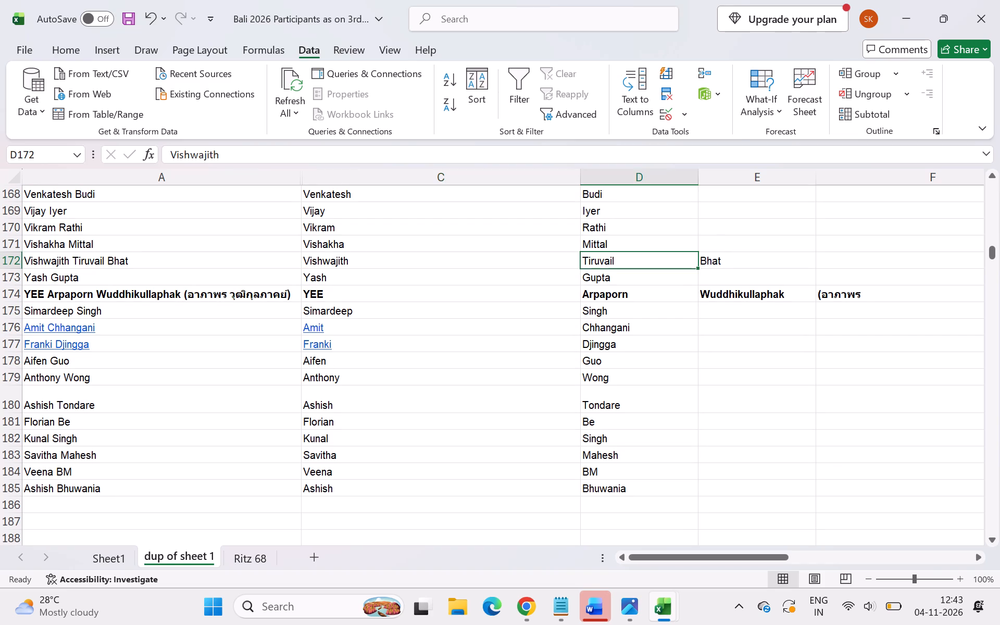
pyautogui.doubleClick(491, 262)
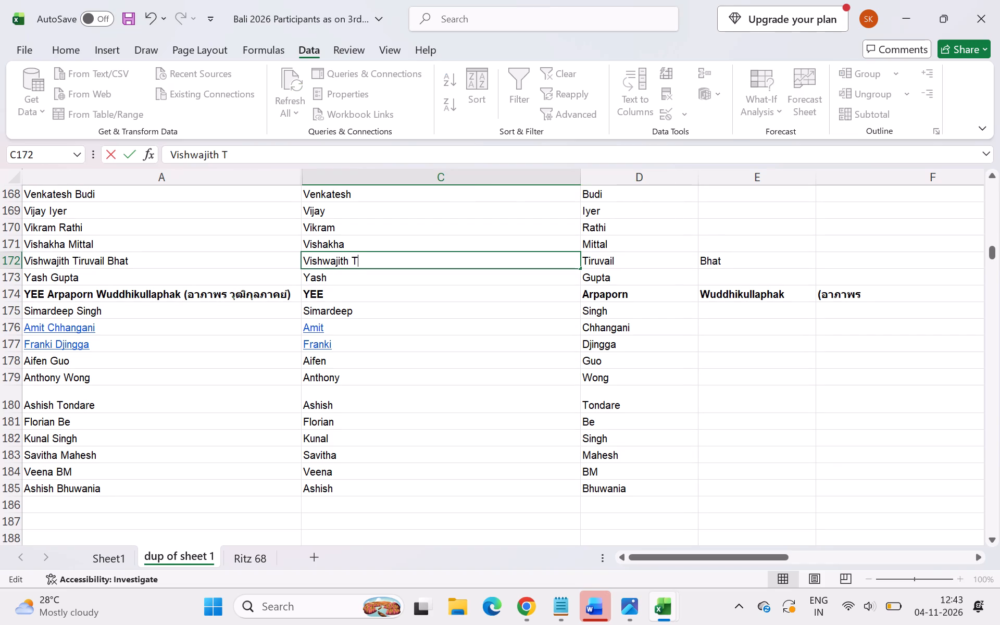
pyautogui.write('iru')
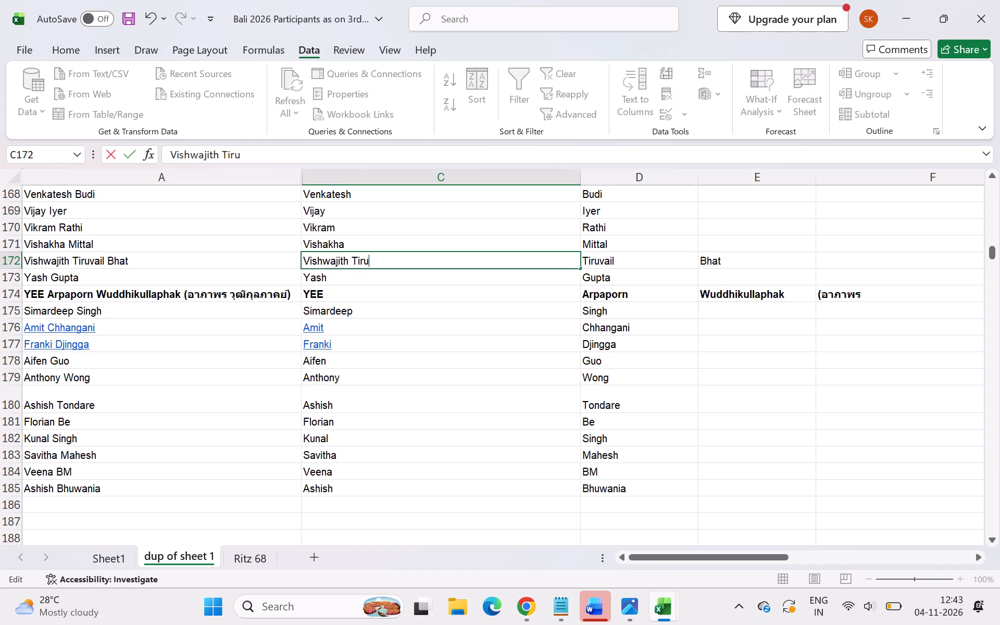
pyautogui.write('vail')
pyautogui.click(728, 263)
pyautogui.hotkey('ctrl', 'c')
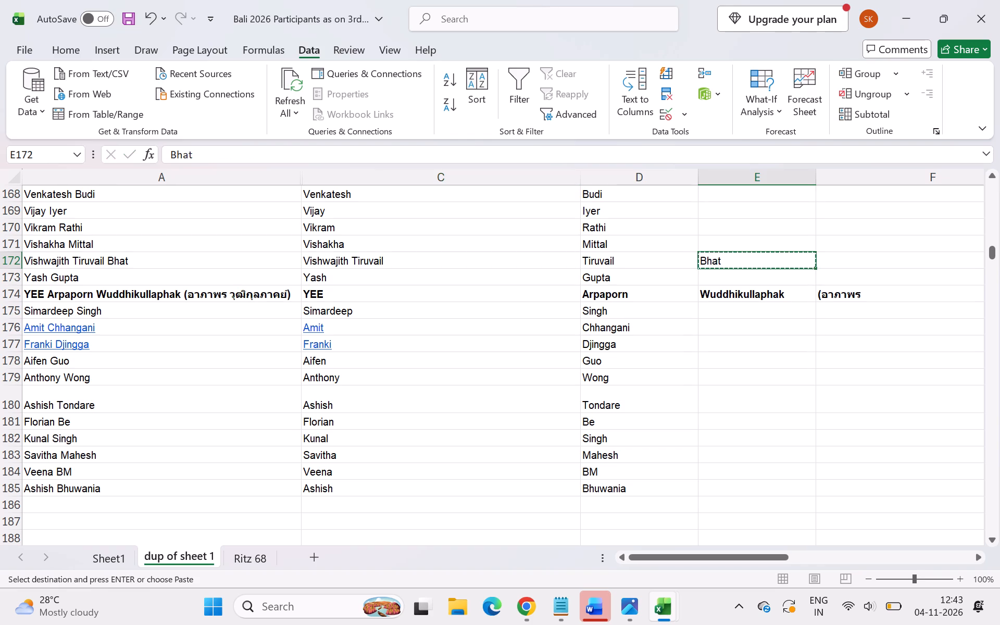
pyautogui.click(599, 257)
pyautogui.hotkey('ctrl', 'v')
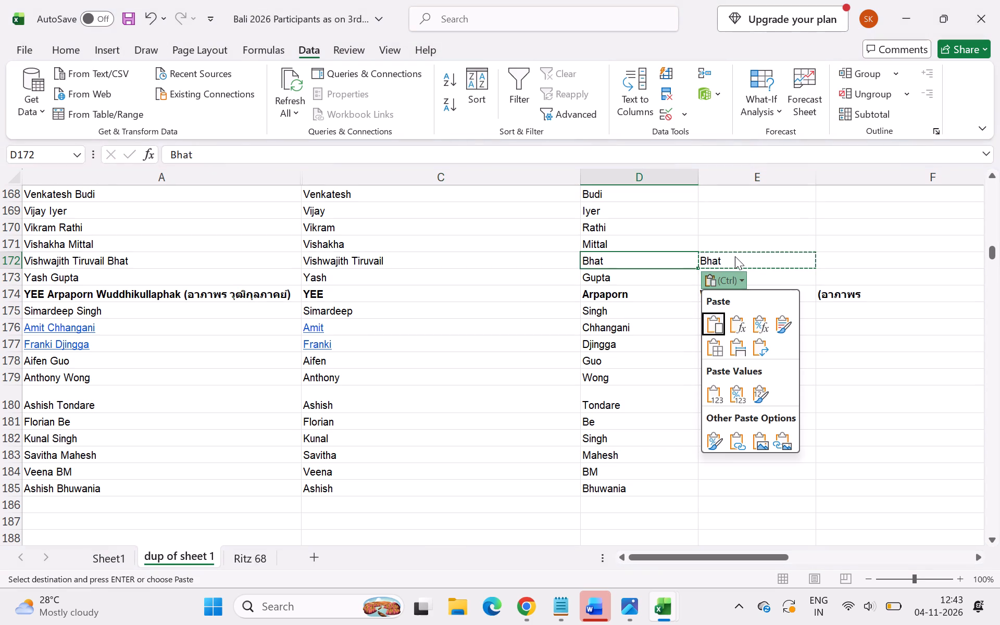
pyautogui.click(737, 256)
pyautogui.press('BackSpace')
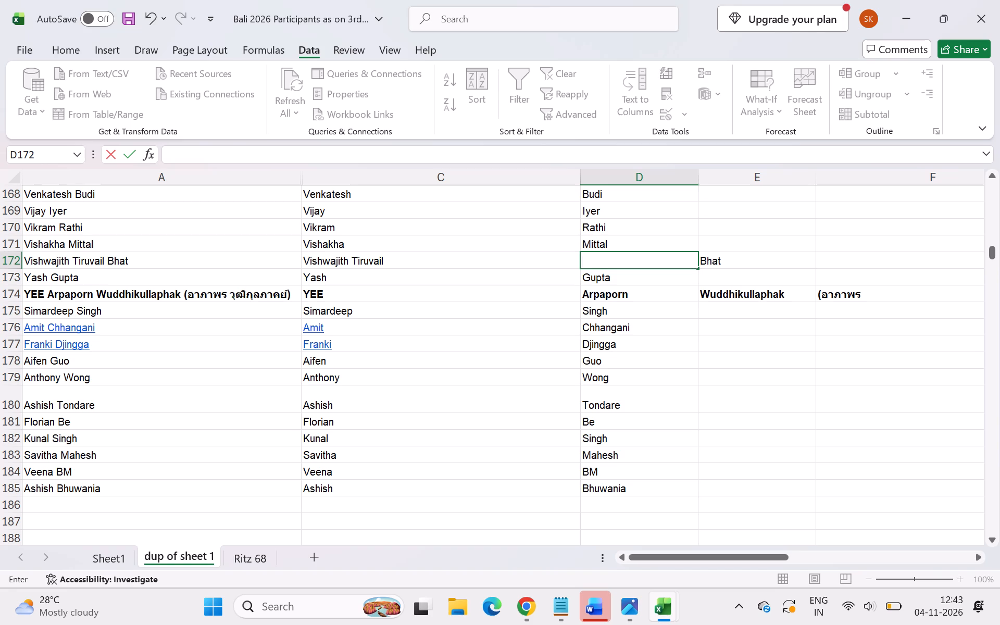
pyautogui.hotkey('ctrl', 'v')
pyautogui.click(732, 263)
pyautogui.hotkey('ctrl', 'c')
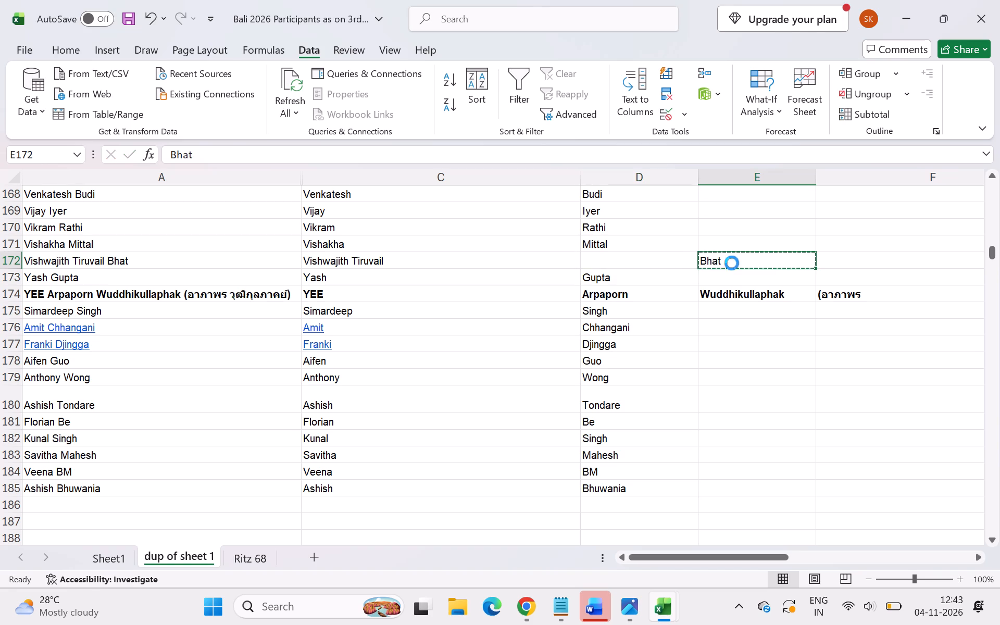
pyautogui.click(675, 264)
pyautogui.hotkey('ctrl', 'v')
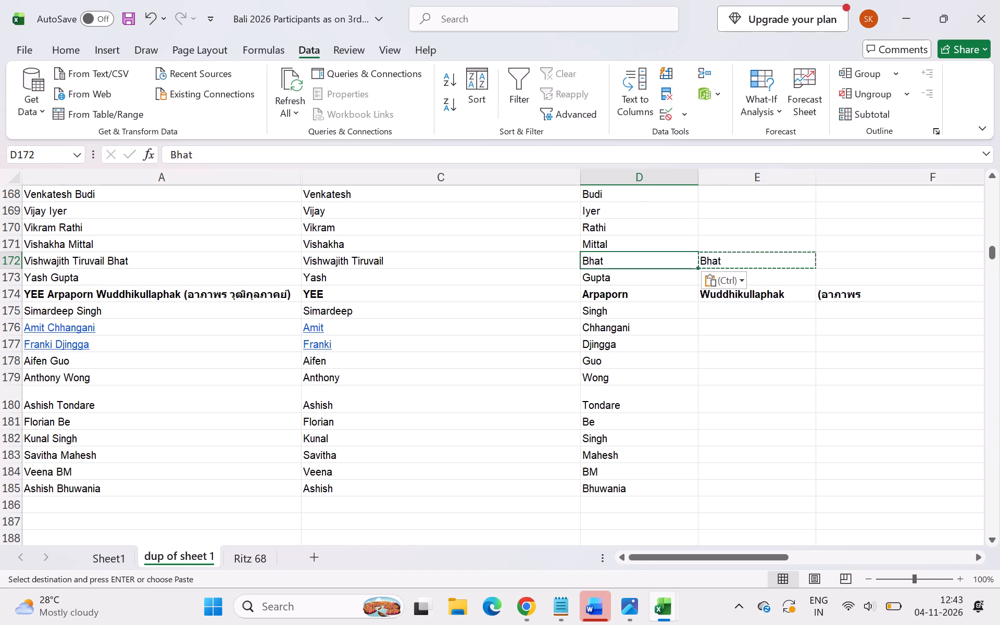
pyautogui.click(733, 260)
pyautogui.press('BackSpace')
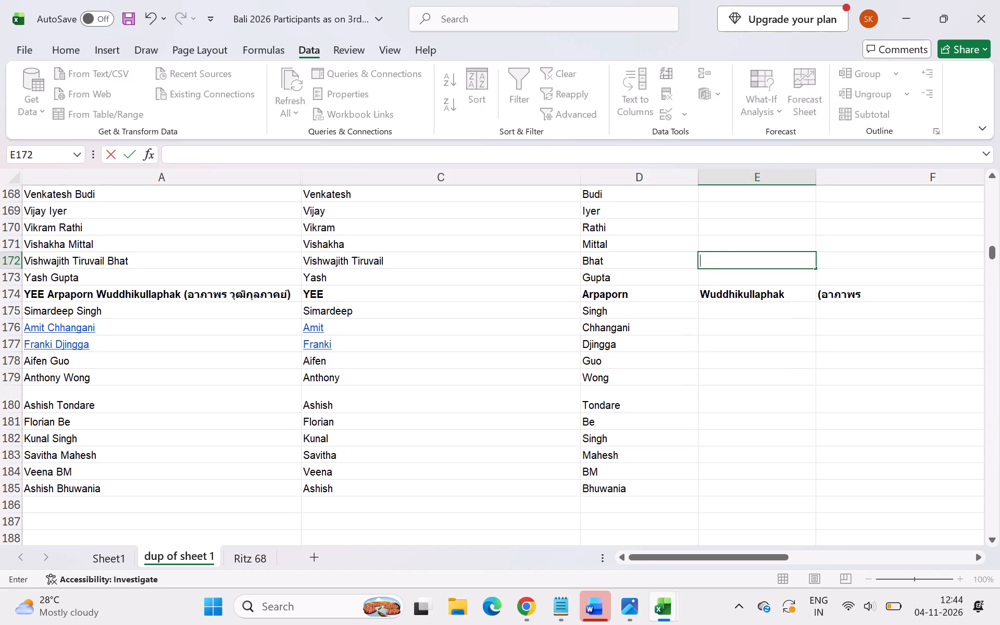
# Correct row 174: add "Arpaporn" to the first name in column C, move the surname from column E to D, and clear column F's Thai text.
pyautogui.doubleClick(503, 297)
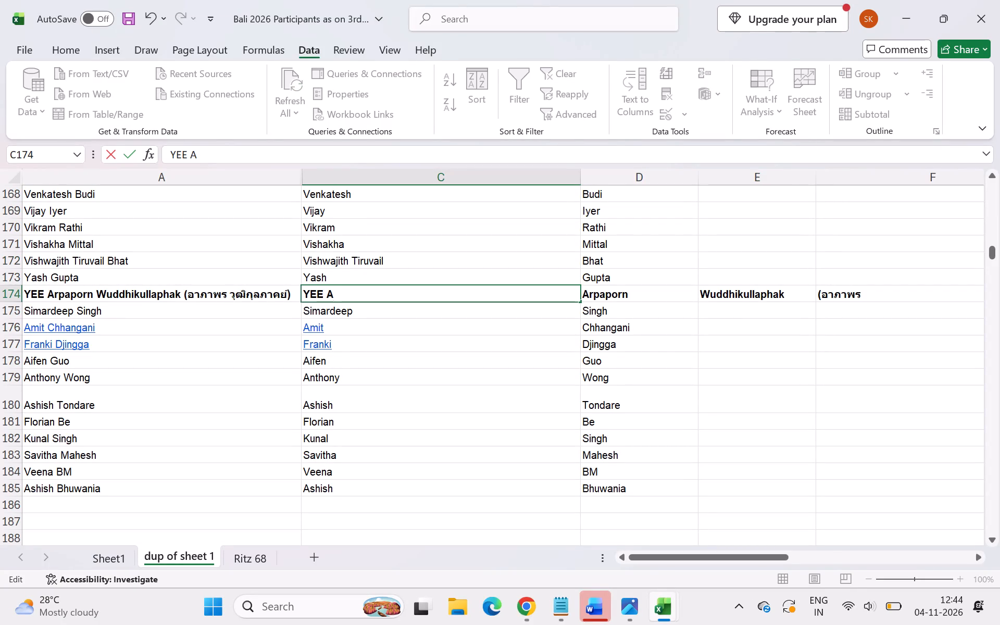
pyautogui.write('rpa')
pyautogui.write('porn')
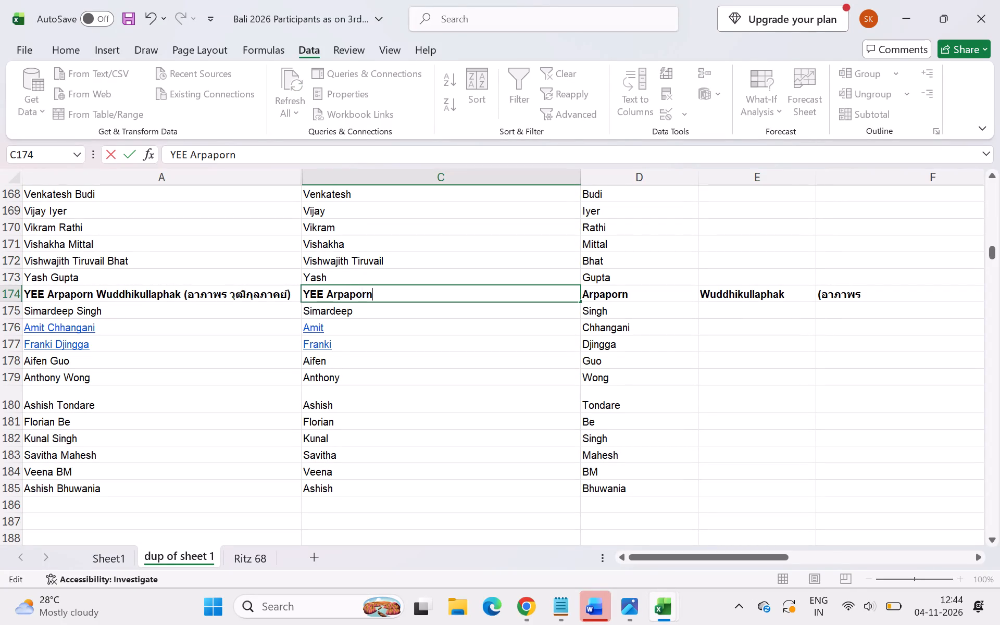
pyautogui.click(753, 287)
pyautogui.hotkey('ctrl', 'c')
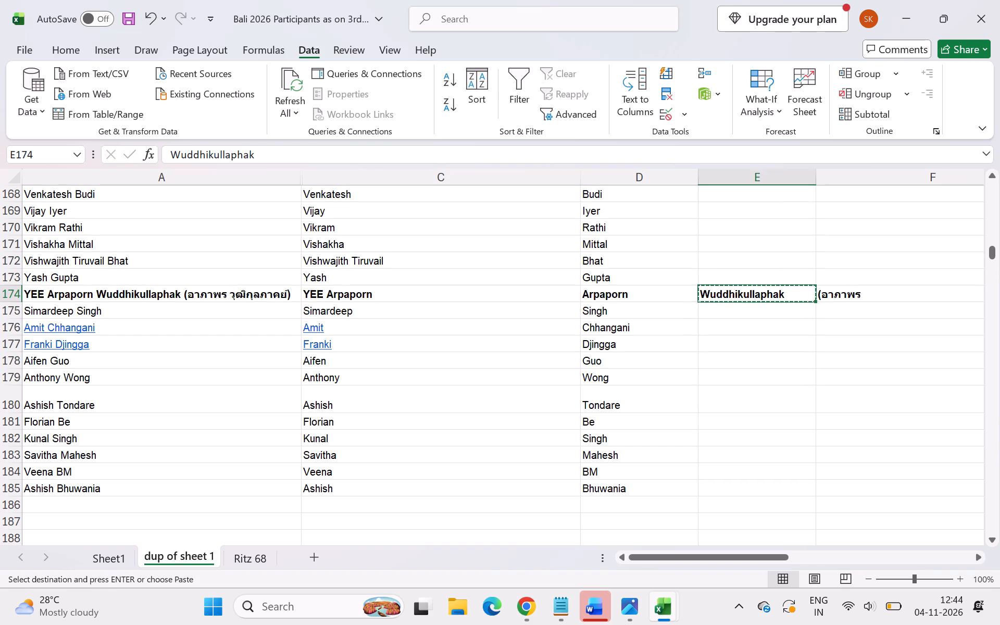
pyautogui.click(682, 293)
pyautogui.hotkey('ctrl', 'v')
pyautogui.click(767, 295)
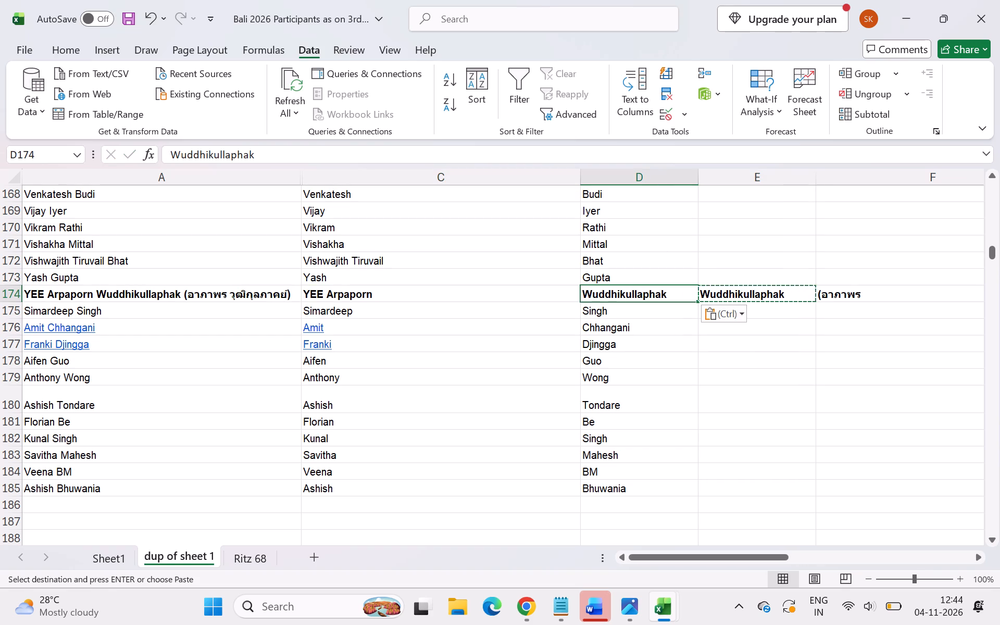
pyautogui.press('BackSpace')
pyautogui.click(843, 298)
pyautogui.press('BackSpace')
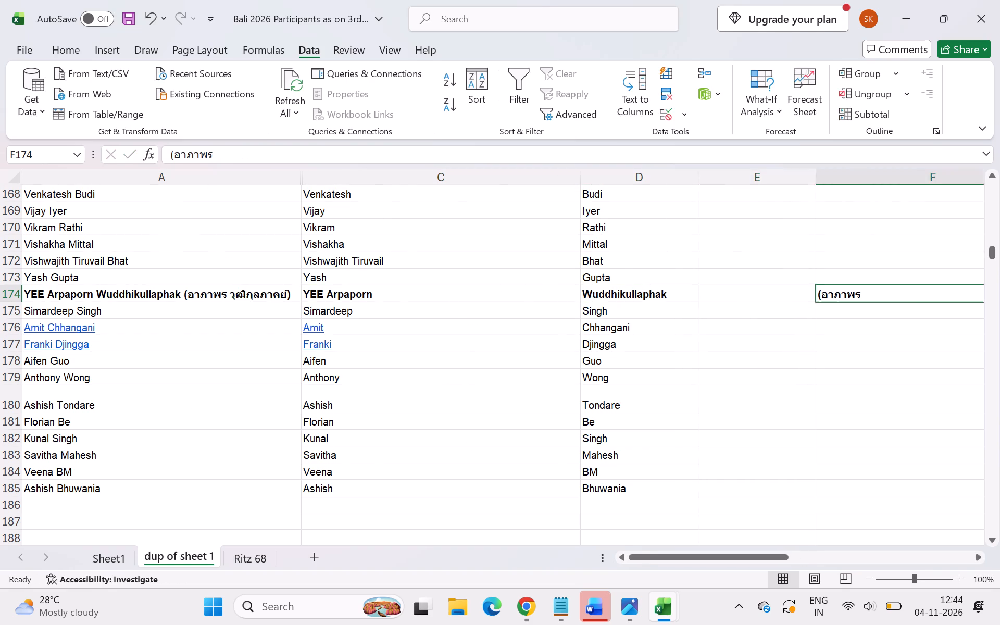
# Copy the first and last names in C2:D185 into the Rooming List Template's Guest 1 First Name and Last Name columns, starting at B2.
pyautogui.click(552, 362)
pyautogui.hscroll(3, 552, 362)
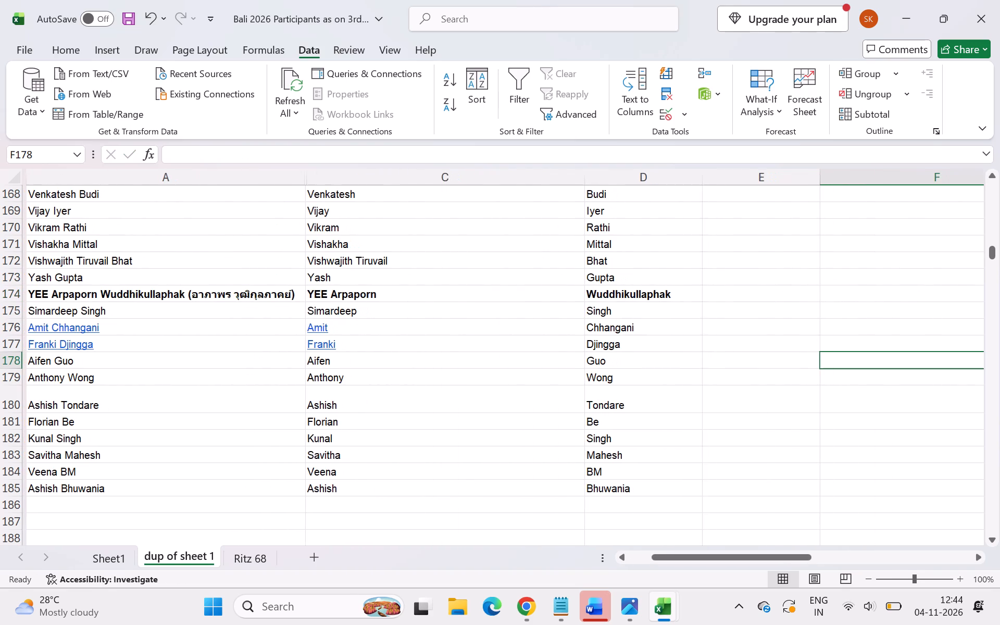
pyautogui.scroll(-2, 552, 362)
pyautogui.scroll(16, 552, 362)
pyautogui.scroll(7, 552, 362)
pyautogui.moveTo(387, 210); pyautogui.dragTo(605, 217)
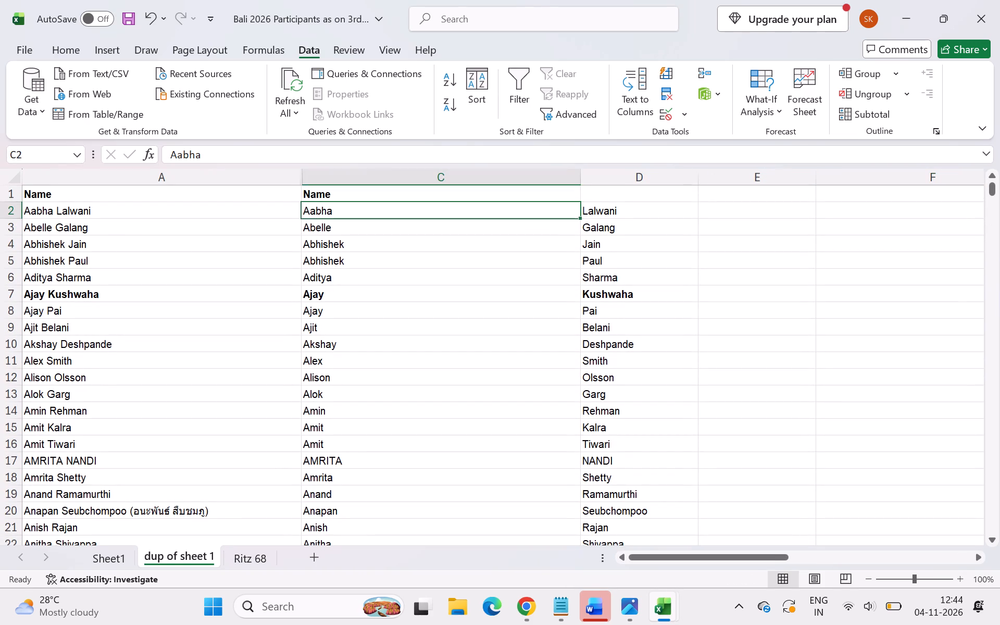
pyautogui.moveTo(605, 217); pyautogui.dragTo(592, 583)
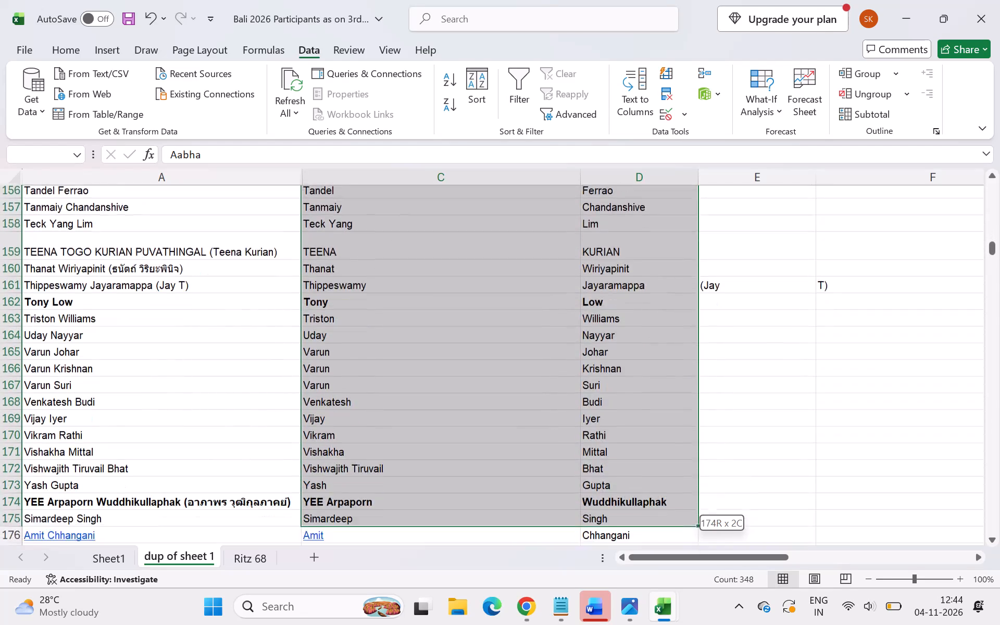
pyautogui.moveTo(592, 583); pyautogui.dragTo(585, 530)
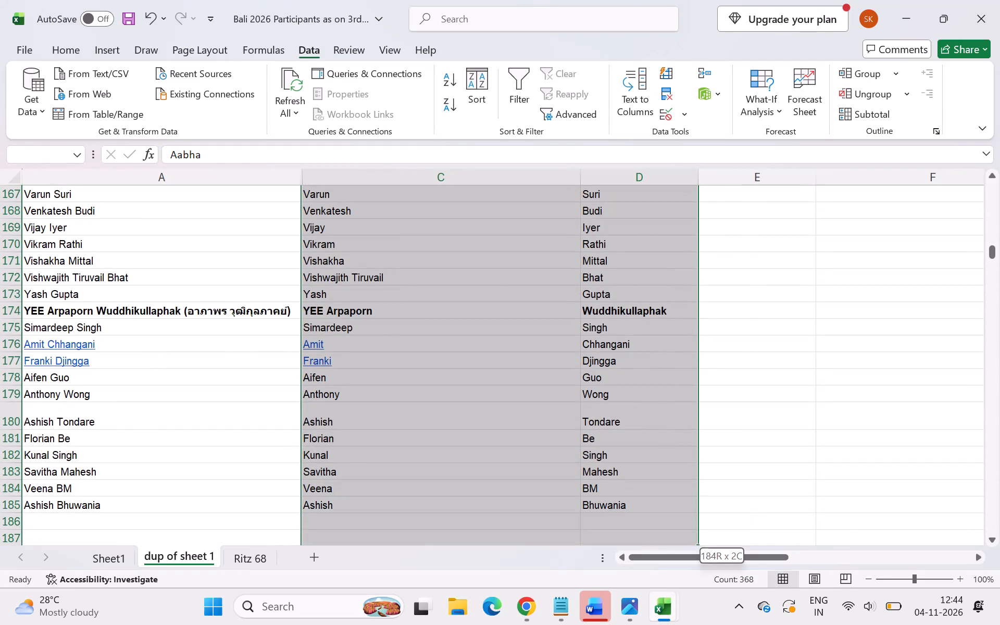
pyautogui.moveTo(585, 530); pyautogui.dragTo(589, 508)
pyautogui.hotkey('ctrl', 'c')
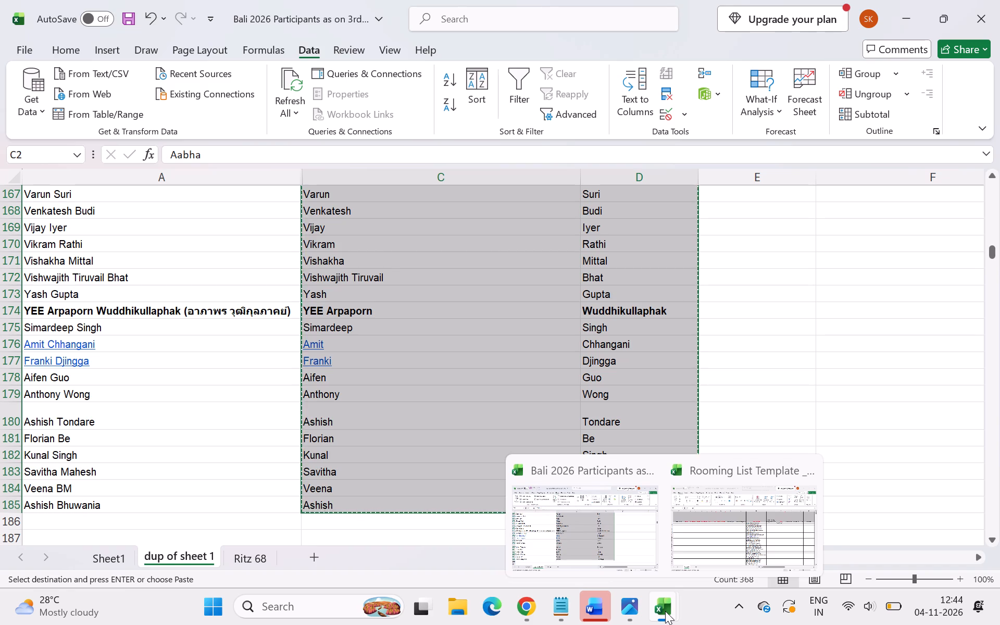
pyautogui.click(582, 542)
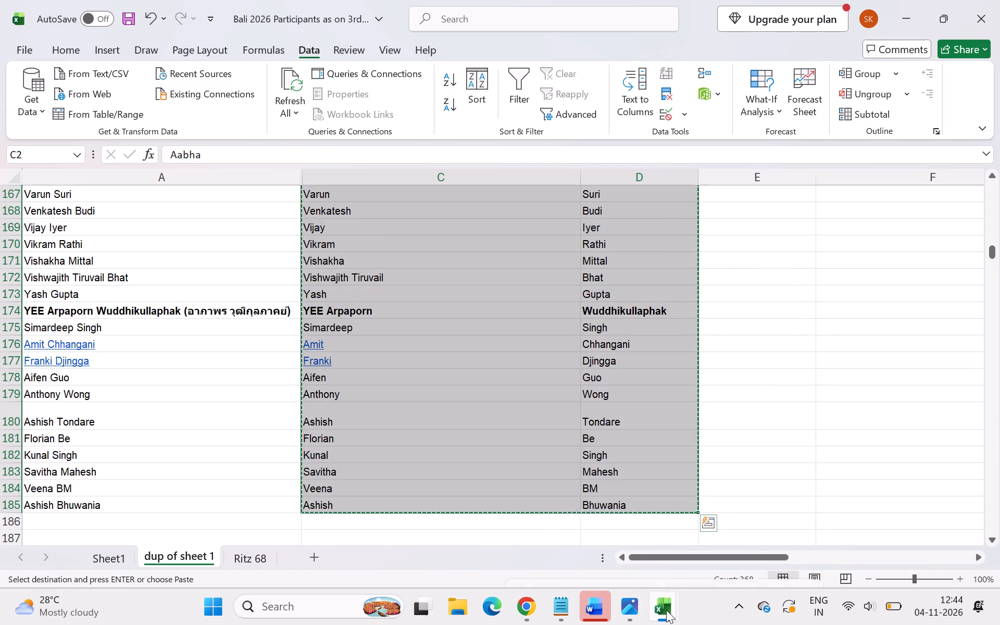
pyautogui.click(745, 536)
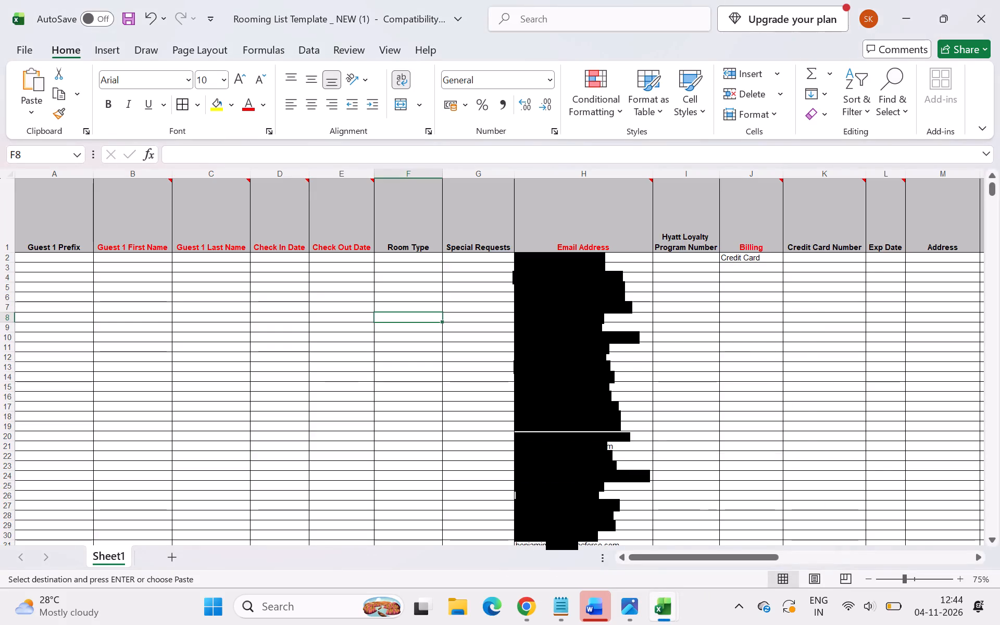
pyautogui.moveTo(128, 257); pyautogui.dragTo(218, 257)
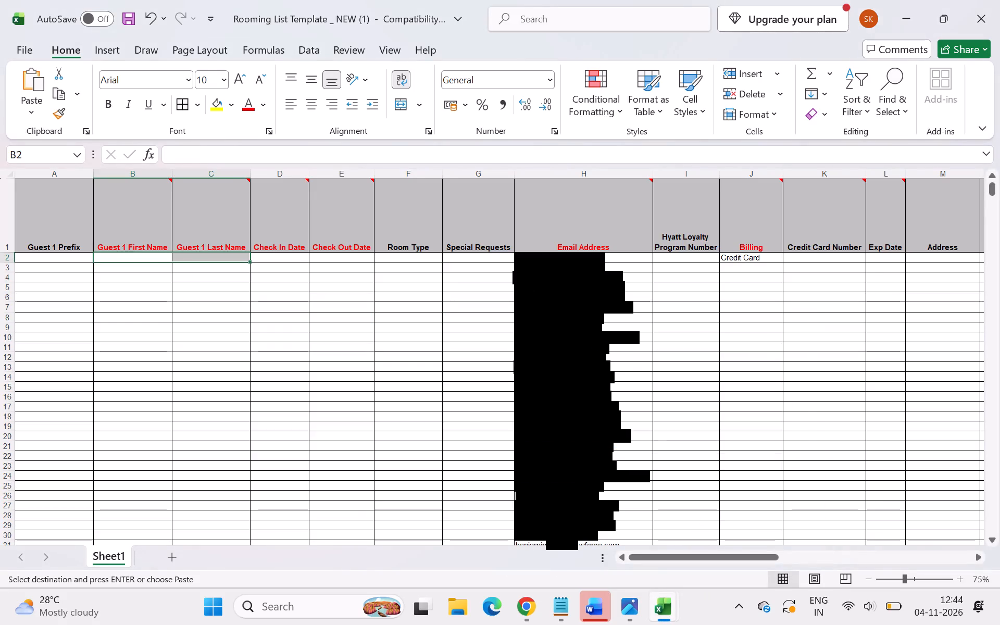
pyautogui.hotkey('ctrl', 'v')
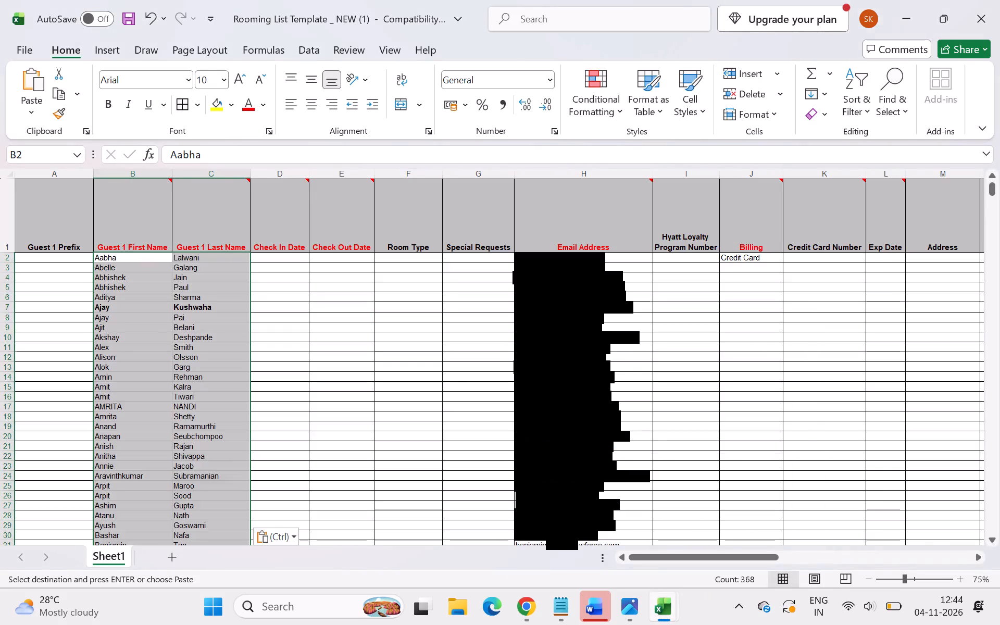
# Apply cell borders to the whole Guest 1 First Name and Guest 1 Last Name columns.
pyautogui.moveTo(141, 177); pyautogui.dragTo(201, 188)
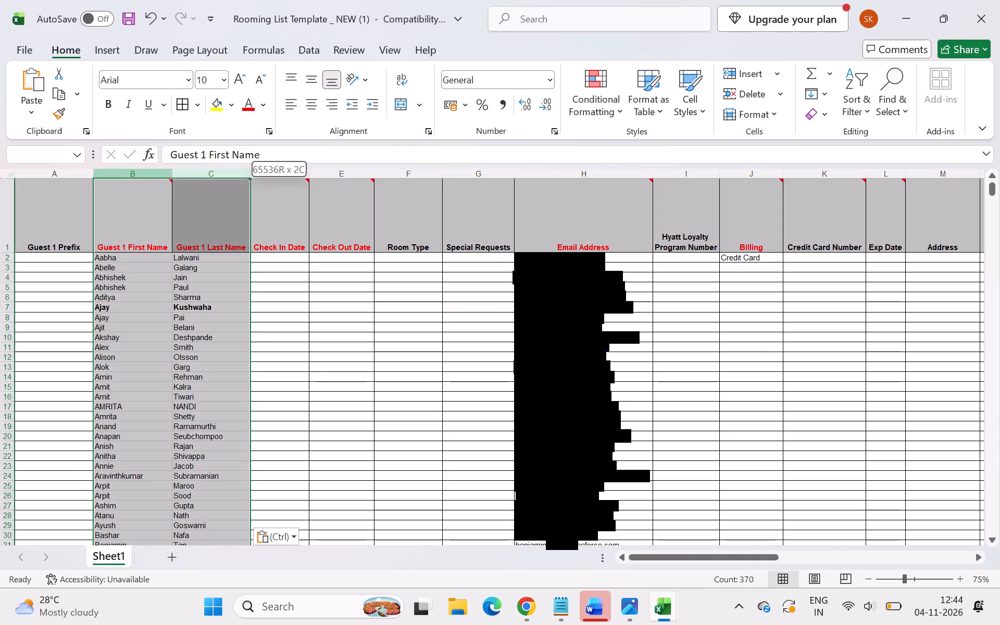
pyautogui.moveTo(201, 188); pyautogui.dragTo(204, 188)
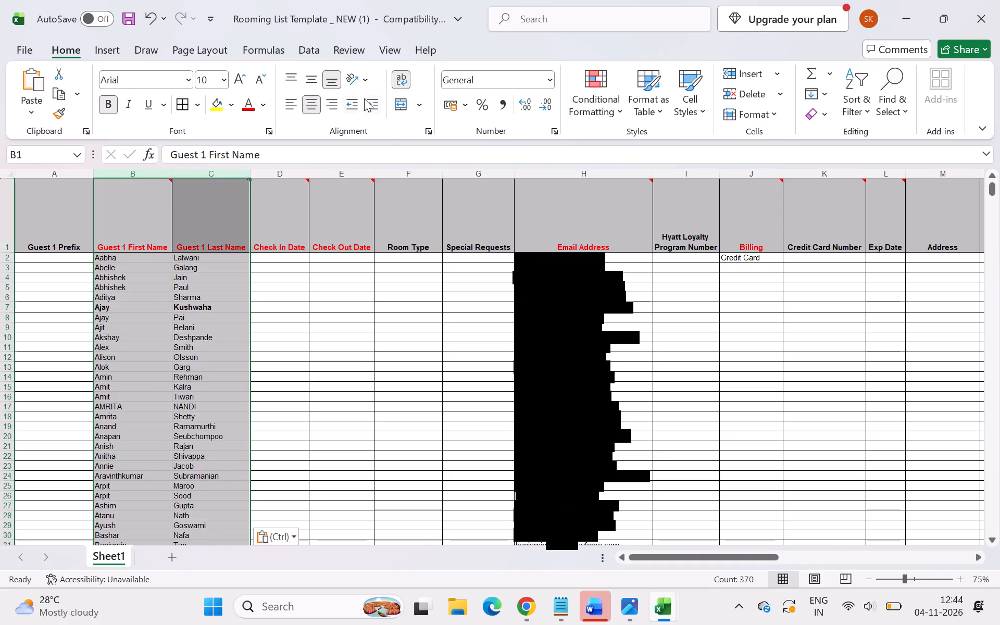
pyautogui.click(185, 114)
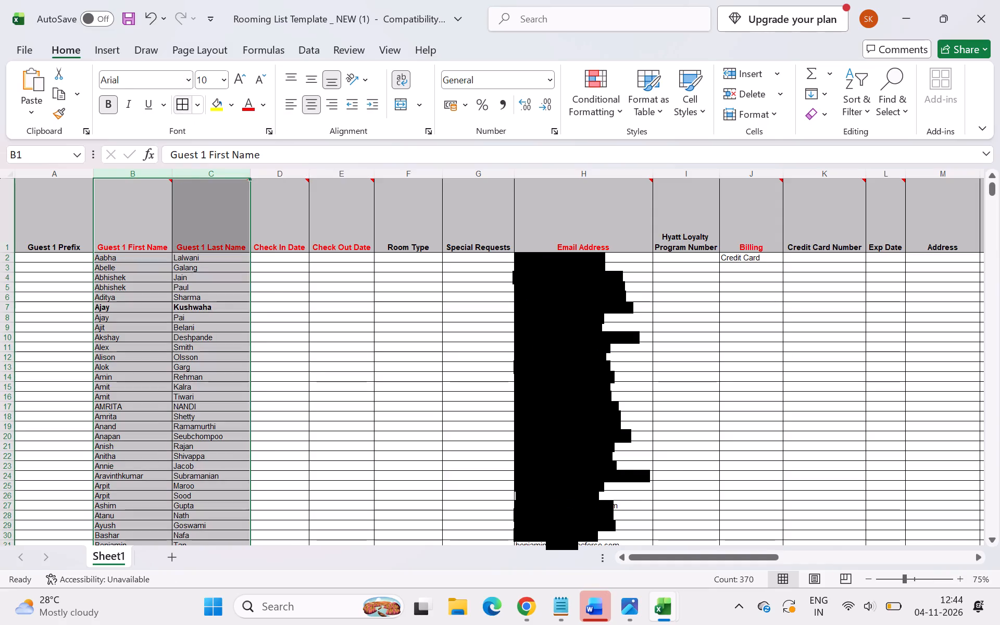
pyautogui.click(292, 345)
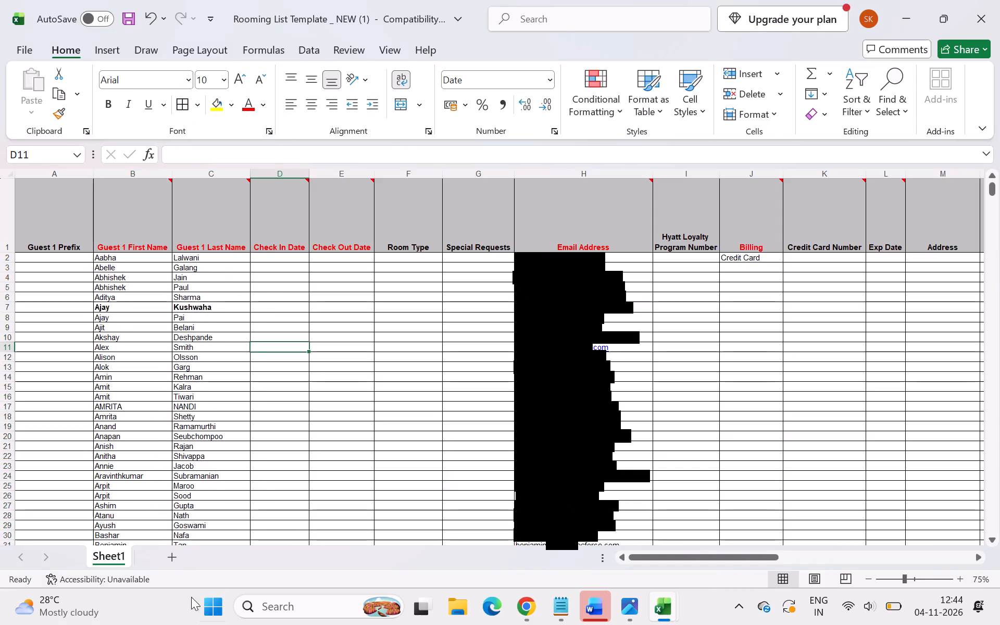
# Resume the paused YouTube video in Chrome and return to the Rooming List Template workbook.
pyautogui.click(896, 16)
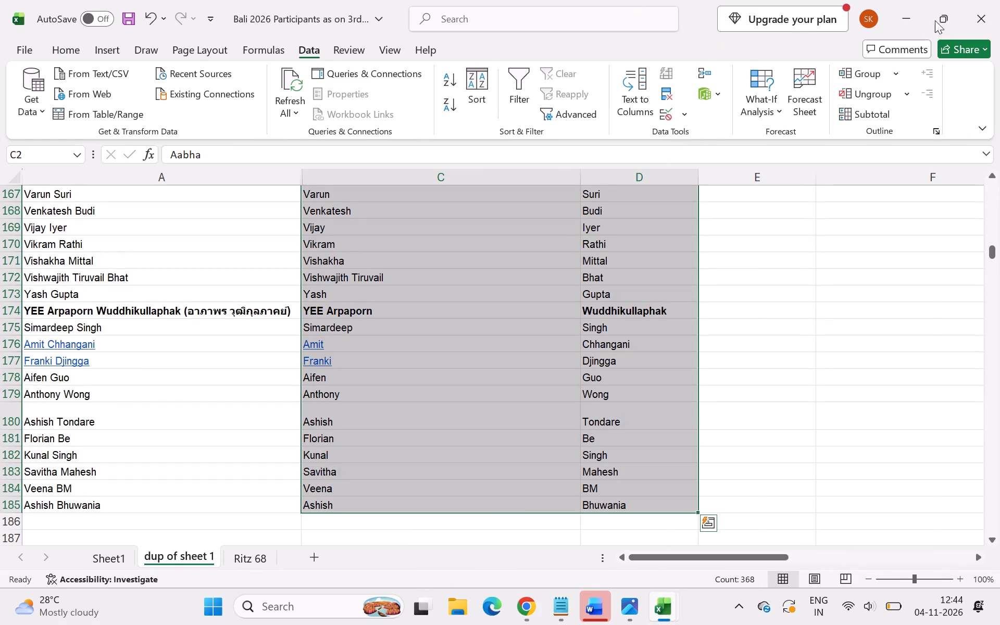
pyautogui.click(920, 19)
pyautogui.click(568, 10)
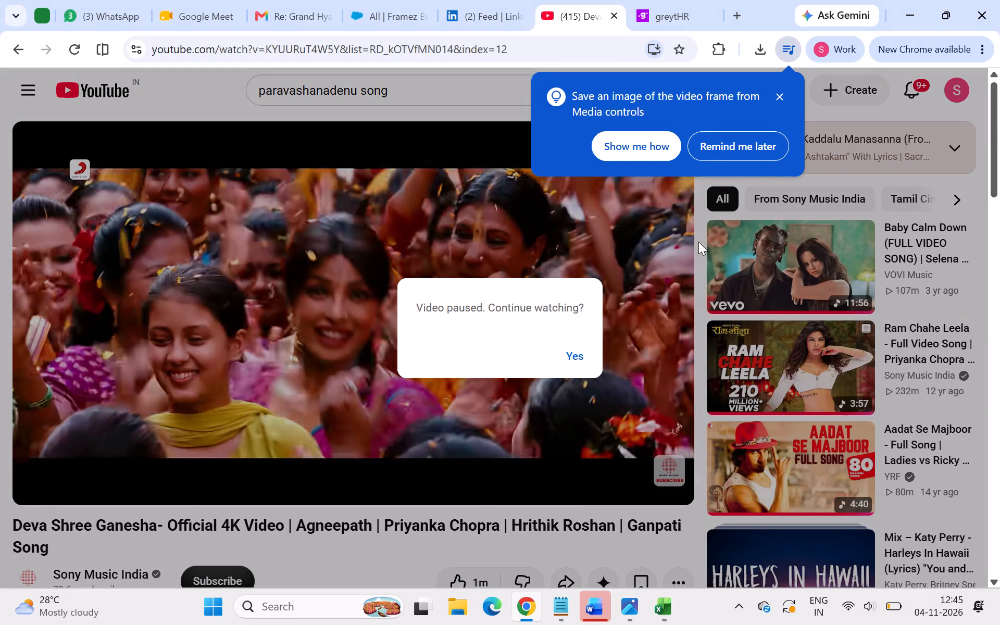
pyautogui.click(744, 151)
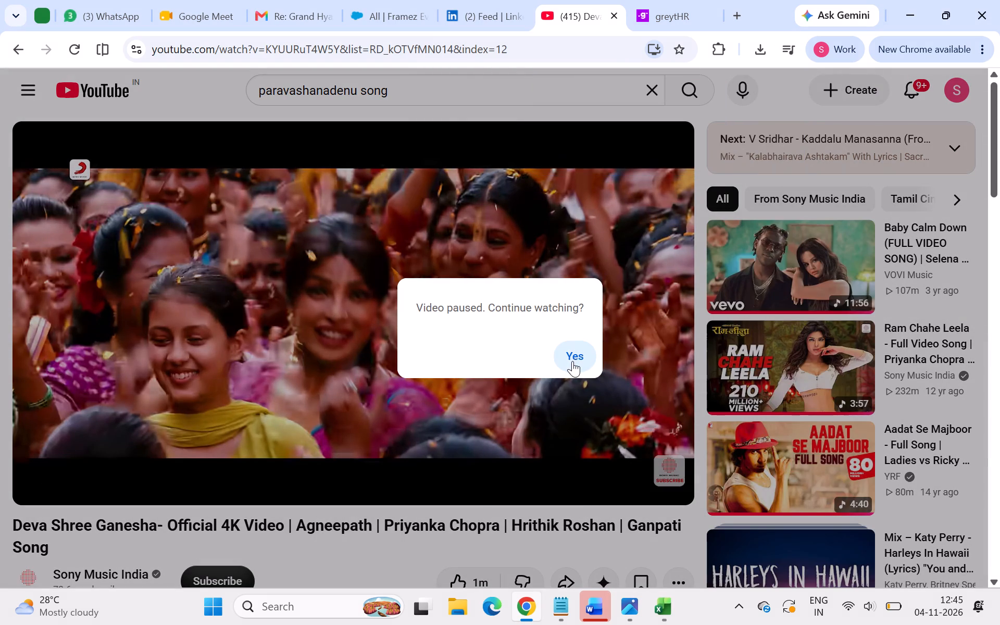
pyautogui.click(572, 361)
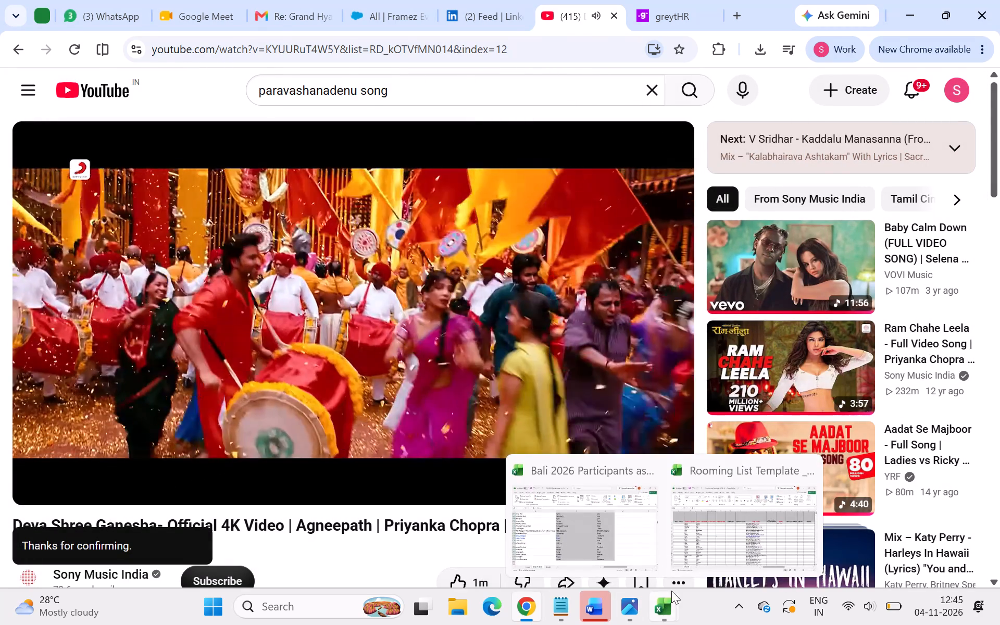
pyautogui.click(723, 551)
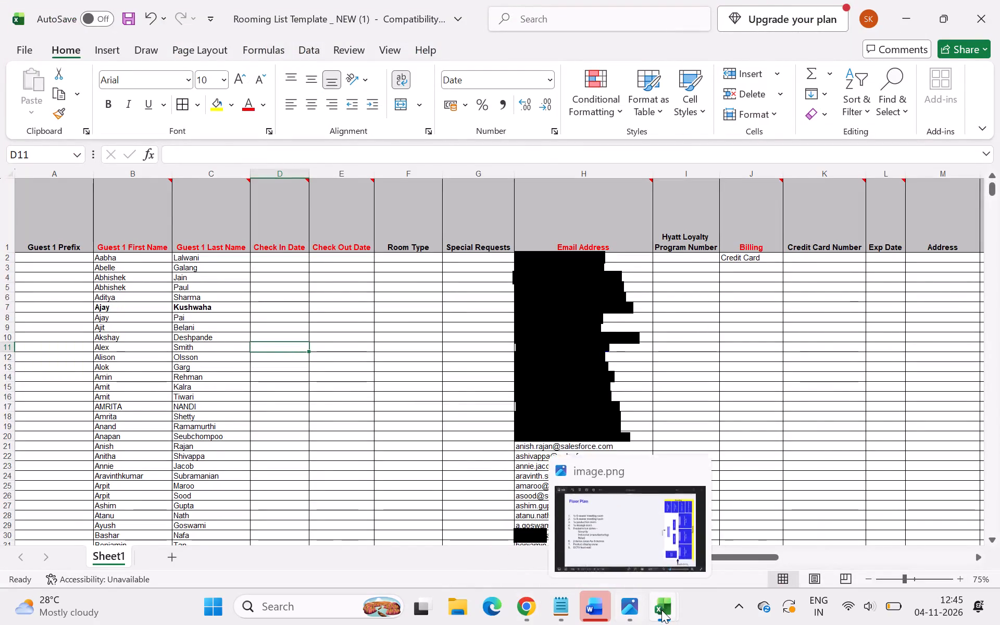
# Copy the arrival dates in F2:F185 of the Bali 2026 Participants workbook into the Rooming List Template's Check In Date column, starting at D2.
pyautogui.click(625, 555)
pyautogui.click(122, 560)
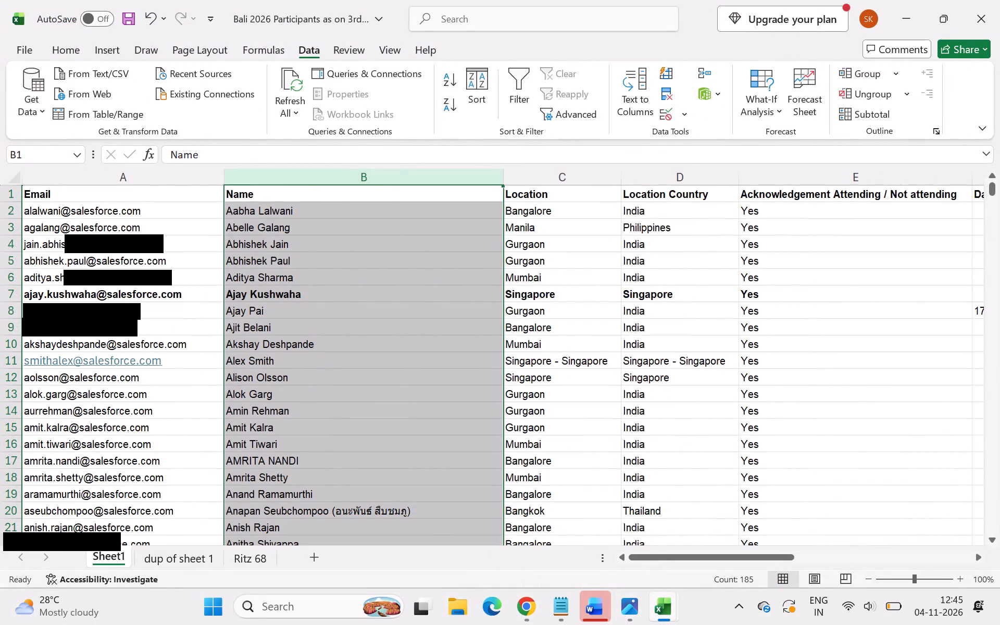
pyautogui.hscroll(-6, 642, 374)
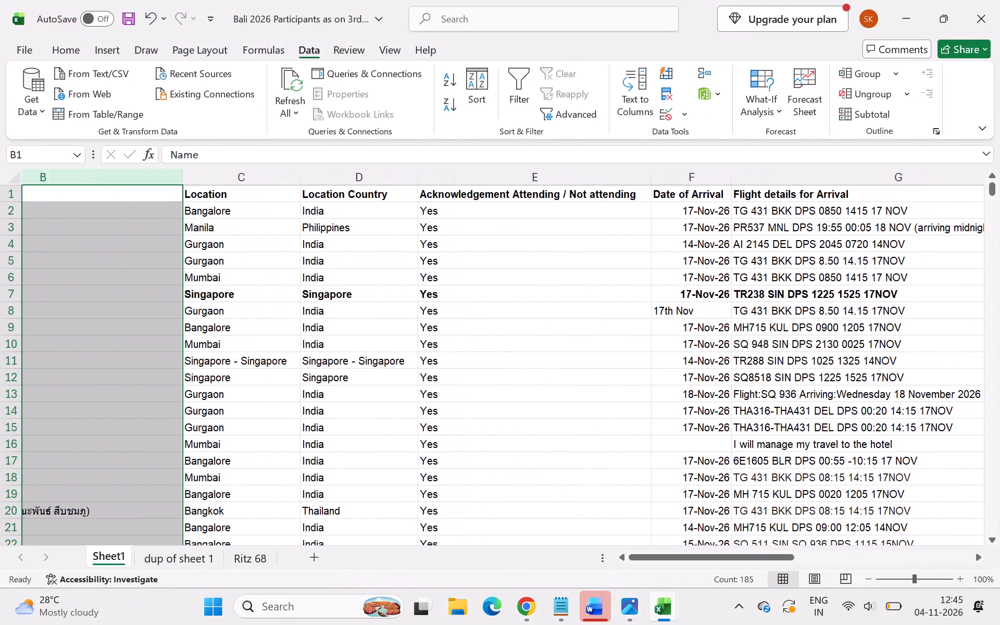
pyautogui.hscroll(-1, 642, 374)
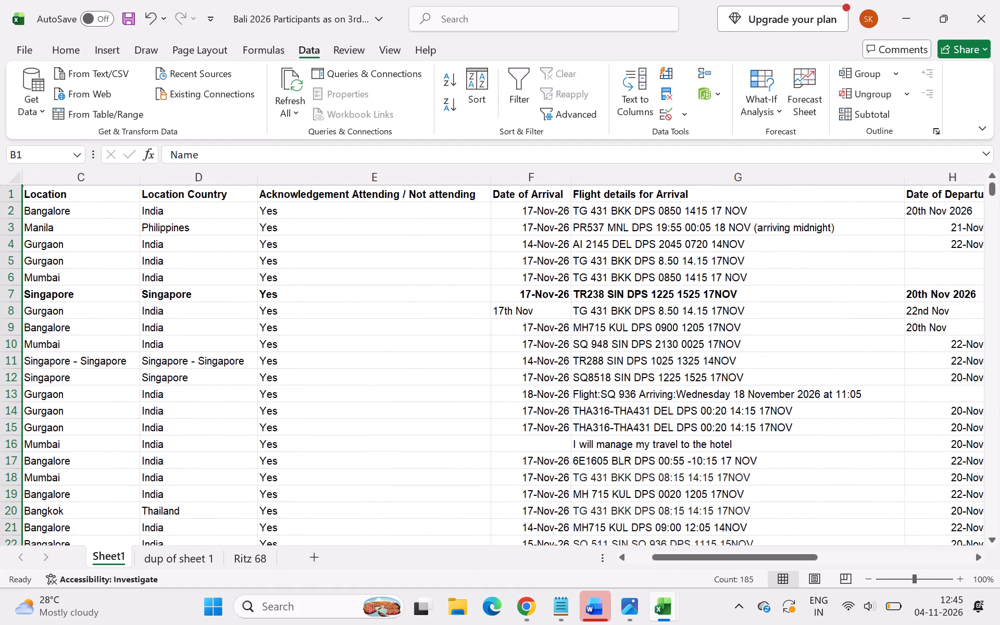
pyautogui.click(555, 366)
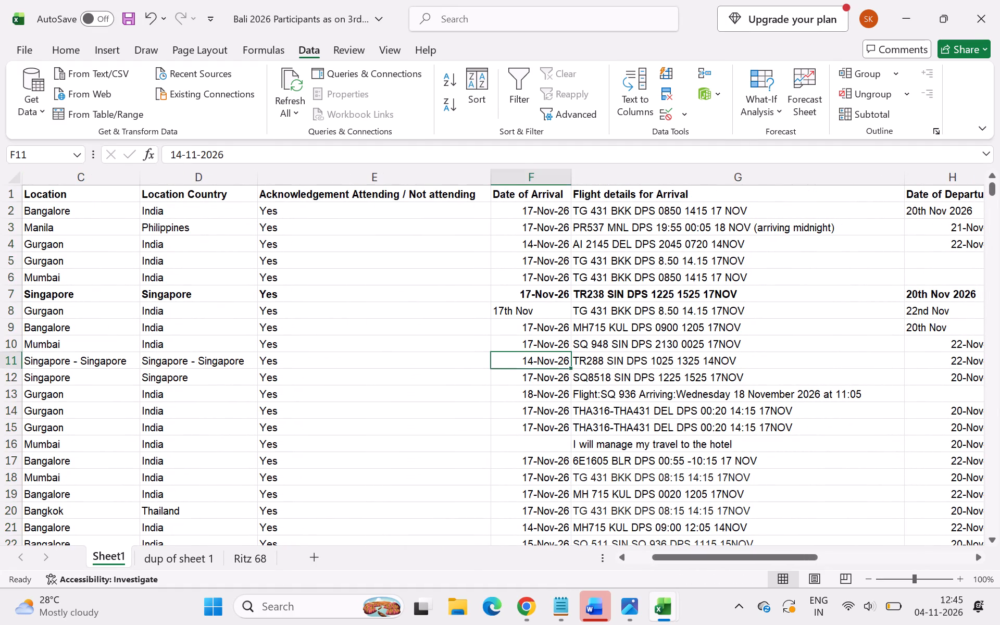
pyautogui.hscroll(-3, 555, 366)
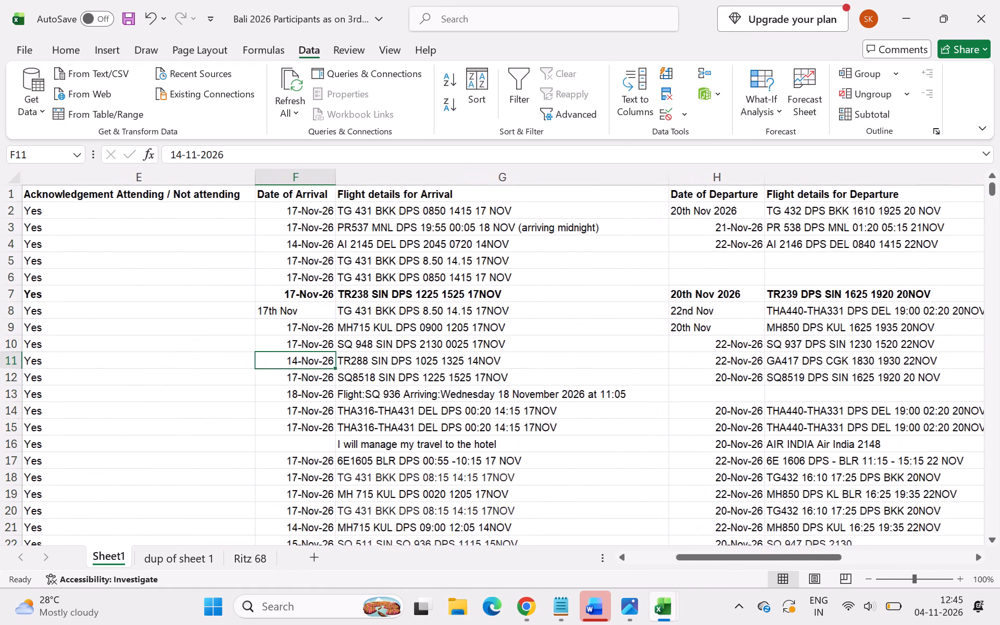
pyautogui.hscroll(-2, 555, 366)
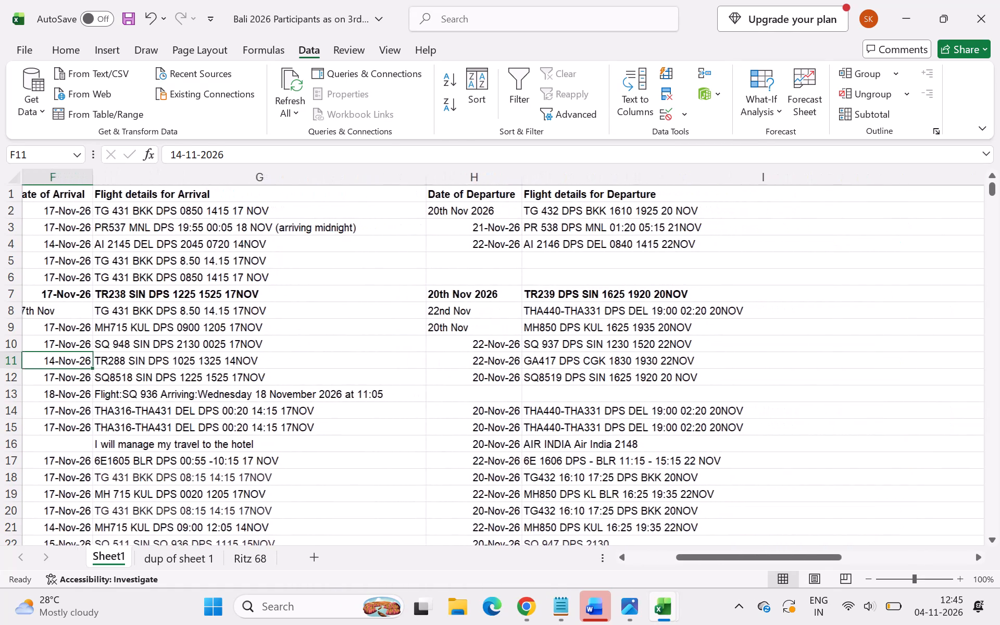
pyautogui.hscroll(-1, 555, 366)
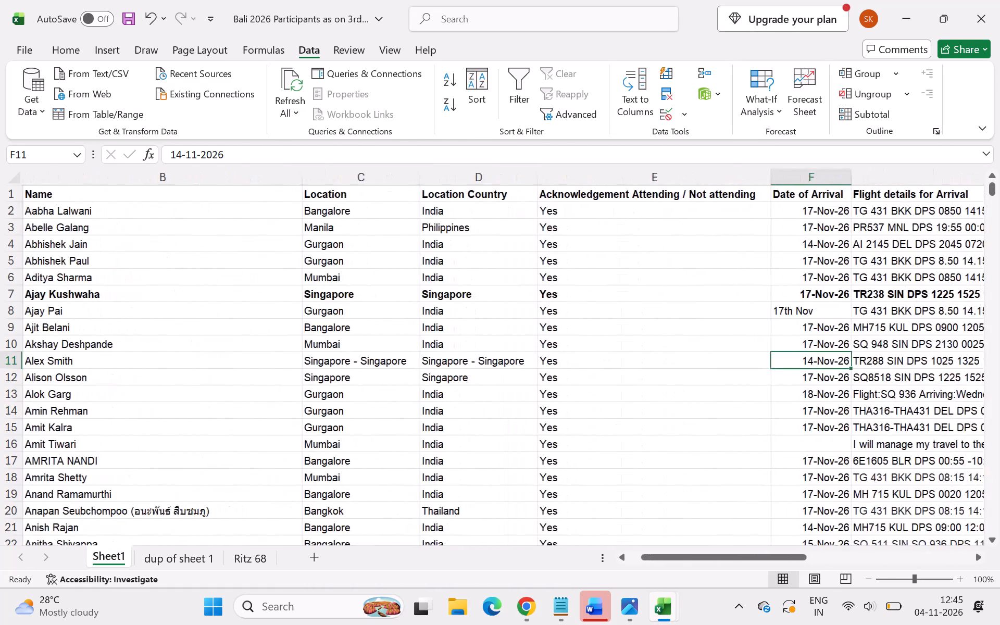
pyautogui.hscroll(-2, 539, 366)
pyautogui.moveTo(556, 210); pyautogui.dragTo(557, 566)
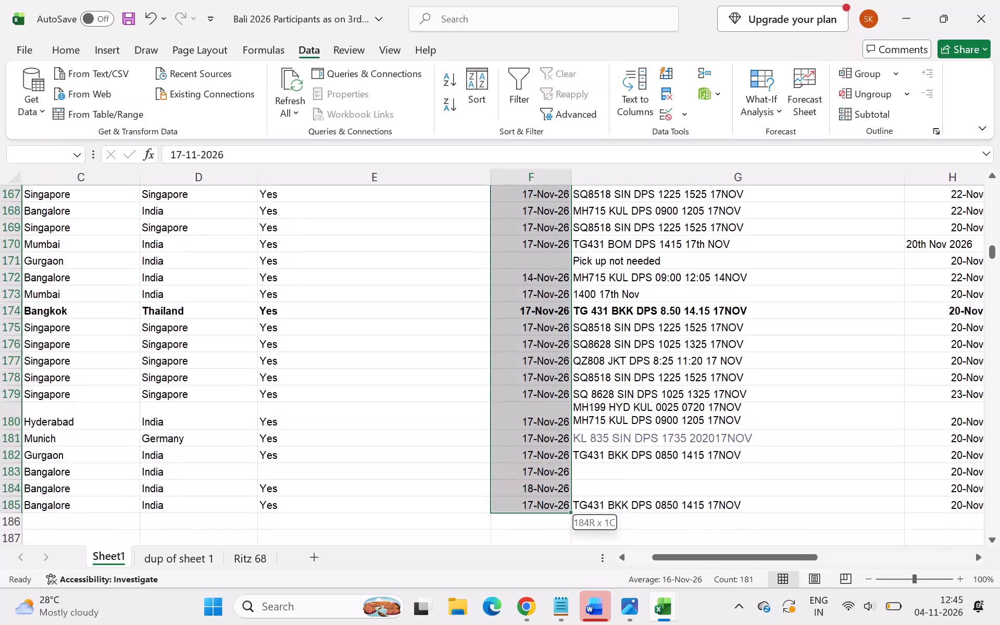
pyautogui.moveTo(557, 566); pyautogui.dragTo(551, 492)
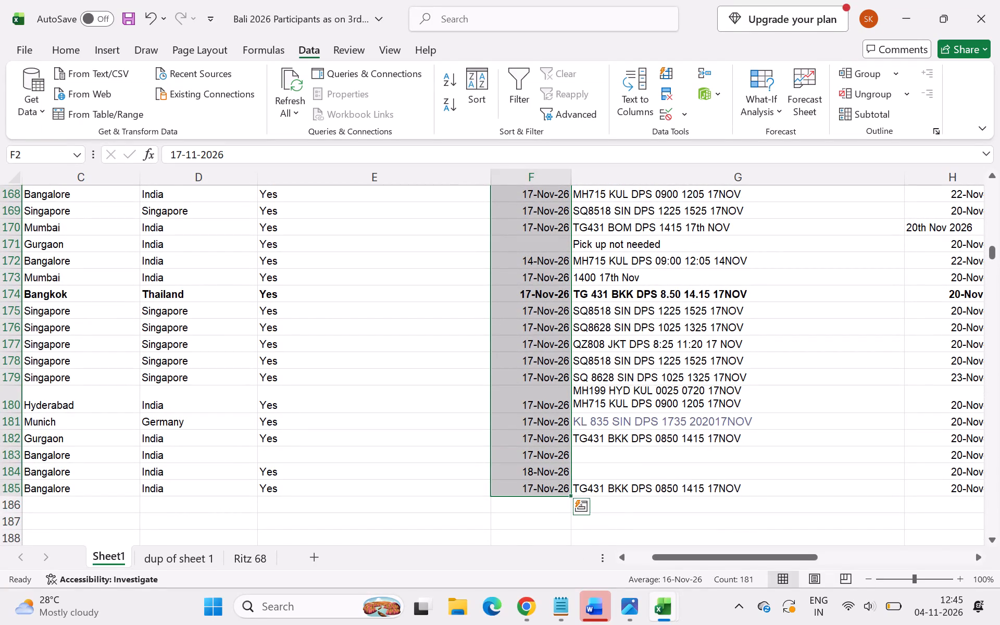
pyautogui.hotkey('ctrl', 'c')
pyautogui.scroll(14, 572, 467)
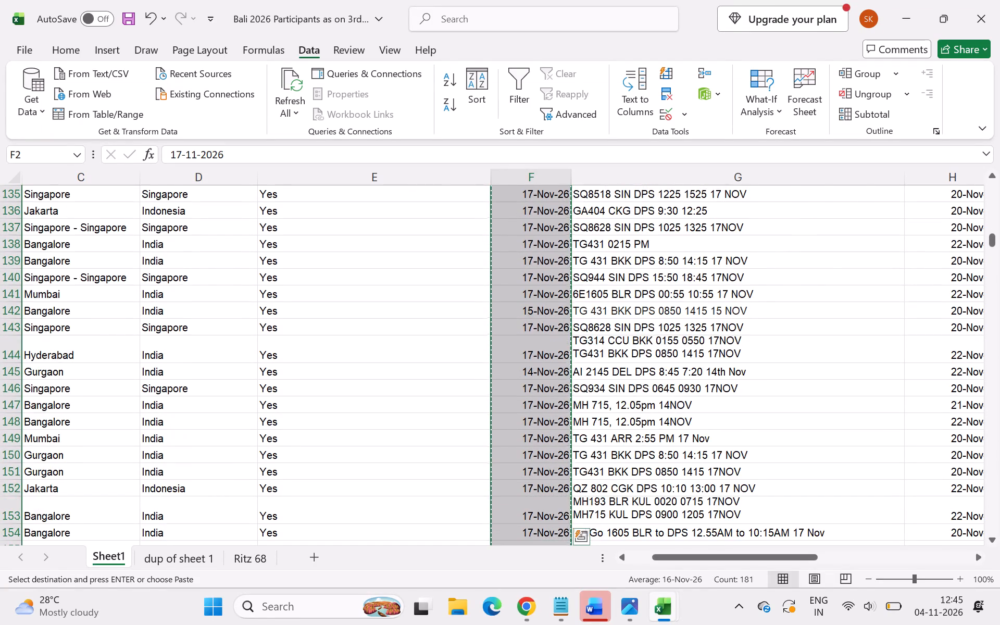
pyautogui.scroll(20, 573, 467)
pyautogui.scroll(20, 573, 467)
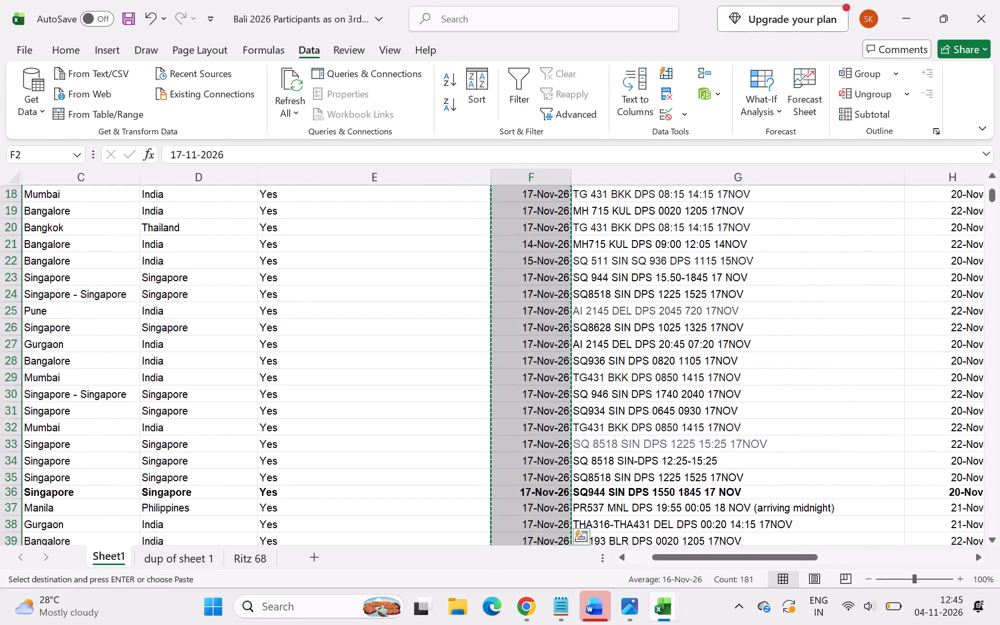
pyautogui.scroll(10, 574, 466)
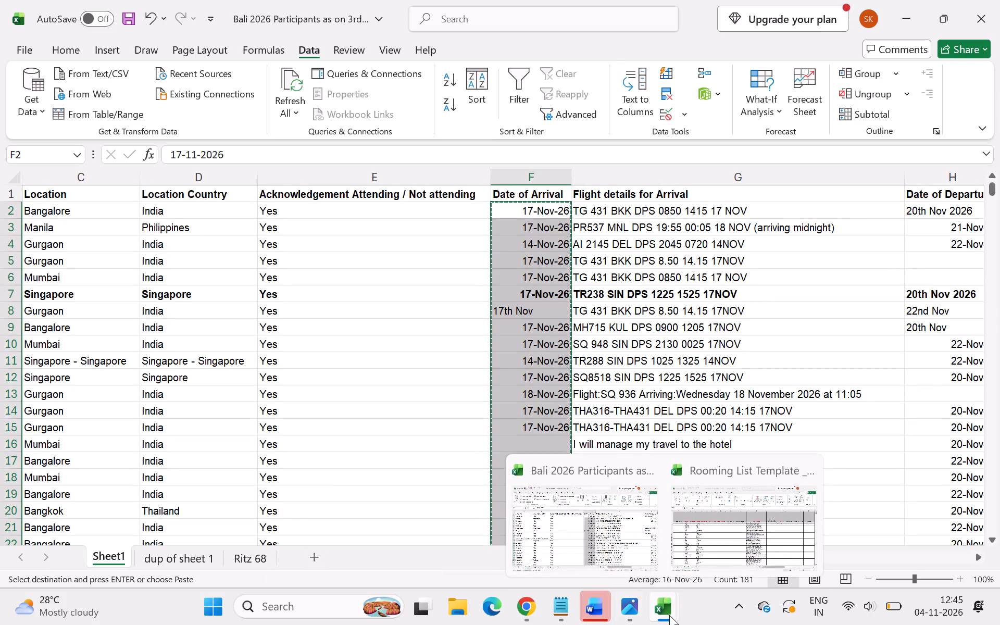
pyautogui.click(711, 531)
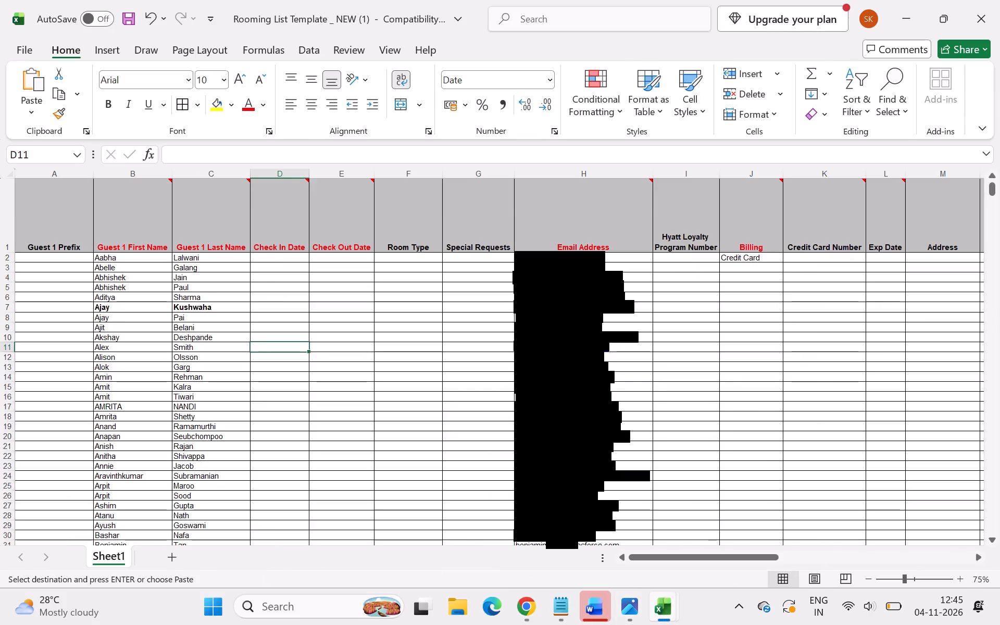
pyautogui.click(284, 256)
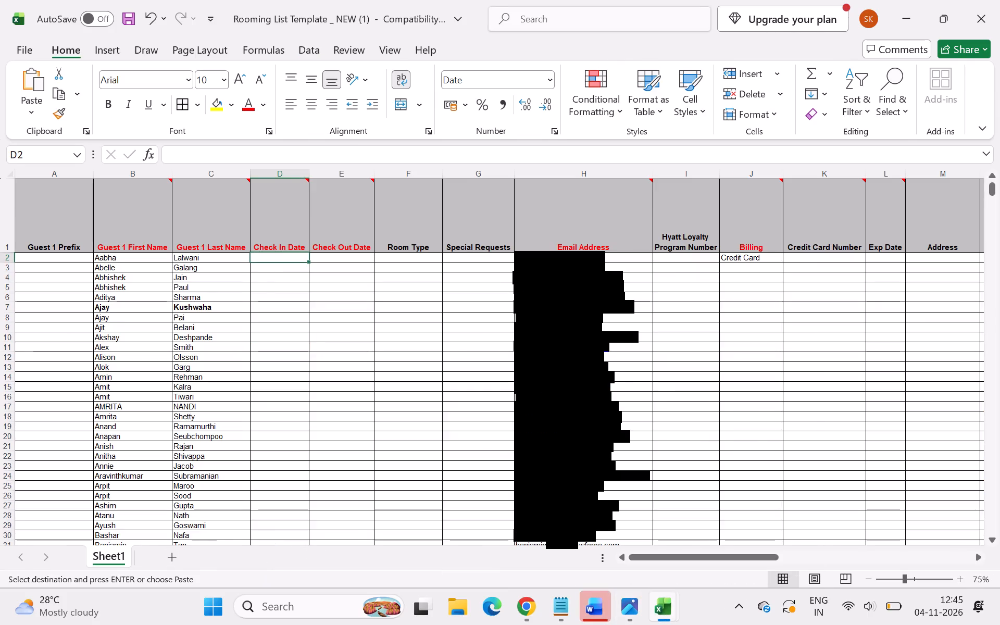
pyautogui.hotkey('ctrl', 'v')
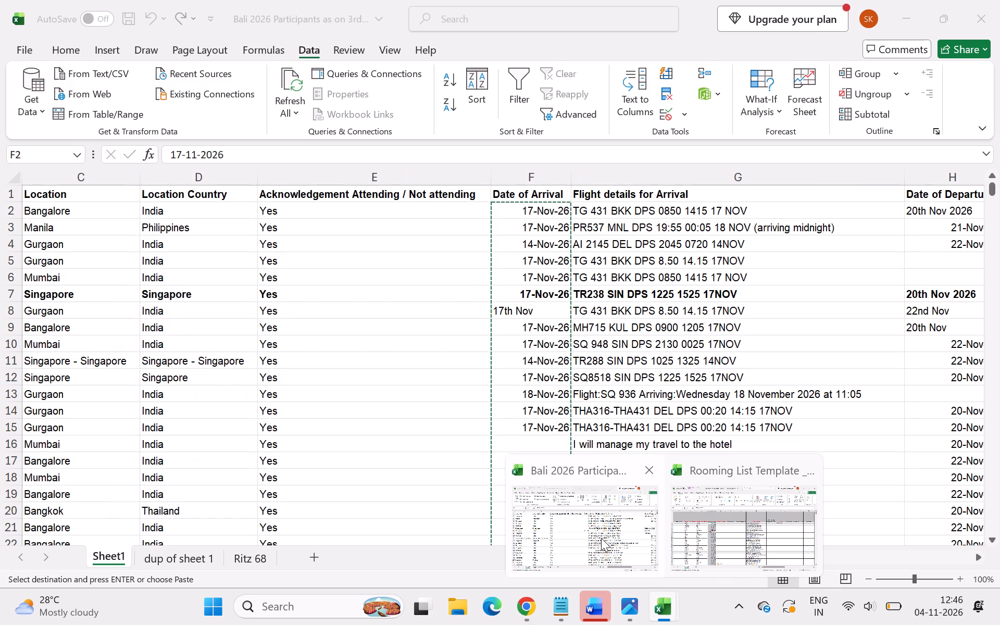
# Copy the departure dates in H2:H185 of the Bali 2026 Participants workbook into the Rooming List Template's Check Out Date column, starting at E2.
pyautogui.click(601, 538)
pyautogui.hscroll(-2, 667, 405)
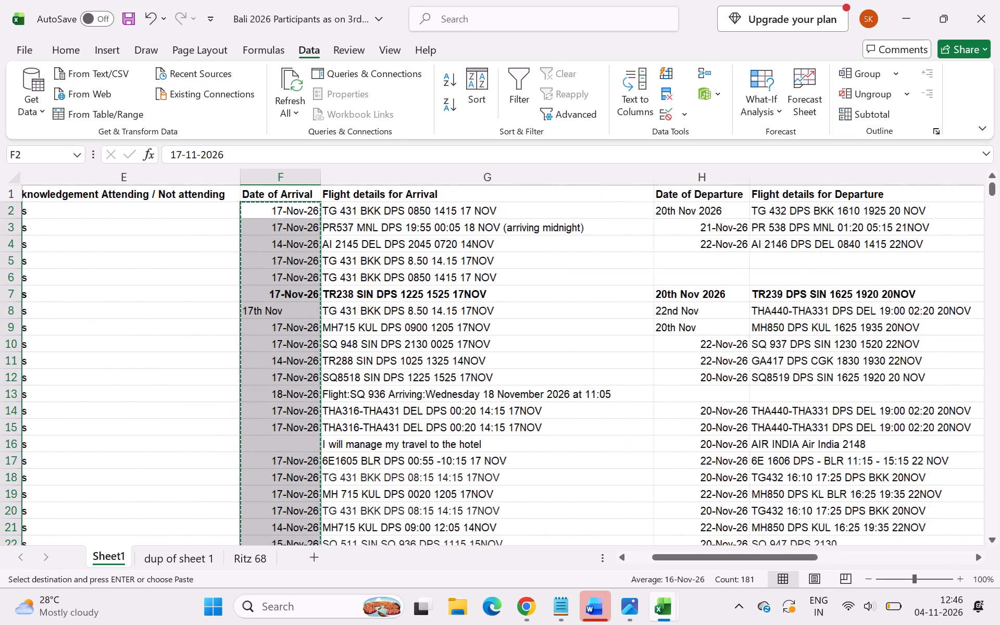
pyautogui.hscroll(-1, 667, 405)
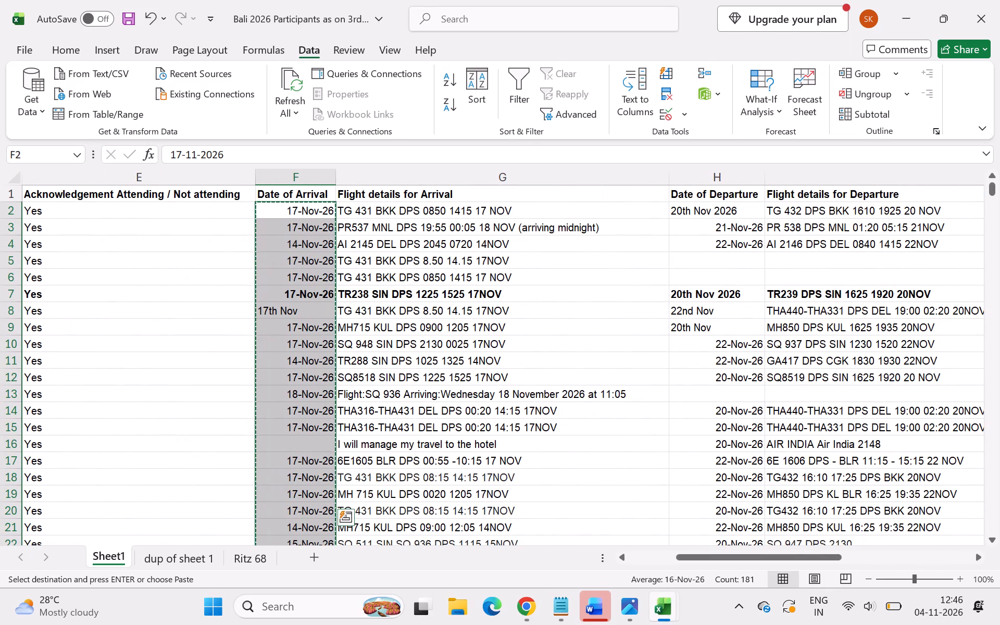
pyautogui.moveTo(720, 210); pyautogui.dragTo(735, 624)
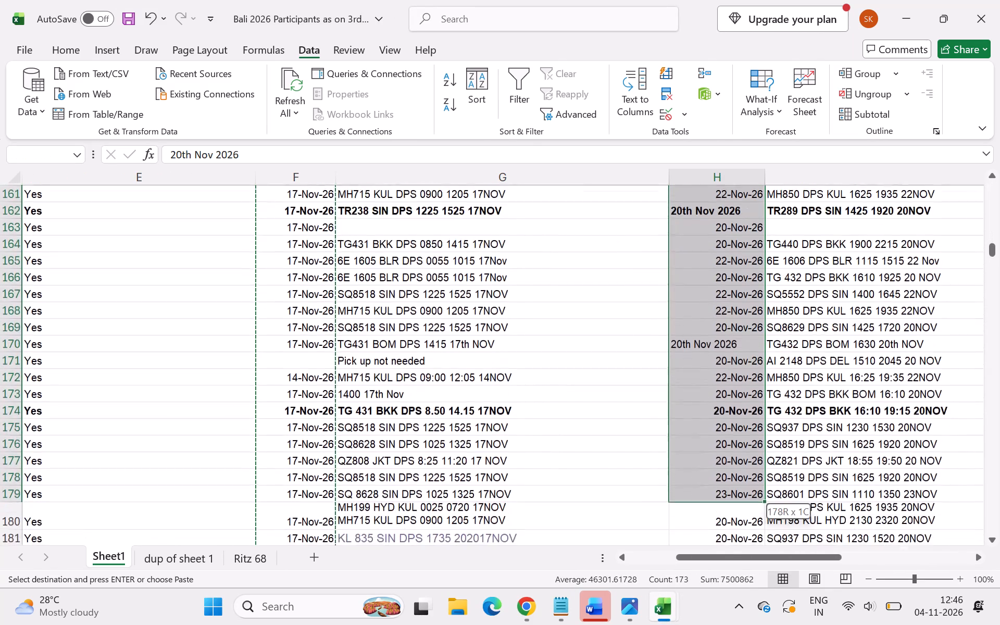
pyautogui.moveTo(735, 624); pyautogui.dragTo(729, 502)
pyautogui.hotkey('ctrl', 'c')
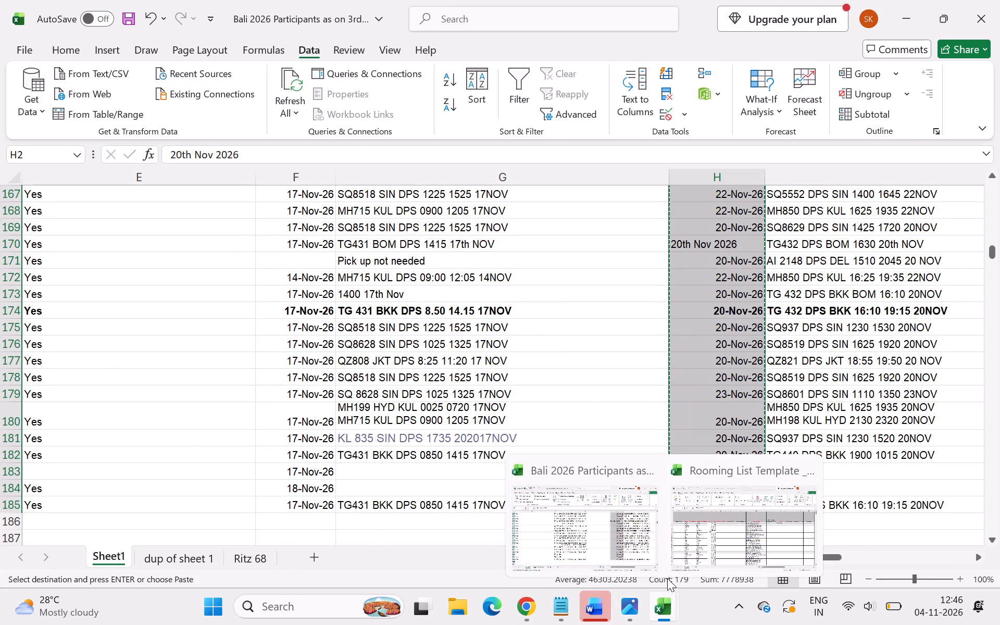
pyautogui.click(732, 518)
pyautogui.click(337, 258)
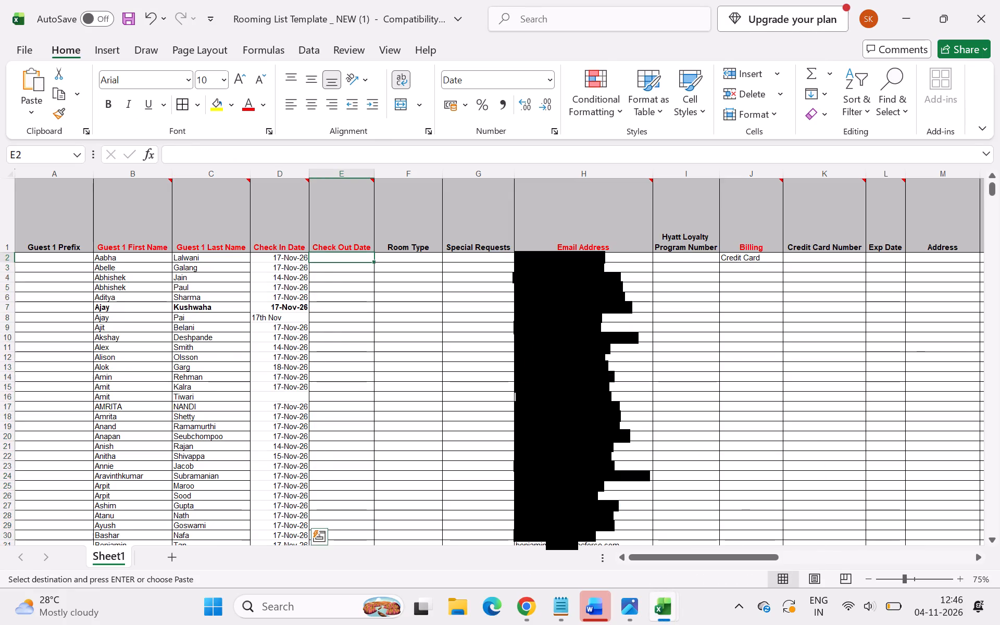
pyautogui.hotkey('ctrl', 'v')
pyautogui.click(415, 263)
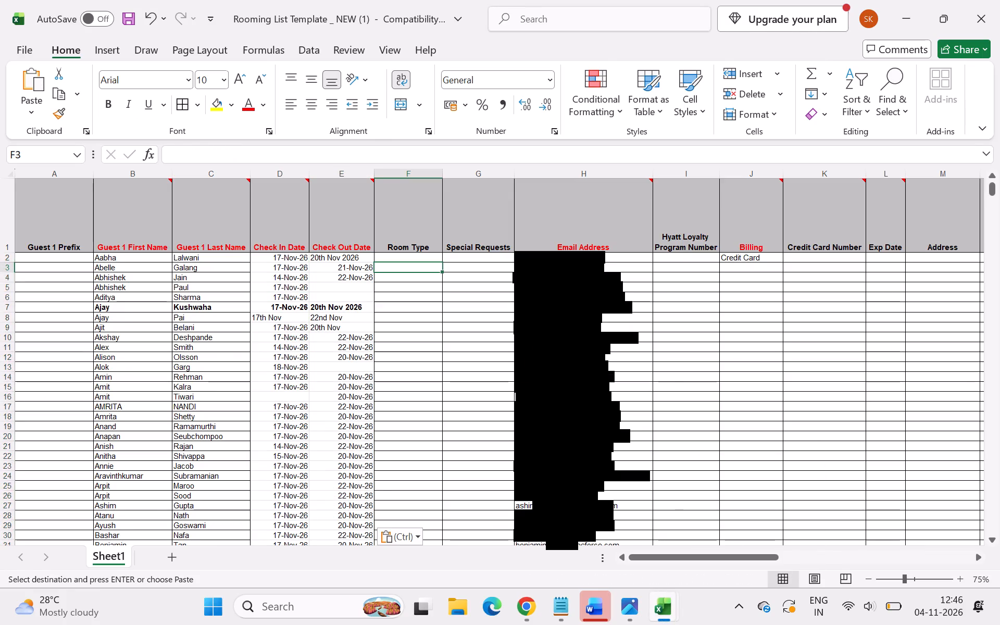
# Middle-align all cells of the Rooming List Template sheet vertically and centre them horizontally.
pyautogui.click(3, 167)
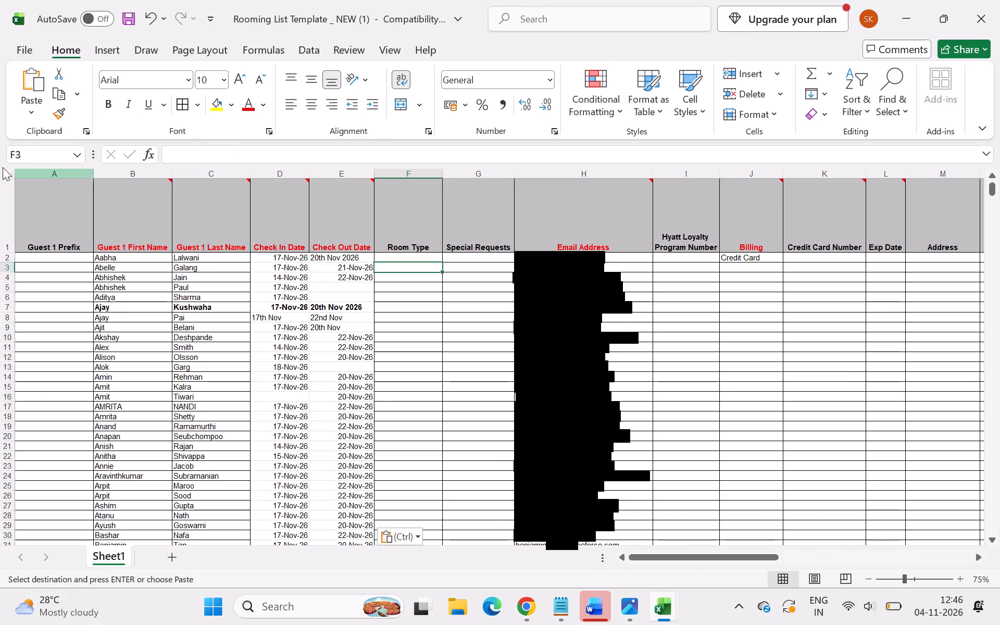
pyautogui.click(7, 172)
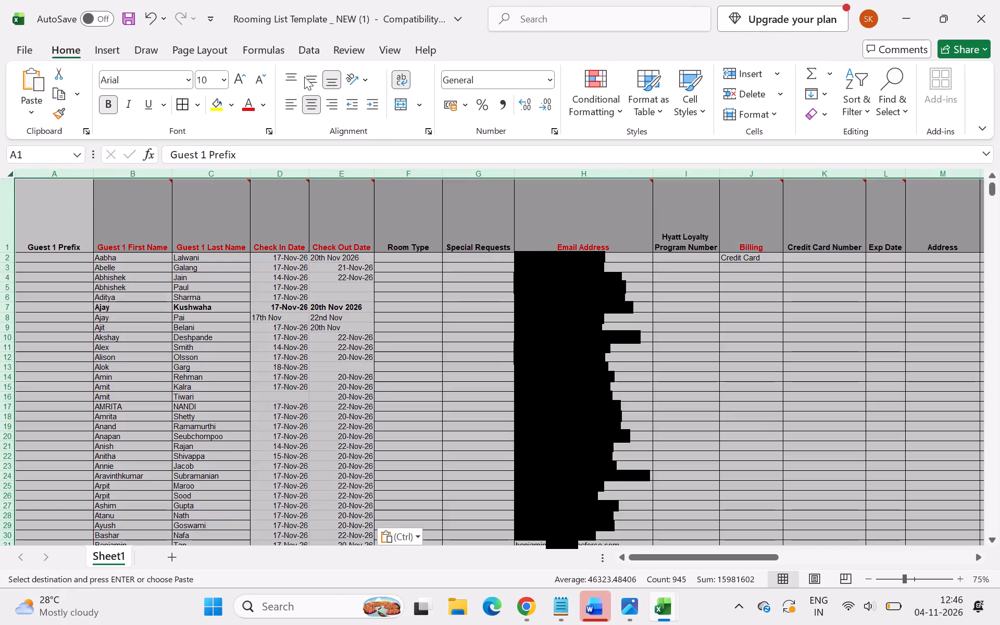
pyautogui.click(304, 77)
pyautogui.click(292, 77)
pyautogui.click(292, 77)
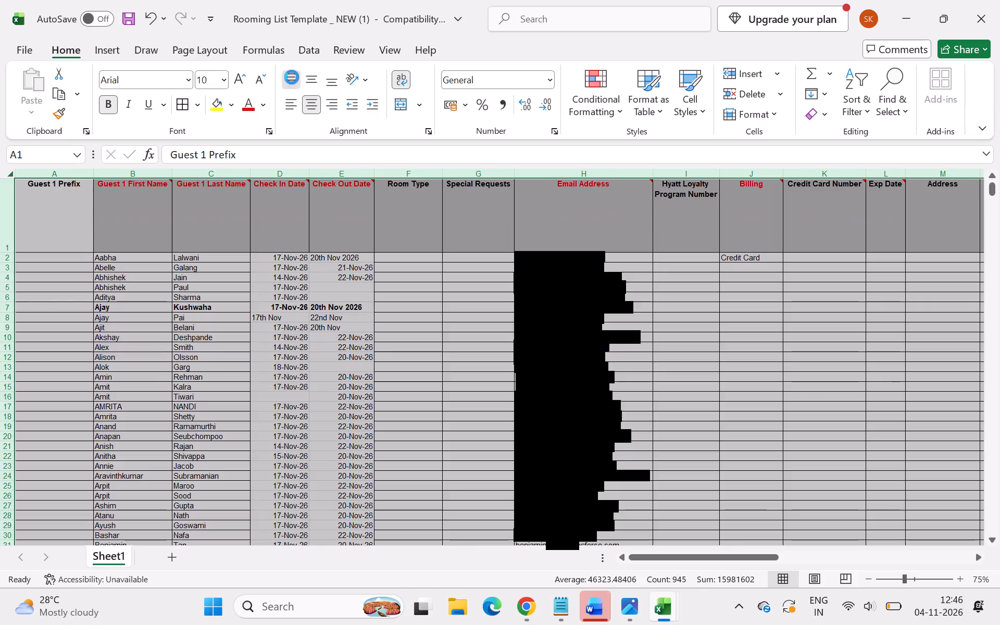
pyautogui.click(297, 78)
pyautogui.click(329, 77)
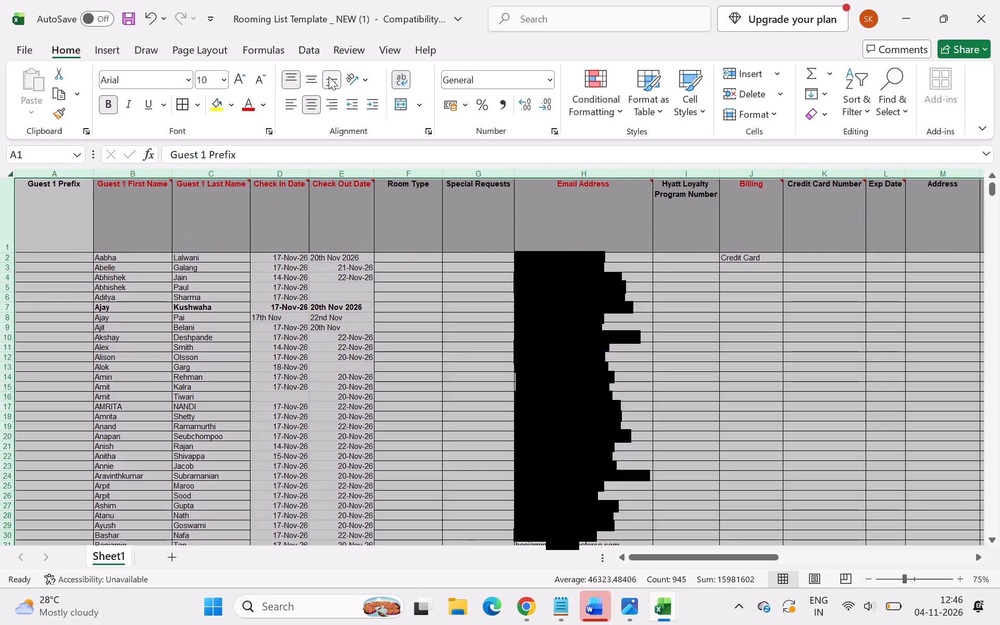
pyautogui.click(329, 77)
pyautogui.click(316, 78)
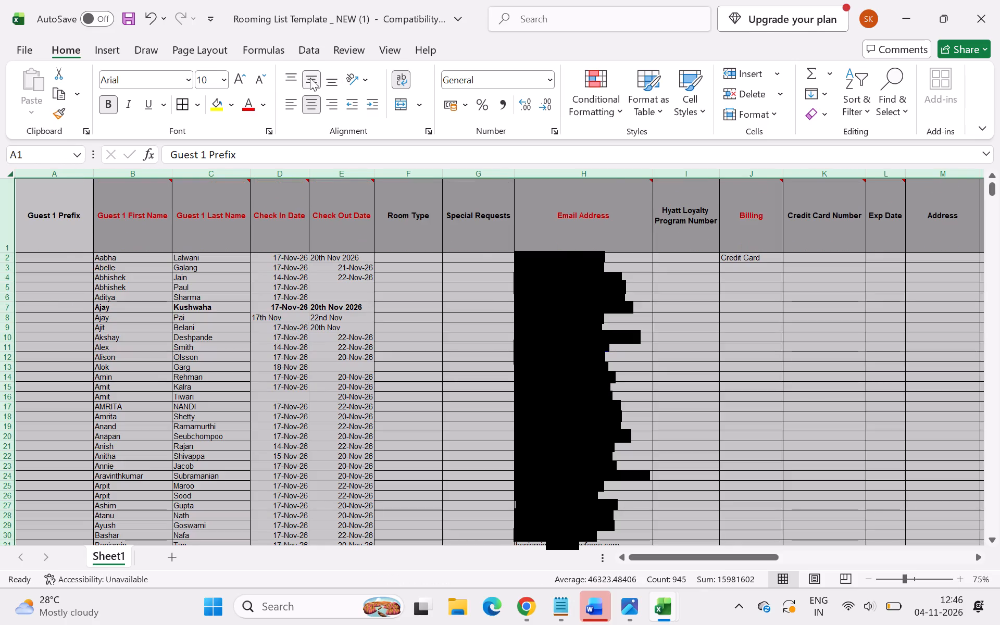
pyautogui.click(291, 78)
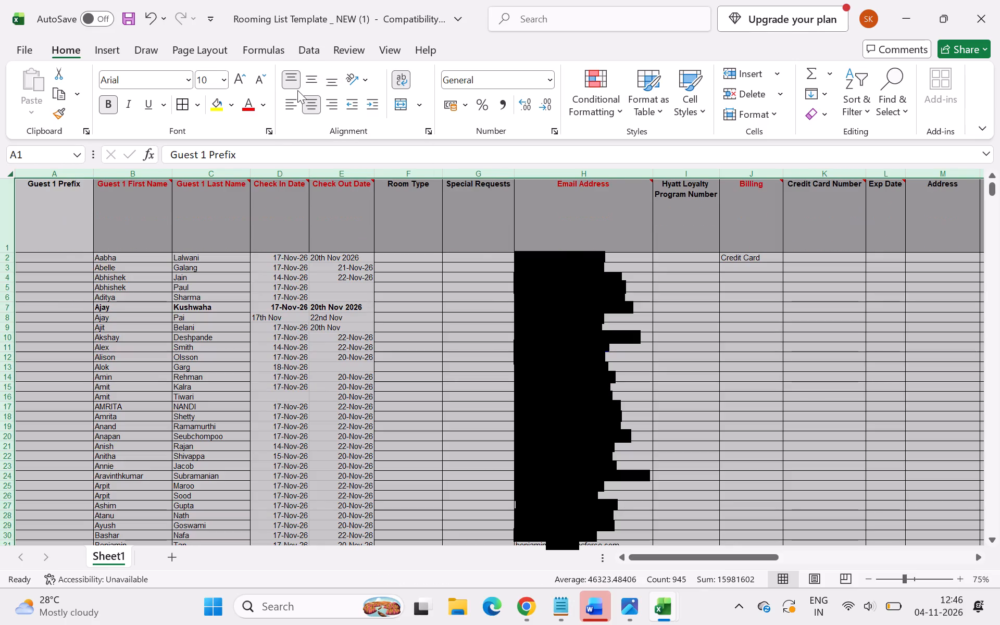
pyautogui.click(311, 82)
pyautogui.click(291, 102)
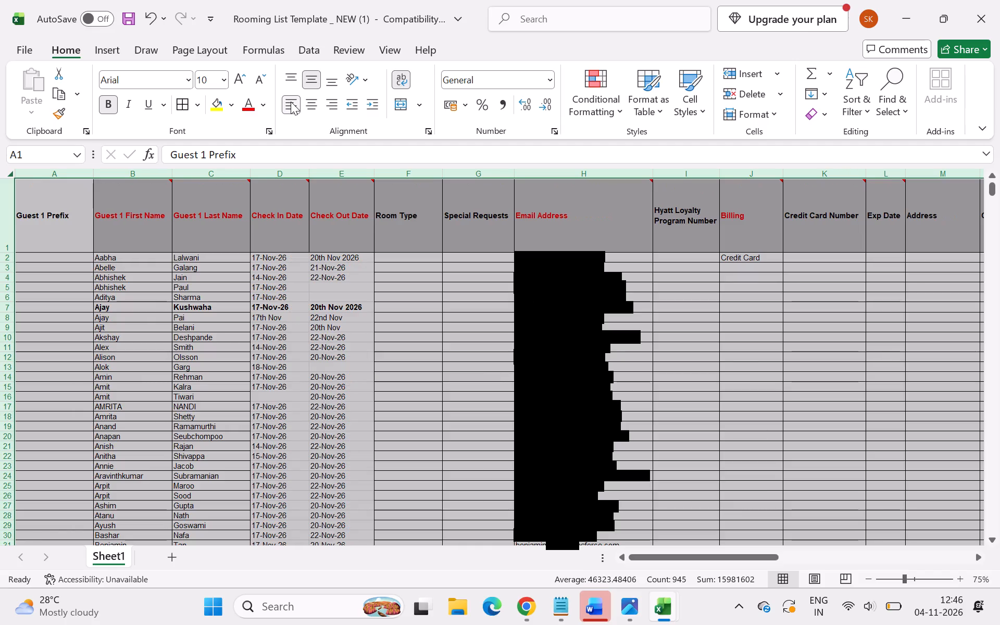
pyautogui.click(313, 104)
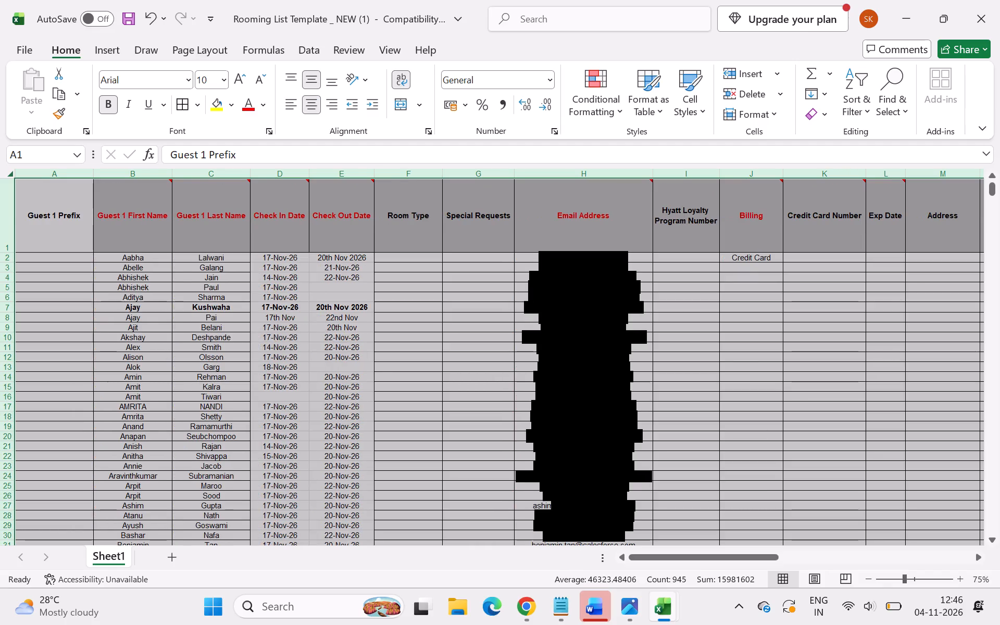
pyautogui.click(455, 272)
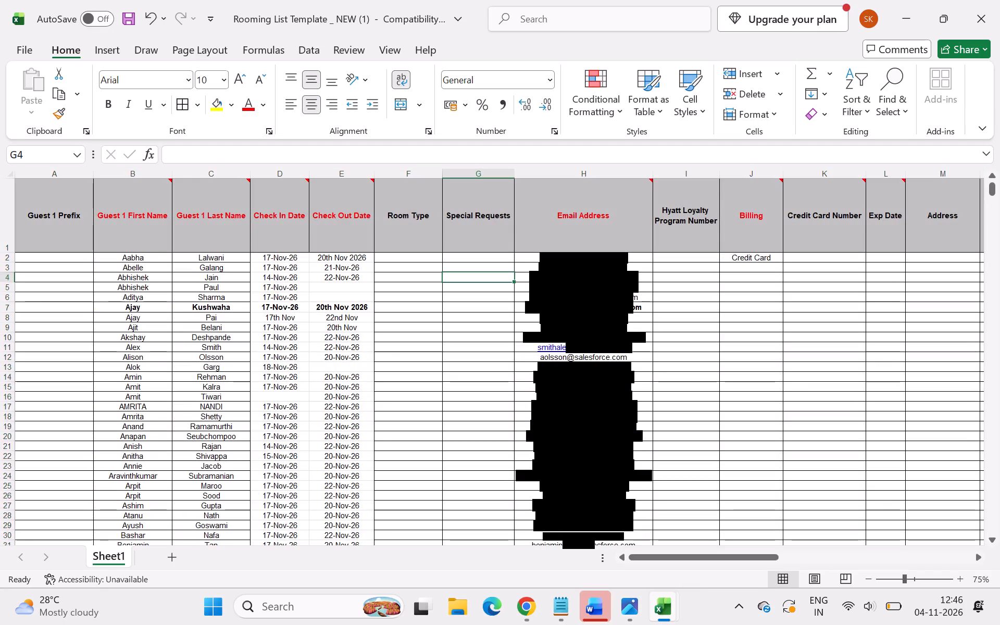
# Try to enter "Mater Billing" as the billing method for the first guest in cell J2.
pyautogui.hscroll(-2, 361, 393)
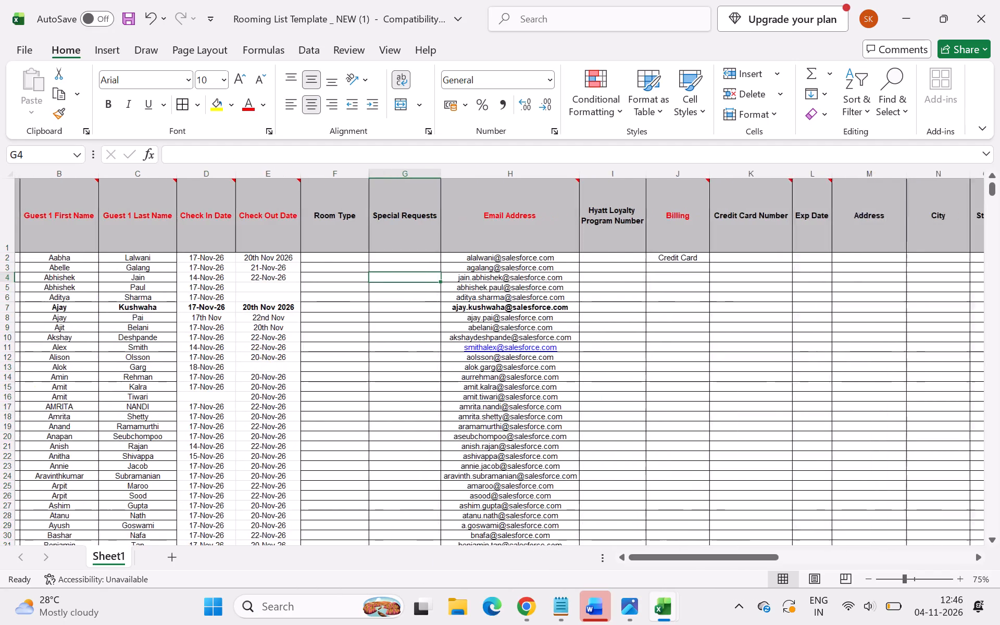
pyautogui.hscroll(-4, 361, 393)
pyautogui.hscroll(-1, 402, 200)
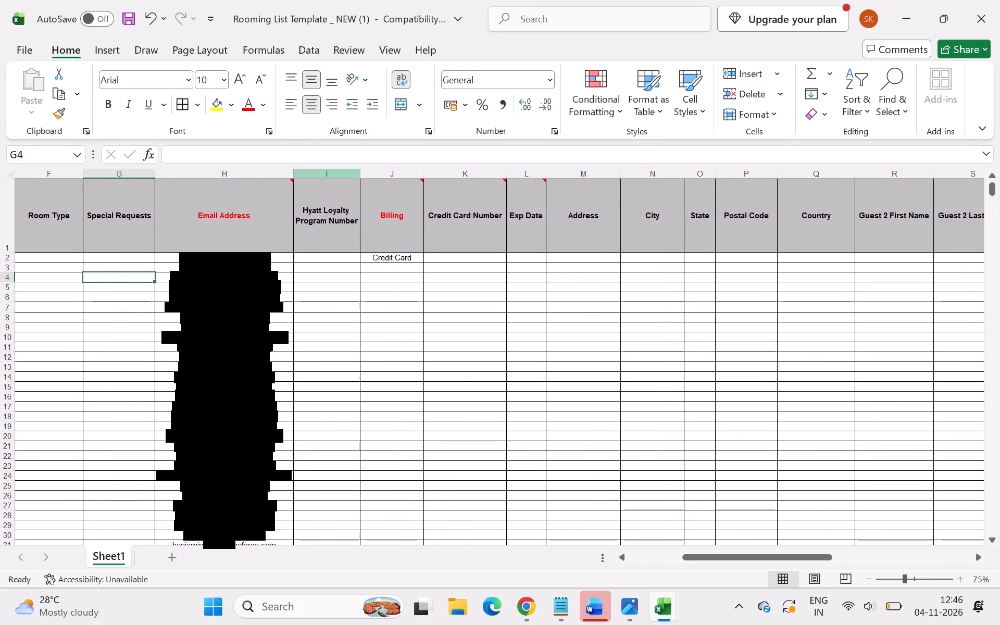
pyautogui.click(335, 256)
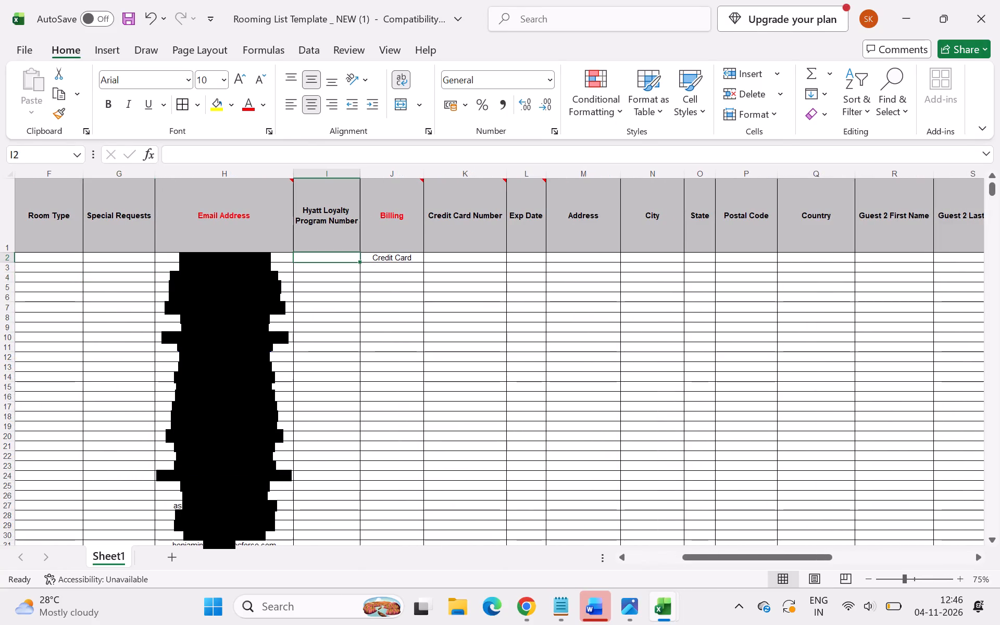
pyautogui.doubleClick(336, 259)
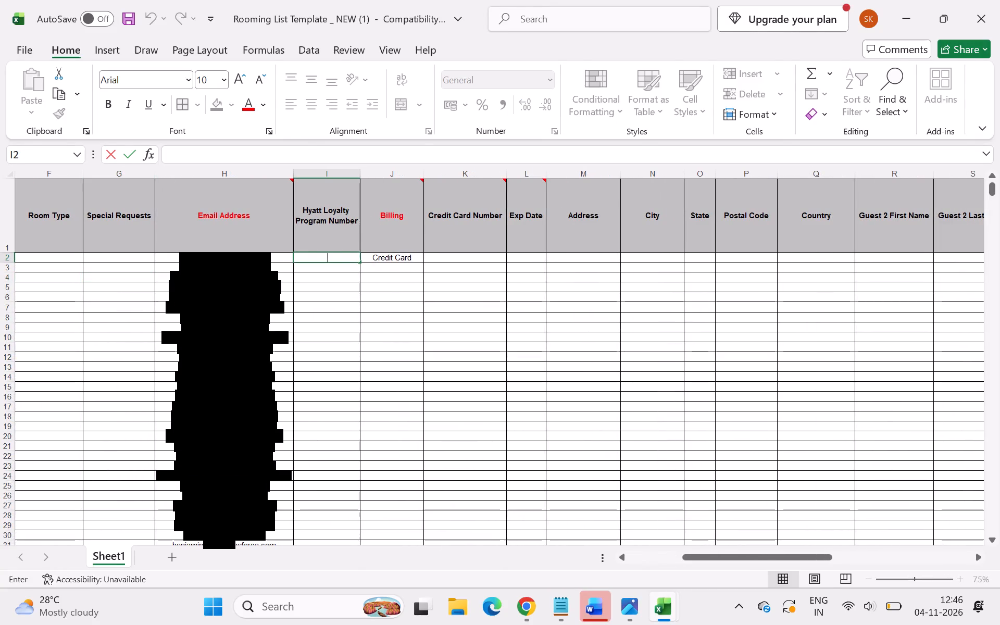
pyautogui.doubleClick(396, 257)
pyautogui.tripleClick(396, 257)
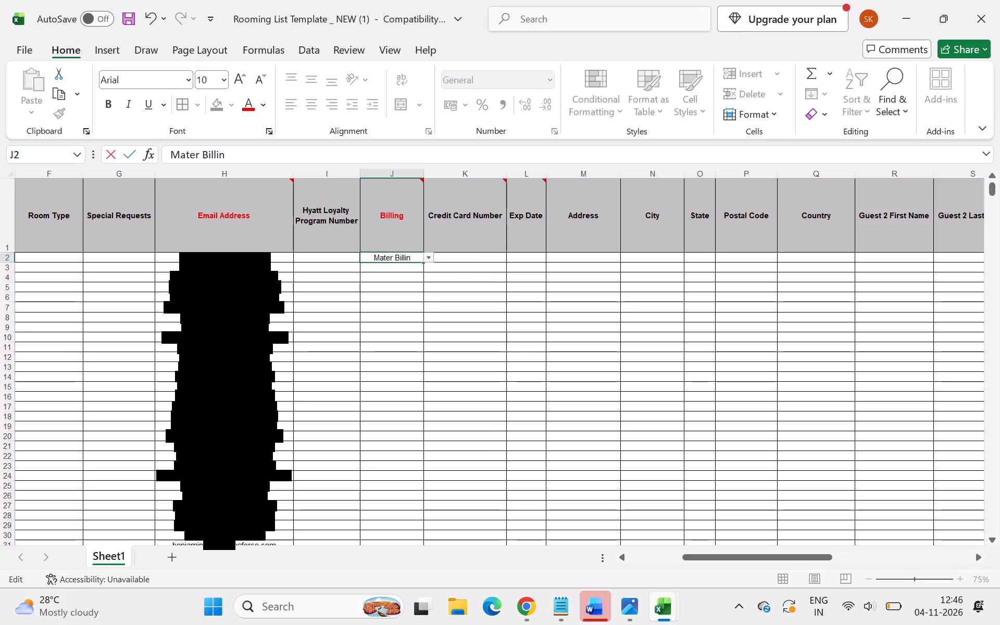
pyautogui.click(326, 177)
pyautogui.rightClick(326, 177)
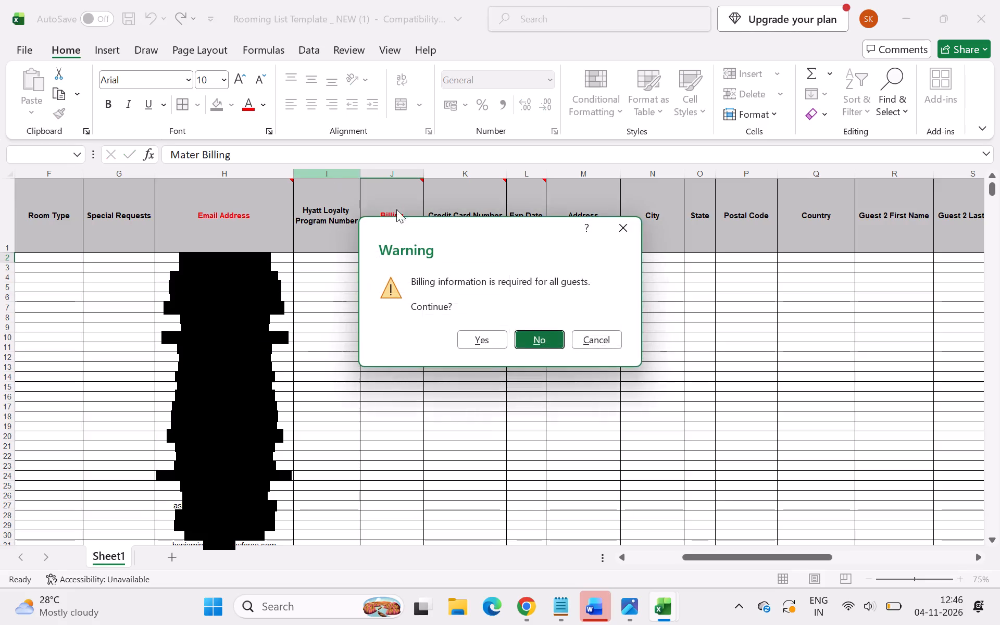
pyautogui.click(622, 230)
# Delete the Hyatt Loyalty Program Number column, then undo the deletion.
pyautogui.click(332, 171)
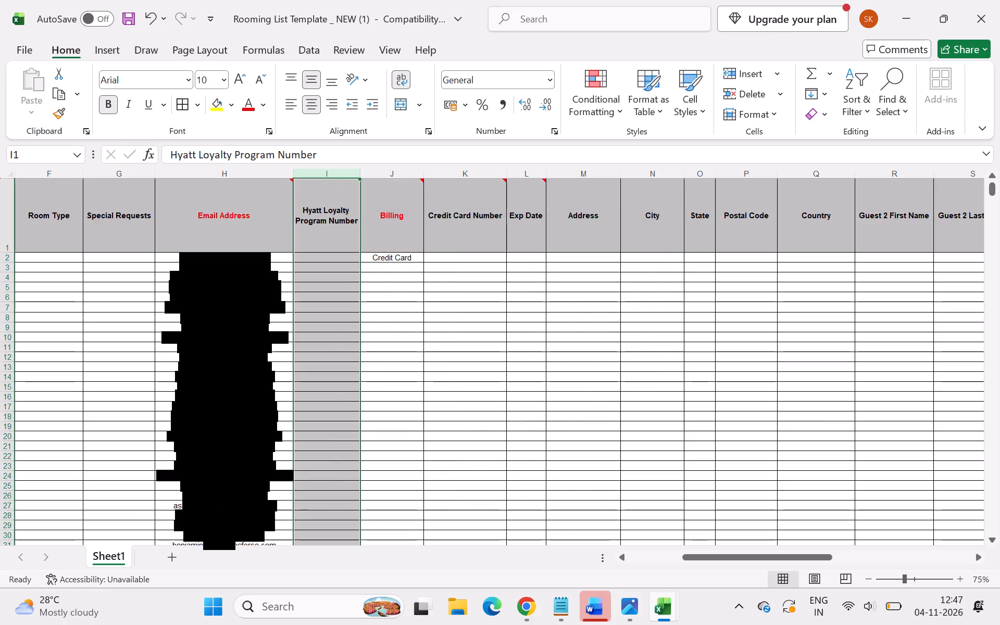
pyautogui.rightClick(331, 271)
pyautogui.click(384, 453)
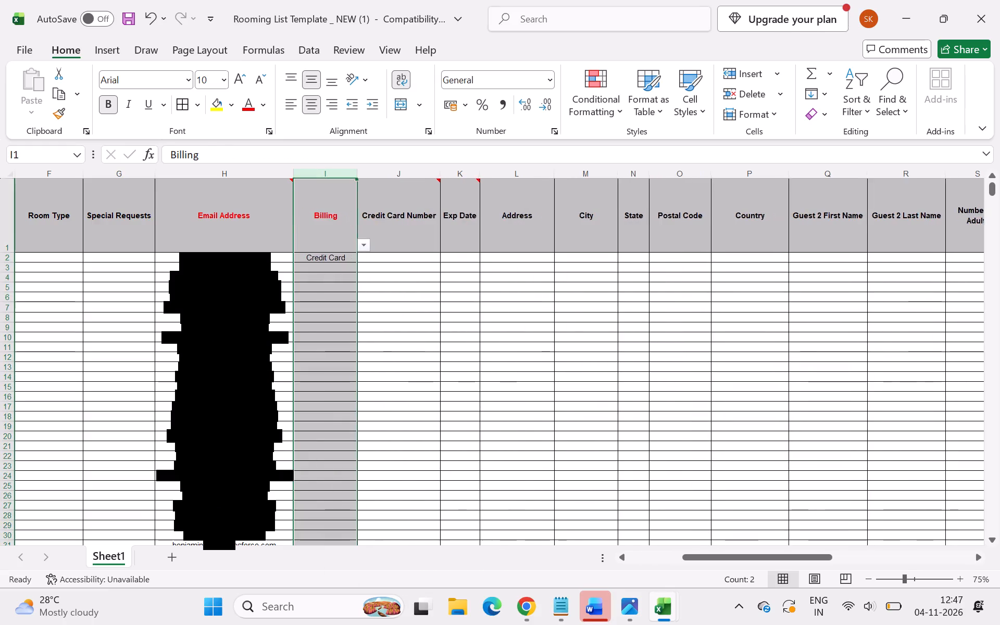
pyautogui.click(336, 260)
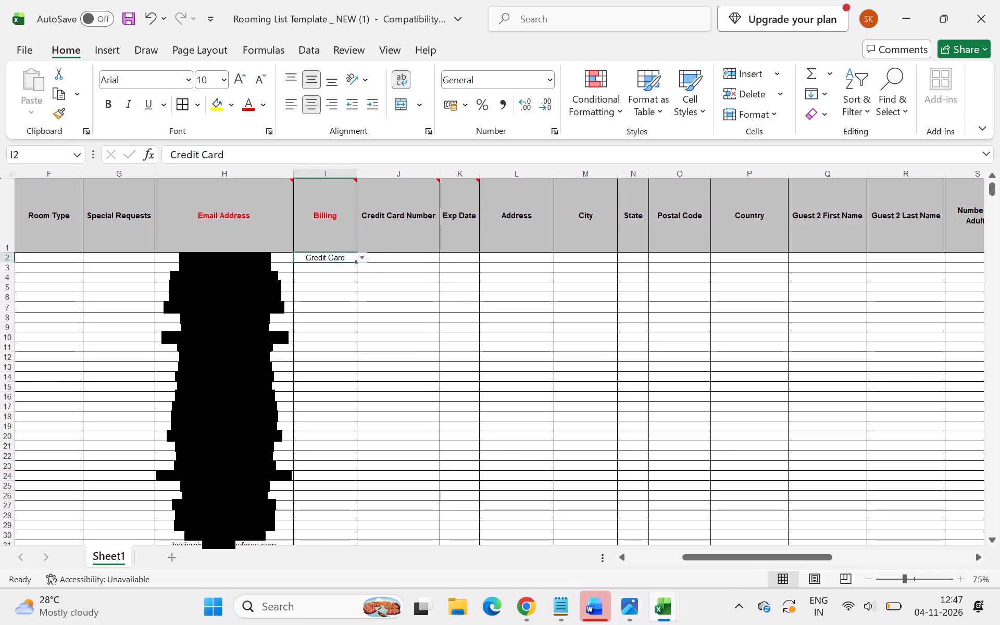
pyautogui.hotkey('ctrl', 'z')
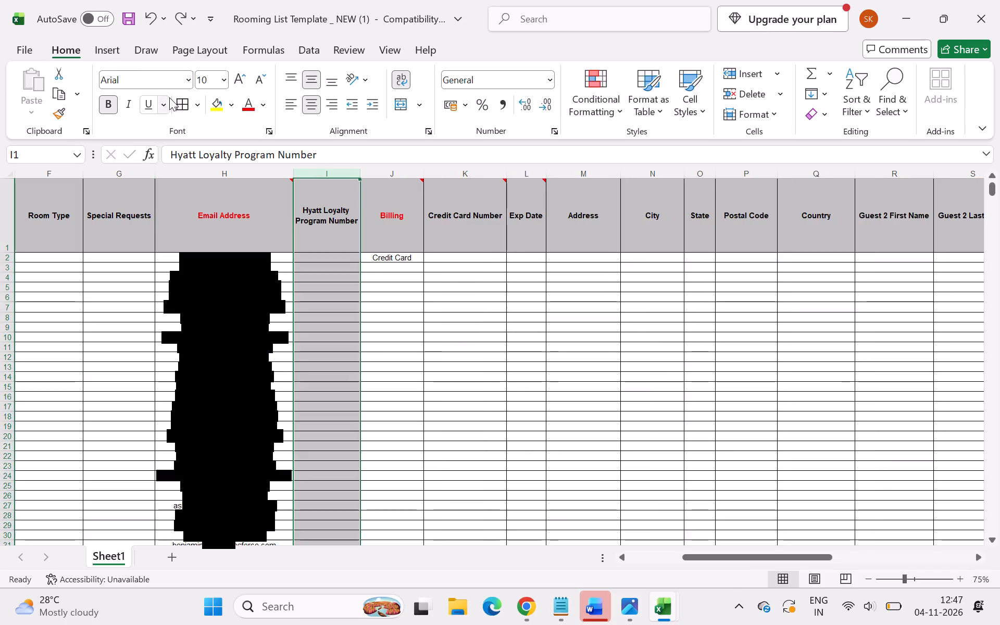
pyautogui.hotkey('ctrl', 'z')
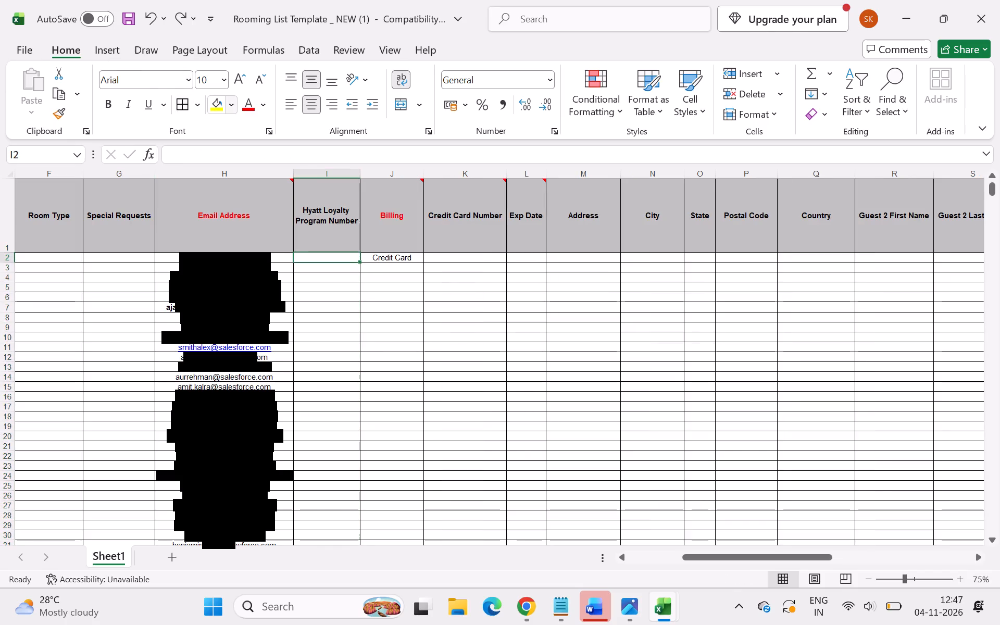
# Set the first guest's Billing entry in J2 to All Charges to Master.
pyautogui.tripleClick(399, 260)
pyautogui.doubleClick(401, 258)
pyautogui.click(393, 283)
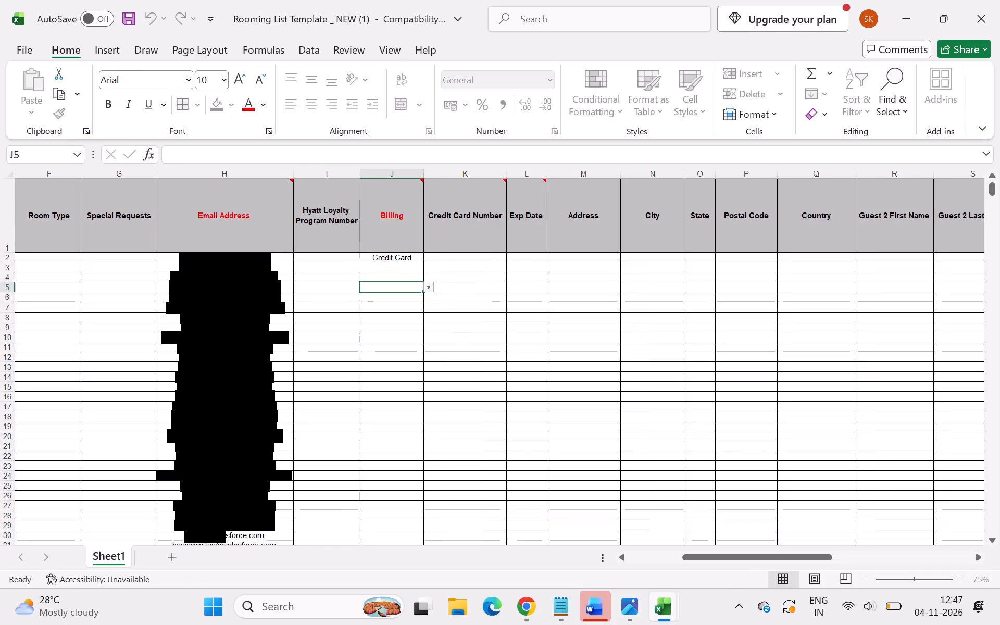
pyautogui.click(405, 257)
pyautogui.click(430, 256)
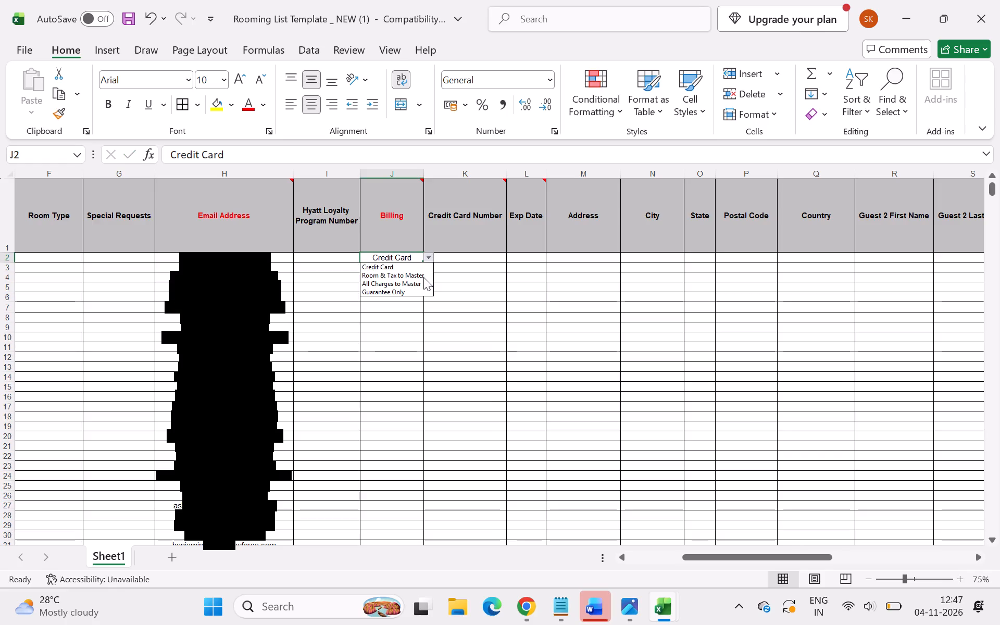
pyautogui.click(418, 285)
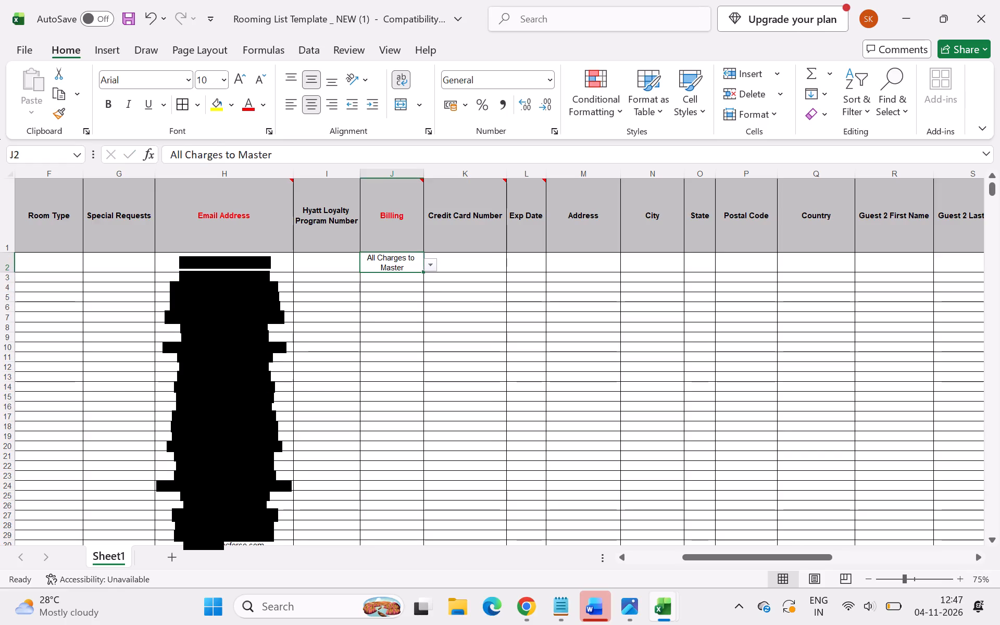
# Fill All Charges to Master down the Billing column from J2 to J185, the last guest row.
pyautogui.moveTo(422, 271); pyautogui.dragTo(397, 614)
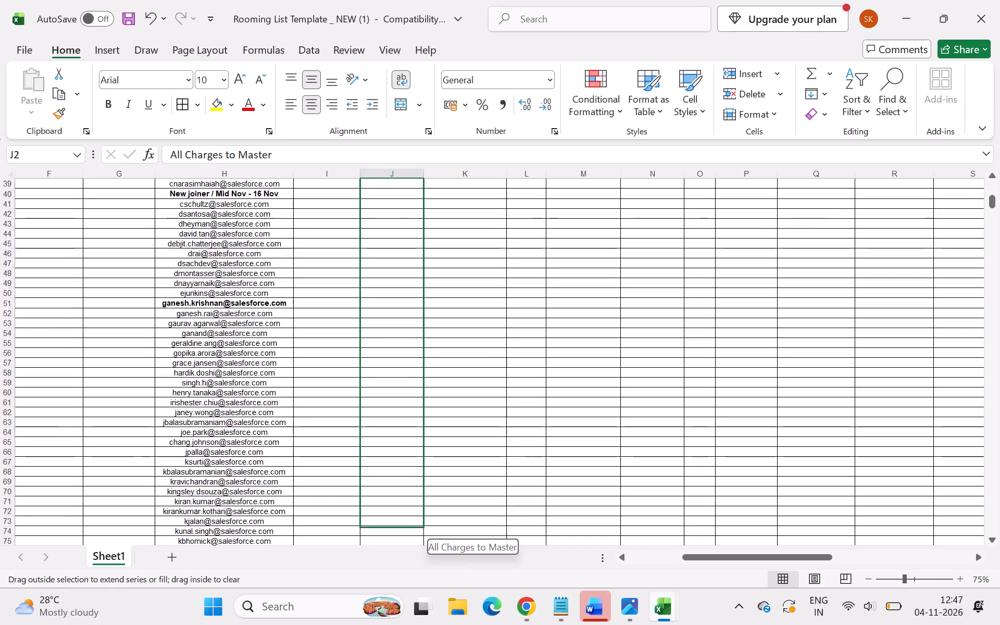
pyautogui.moveTo(397, 614); pyautogui.dragTo(399, 608)
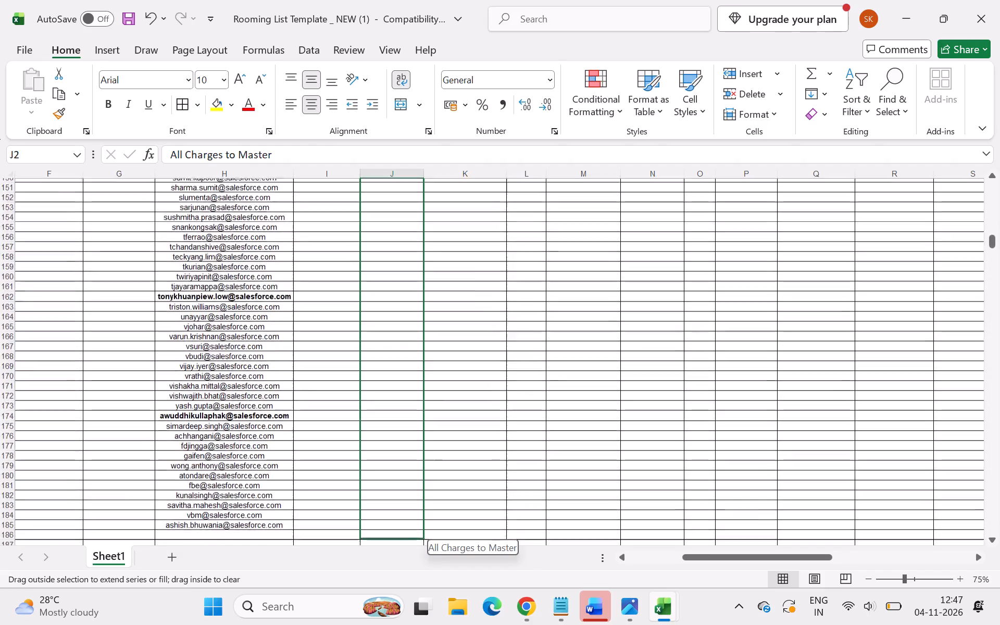
pyautogui.moveTo(399, 608); pyautogui.dragTo(405, 464)
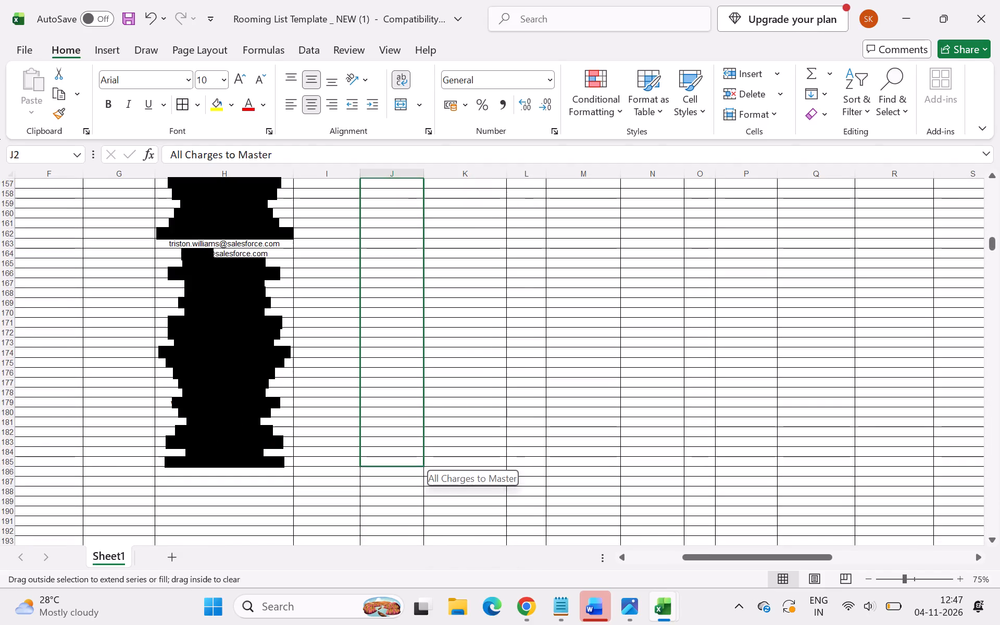
pyautogui.moveTo(405, 464); pyautogui.dragTo(405, 467)
# Delete the empty Hyatt Loyalty Program Number column from the rooming list.
pyautogui.scroll(16, 437, 443)
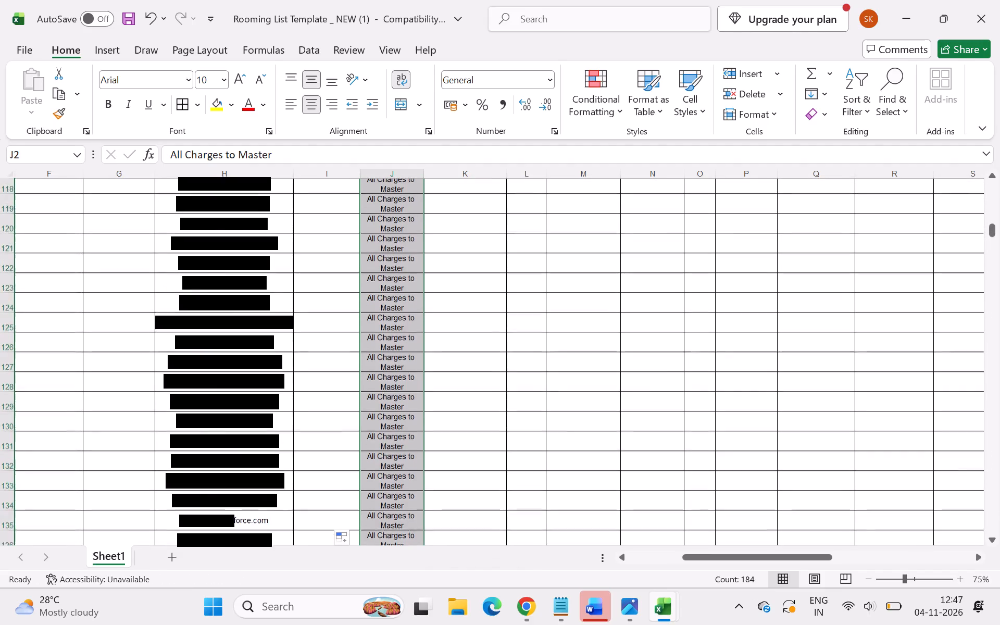
pyautogui.scroll(14, 438, 439)
pyautogui.scroll(19, 435, 432)
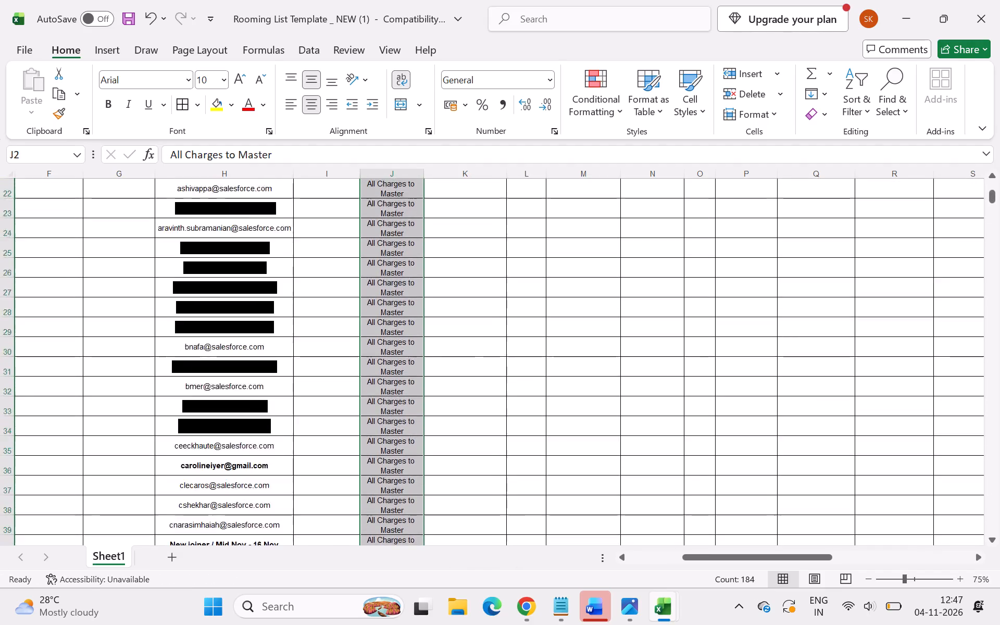
pyautogui.scroll(14, 435, 432)
pyautogui.click(328, 177)
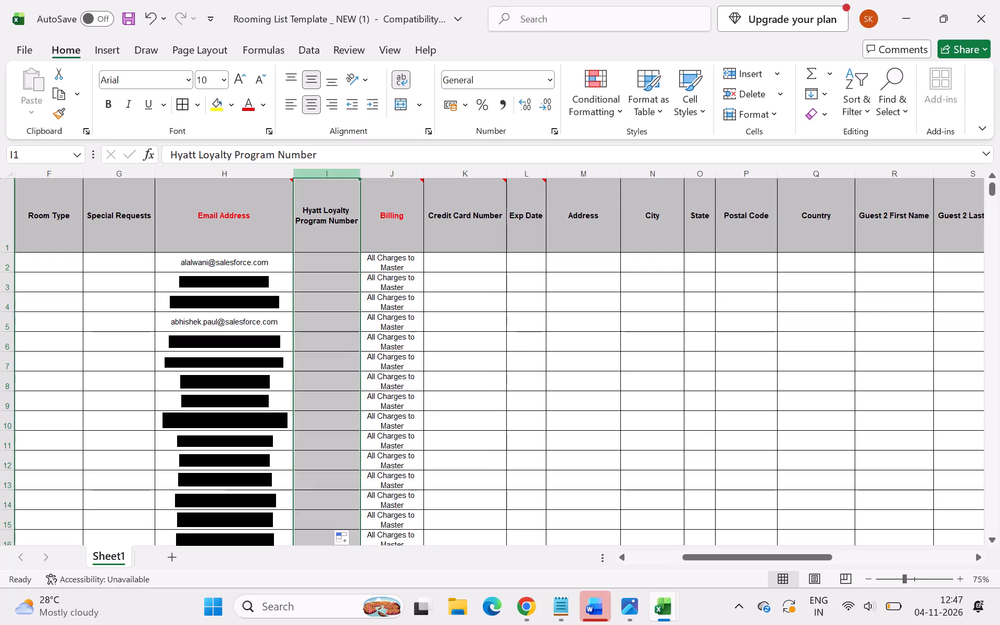
pyautogui.rightClick(328, 177)
pyautogui.click(376, 358)
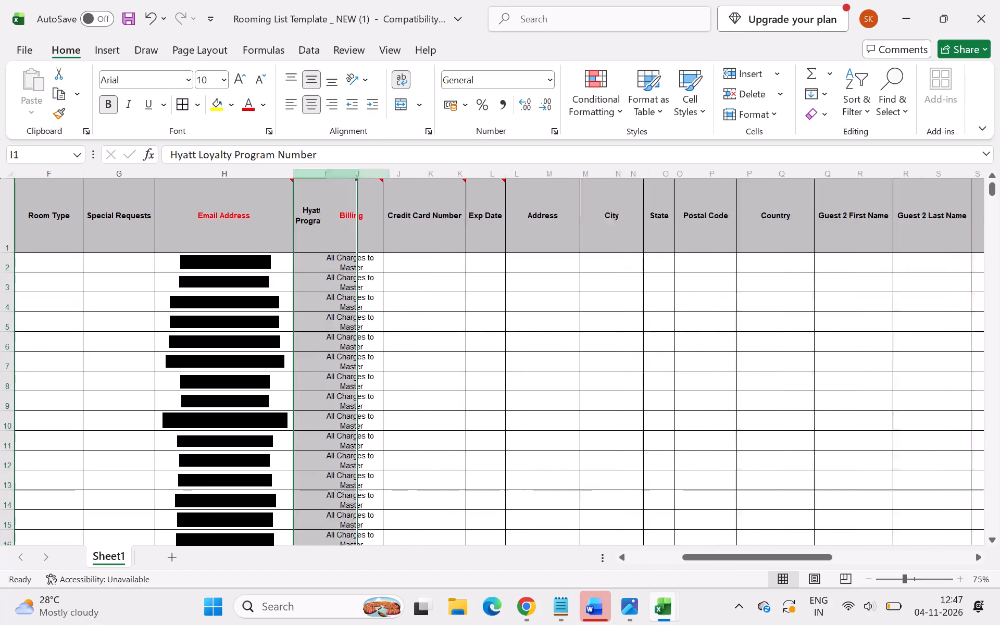
pyautogui.click(456, 336)
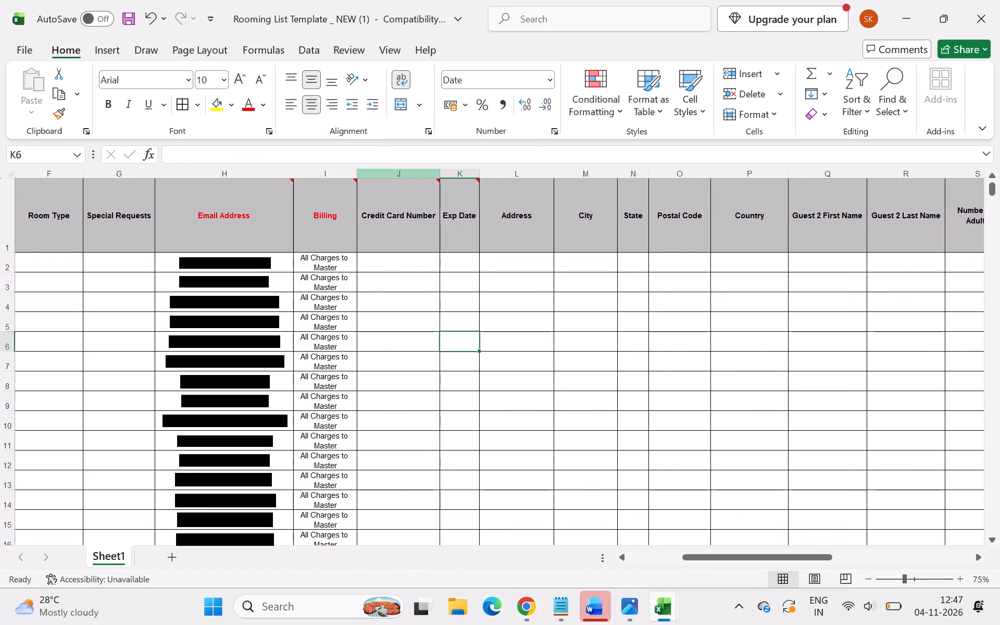
# Delete the Credit Card Number, Exp Date and Address columns from the rooming list.
pyautogui.moveTo(394, 176); pyautogui.dragTo(504, 182)
pyautogui.rightClick(484, 253)
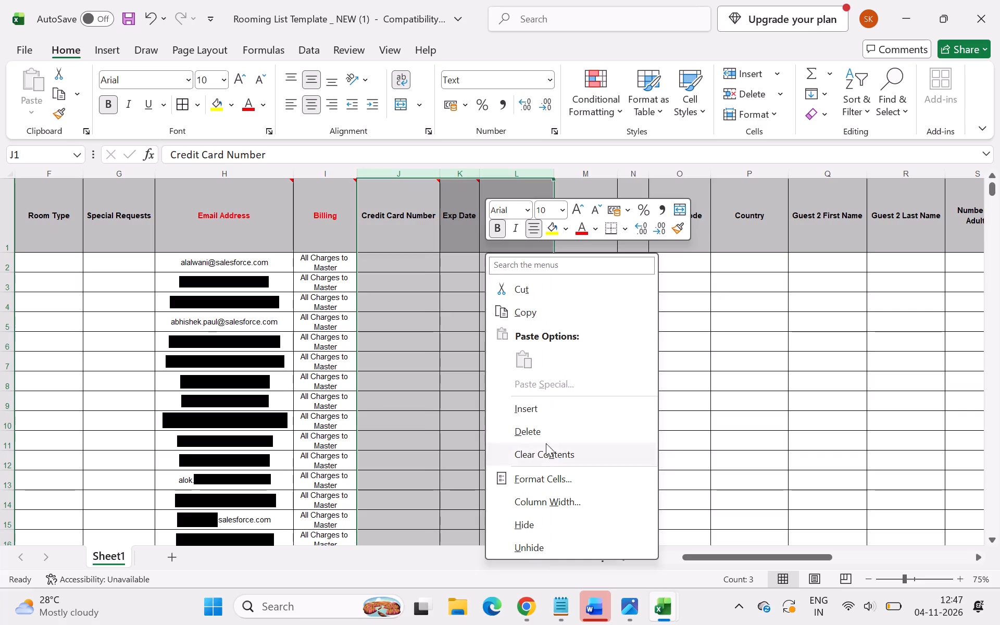
pyautogui.click(426, 350)
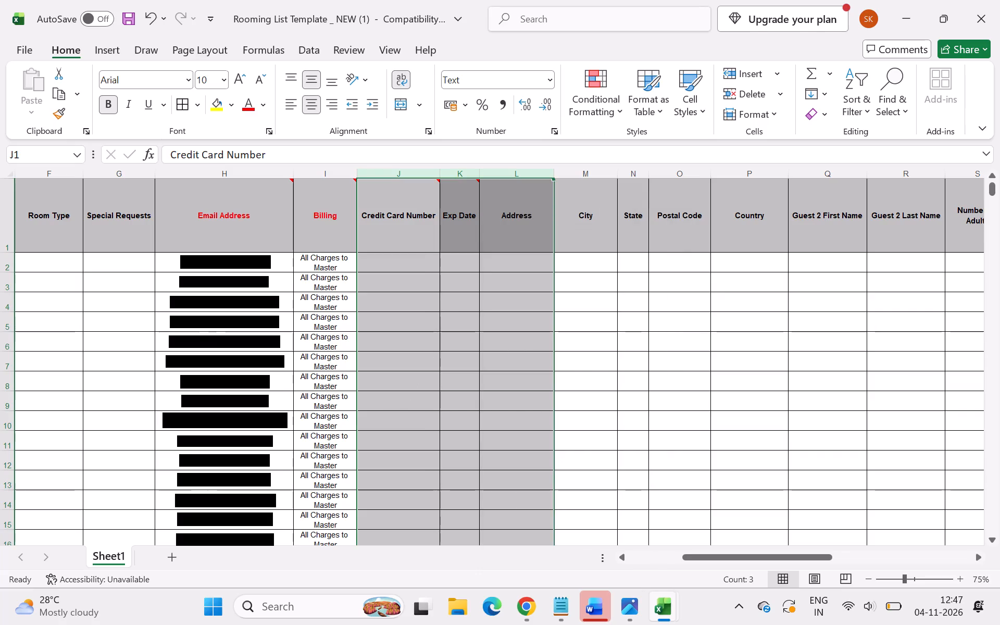
pyautogui.rightClick(474, 302)
pyautogui.click(516, 464)
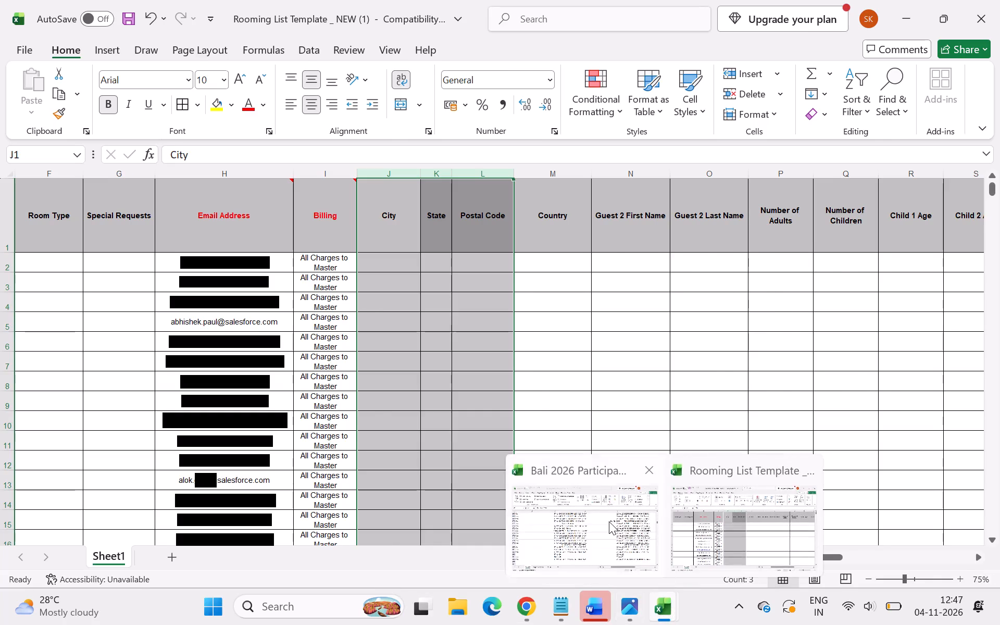
# Copy the Location and Location Country entries for all participants, C2 to D185, from the Bali 2026 participants workbook.
pyautogui.click(609, 521)
pyautogui.scroll(4, 497, 450)
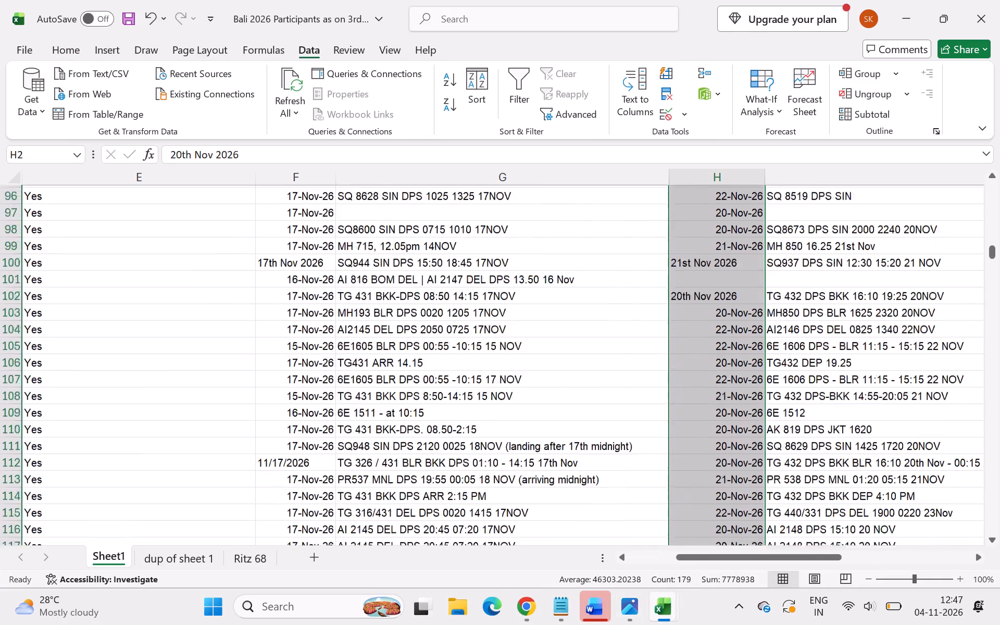
pyautogui.scroll(12, 497, 450)
pyautogui.hscroll(8, 497, 450)
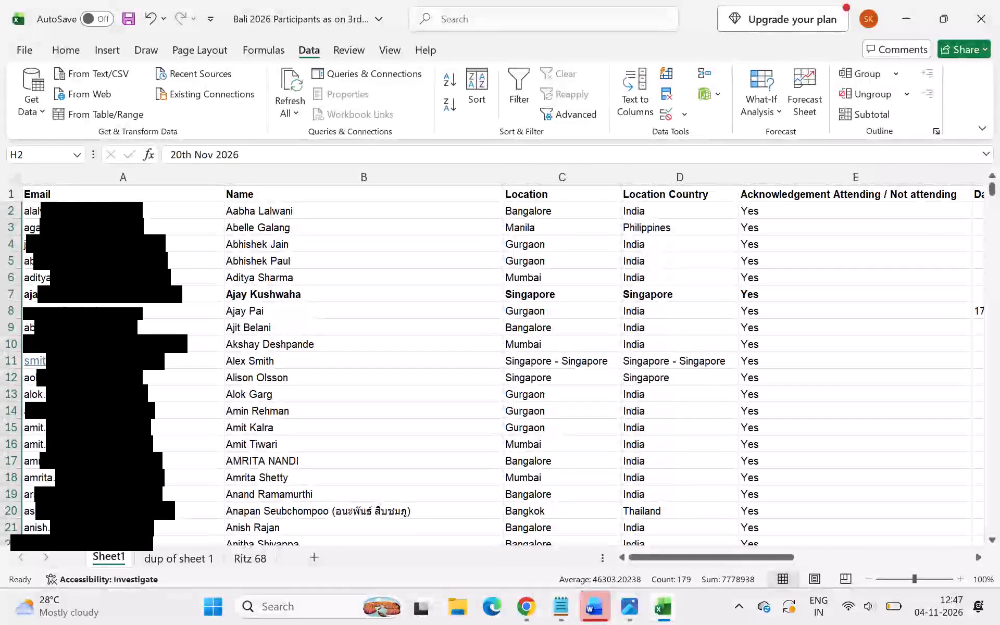
pyautogui.moveTo(560, 216); pyautogui.dragTo(685, 244)
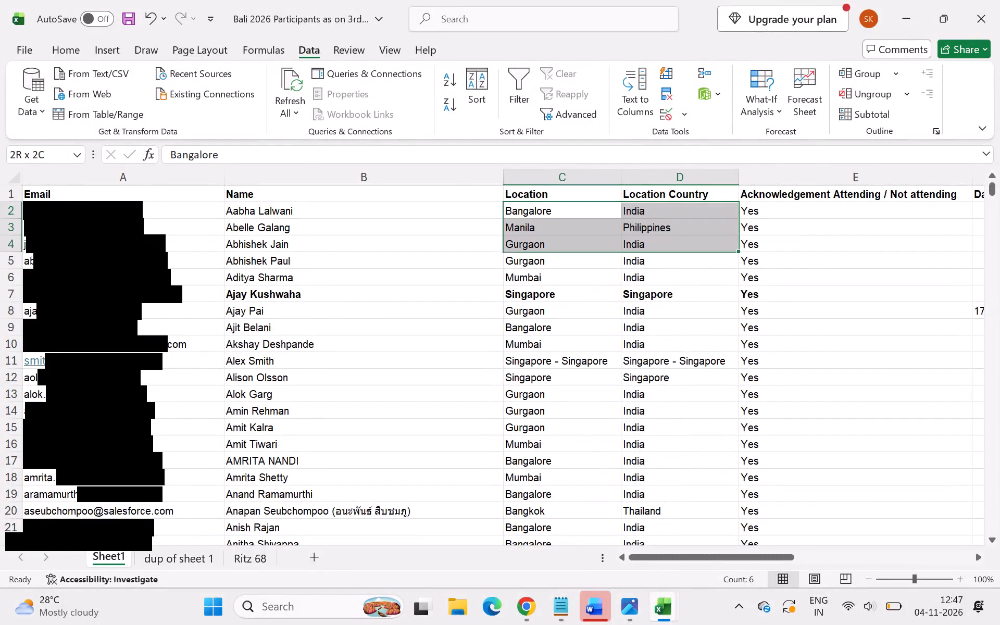
pyautogui.moveTo(685, 244); pyautogui.dragTo(676, 590)
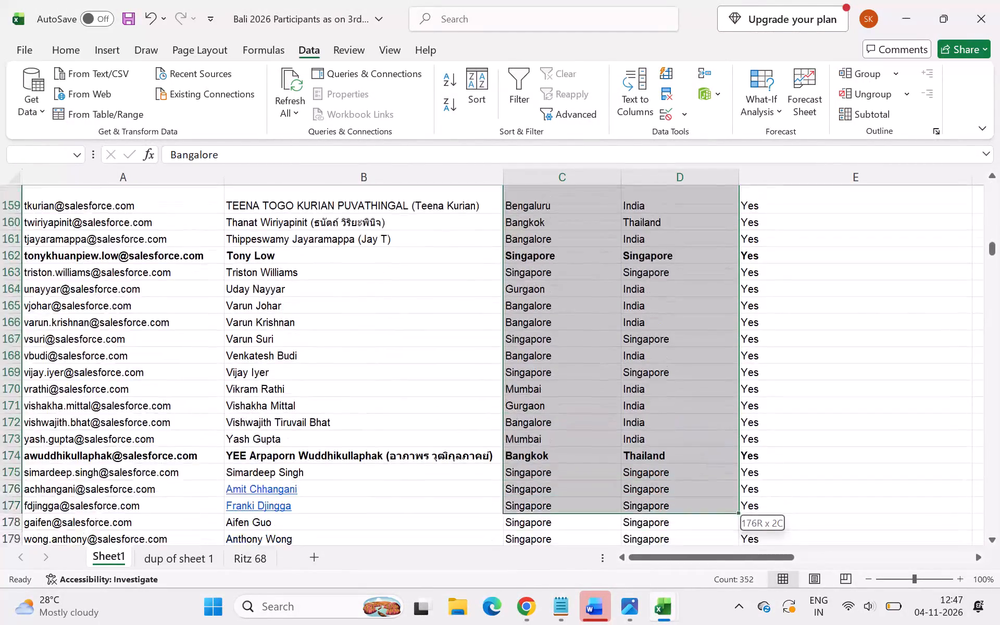
pyautogui.moveTo(676, 590); pyautogui.dragTo(662, 496)
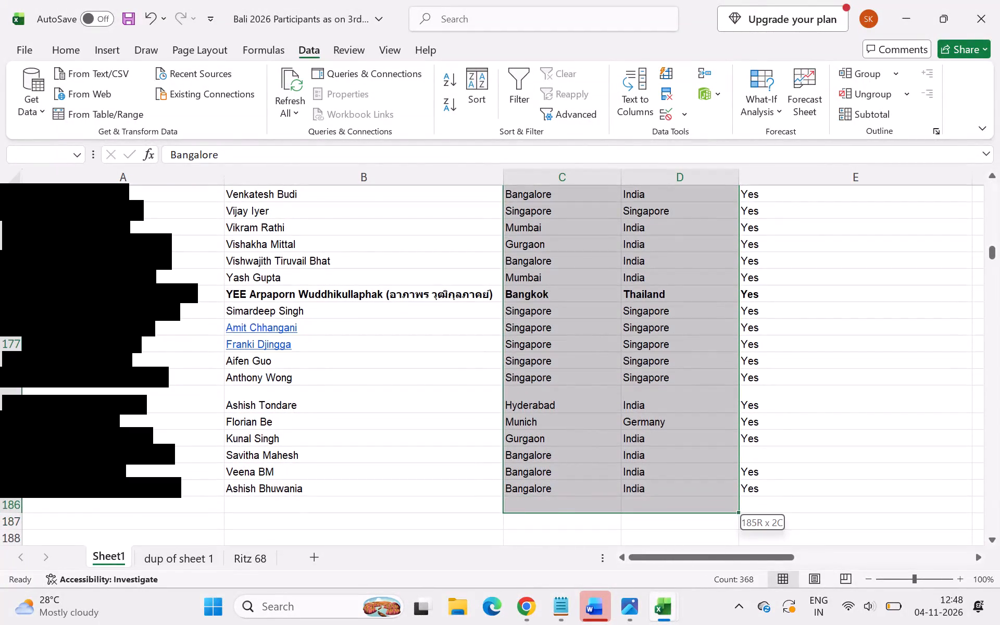
pyautogui.moveTo(662, 496); pyautogui.dragTo(662, 484)
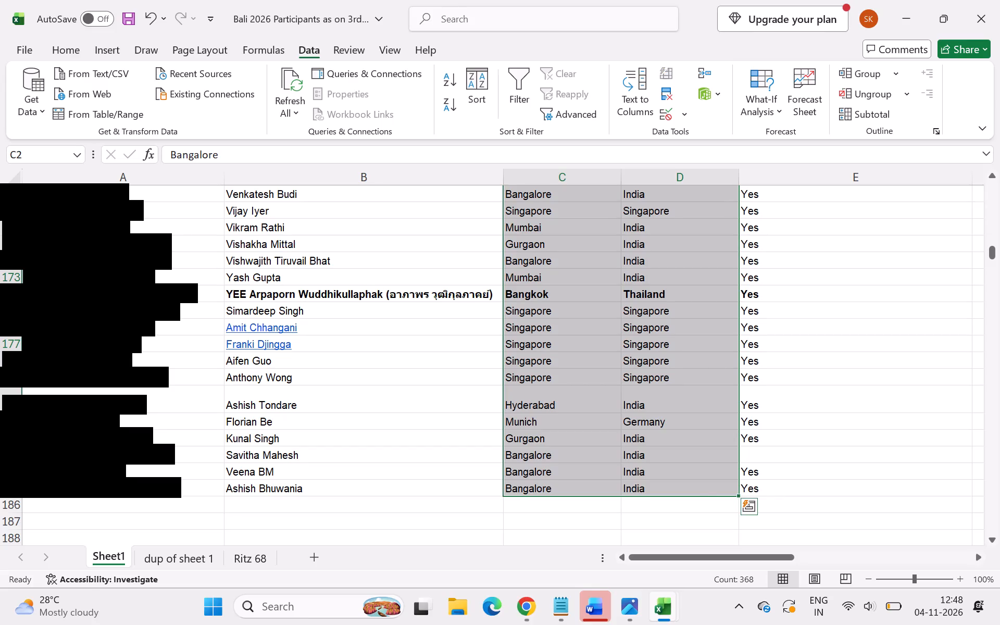
pyautogui.hotkey('ctrl', 'c')
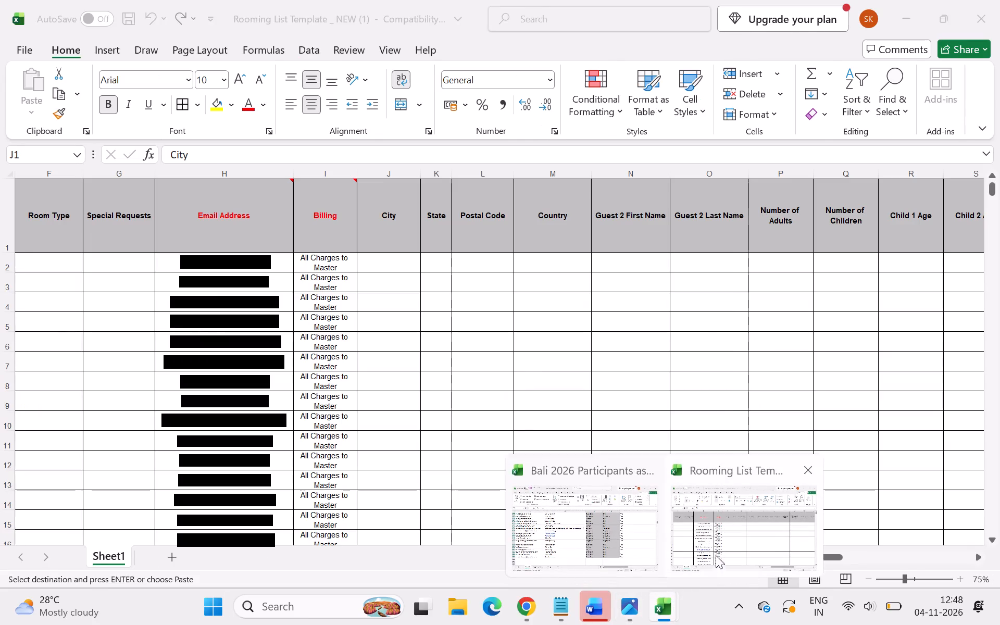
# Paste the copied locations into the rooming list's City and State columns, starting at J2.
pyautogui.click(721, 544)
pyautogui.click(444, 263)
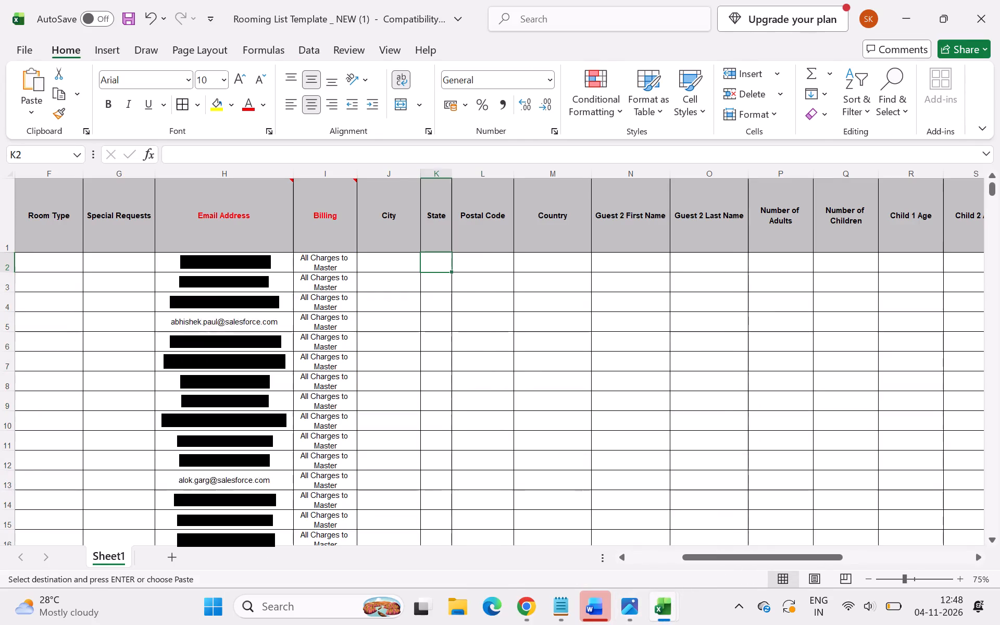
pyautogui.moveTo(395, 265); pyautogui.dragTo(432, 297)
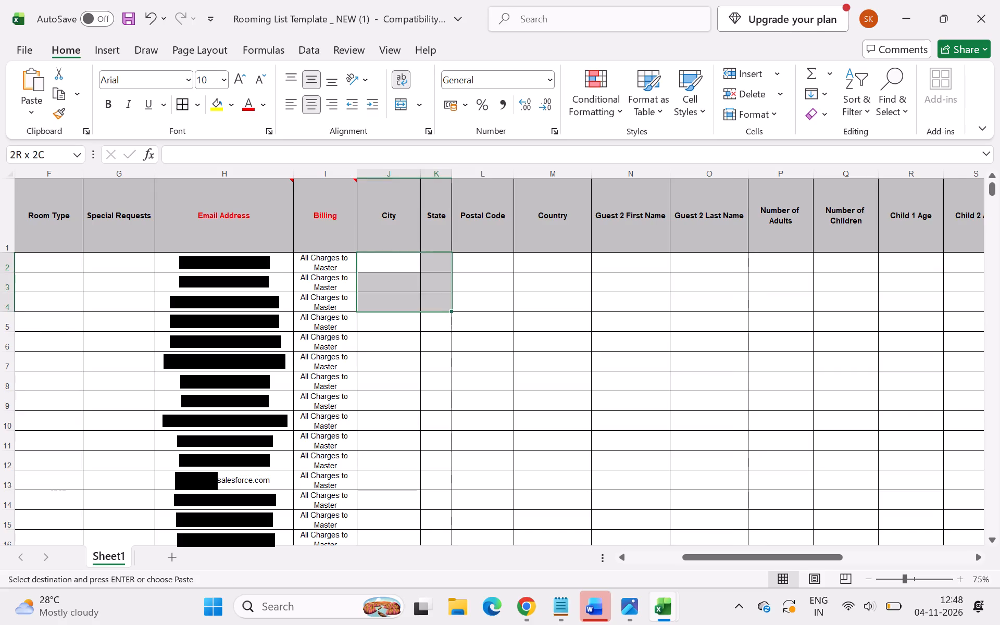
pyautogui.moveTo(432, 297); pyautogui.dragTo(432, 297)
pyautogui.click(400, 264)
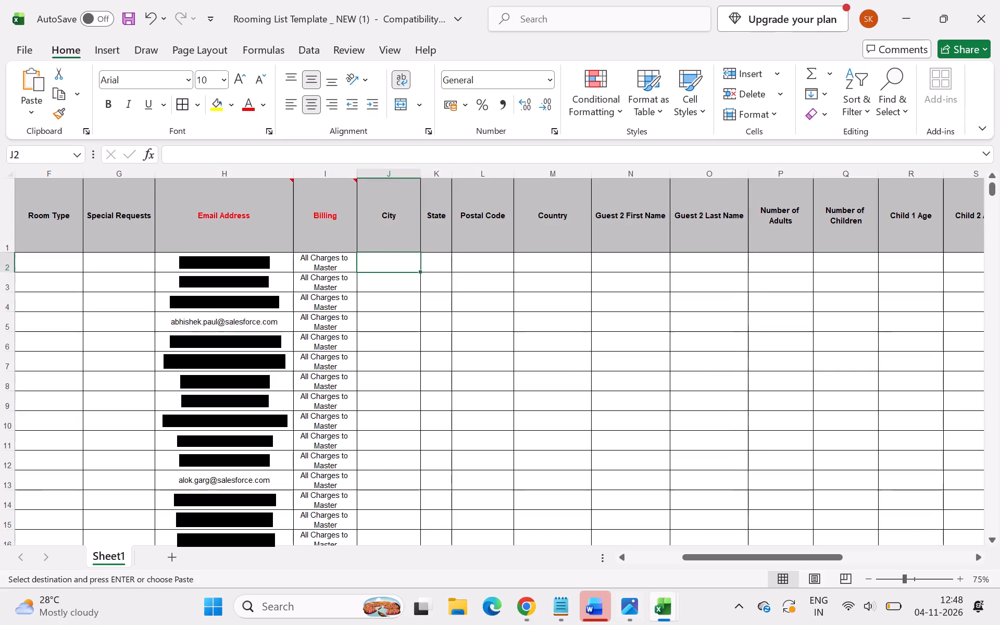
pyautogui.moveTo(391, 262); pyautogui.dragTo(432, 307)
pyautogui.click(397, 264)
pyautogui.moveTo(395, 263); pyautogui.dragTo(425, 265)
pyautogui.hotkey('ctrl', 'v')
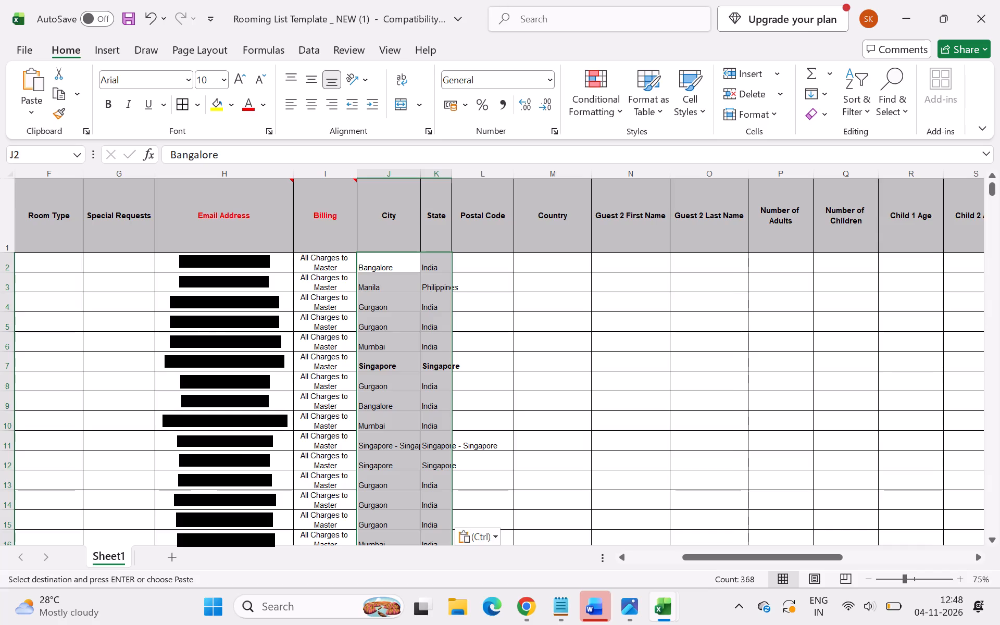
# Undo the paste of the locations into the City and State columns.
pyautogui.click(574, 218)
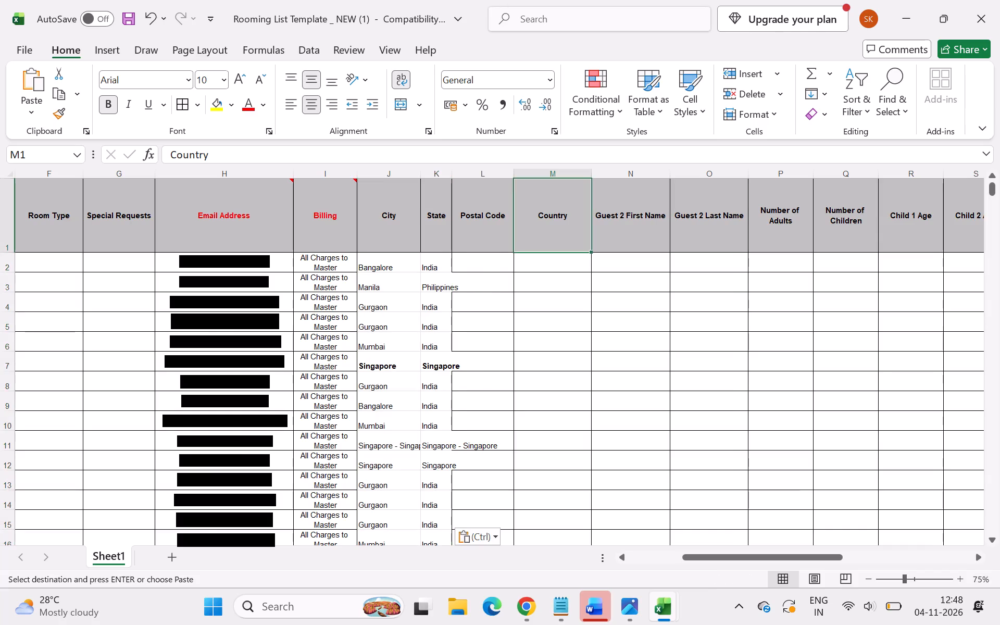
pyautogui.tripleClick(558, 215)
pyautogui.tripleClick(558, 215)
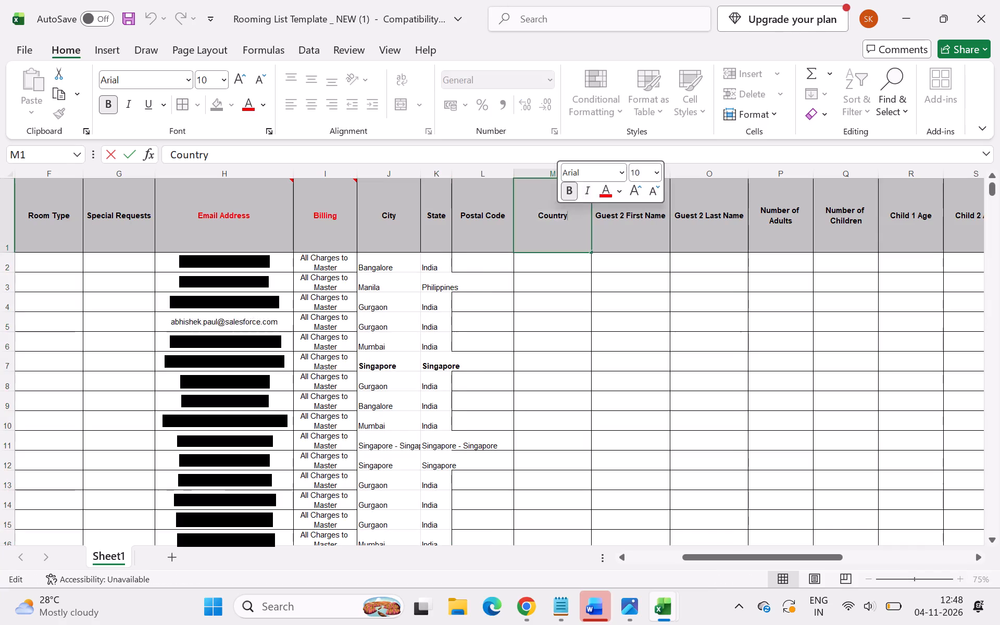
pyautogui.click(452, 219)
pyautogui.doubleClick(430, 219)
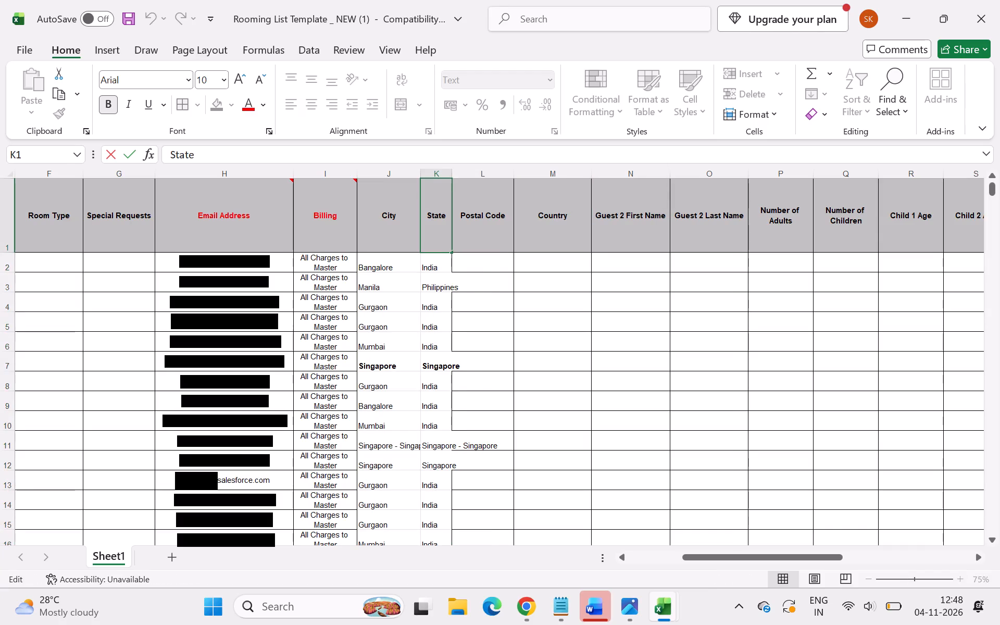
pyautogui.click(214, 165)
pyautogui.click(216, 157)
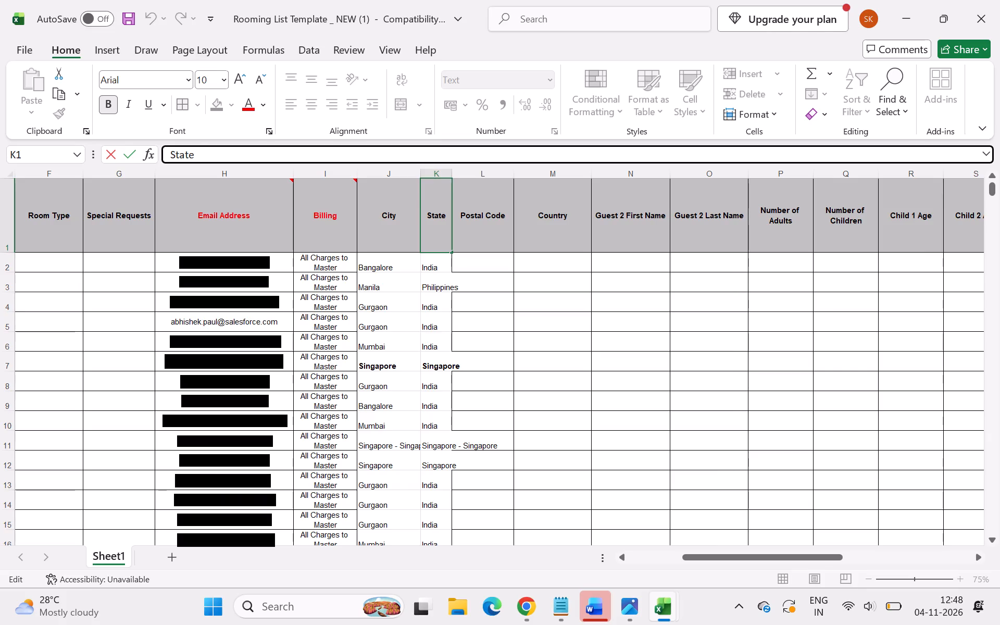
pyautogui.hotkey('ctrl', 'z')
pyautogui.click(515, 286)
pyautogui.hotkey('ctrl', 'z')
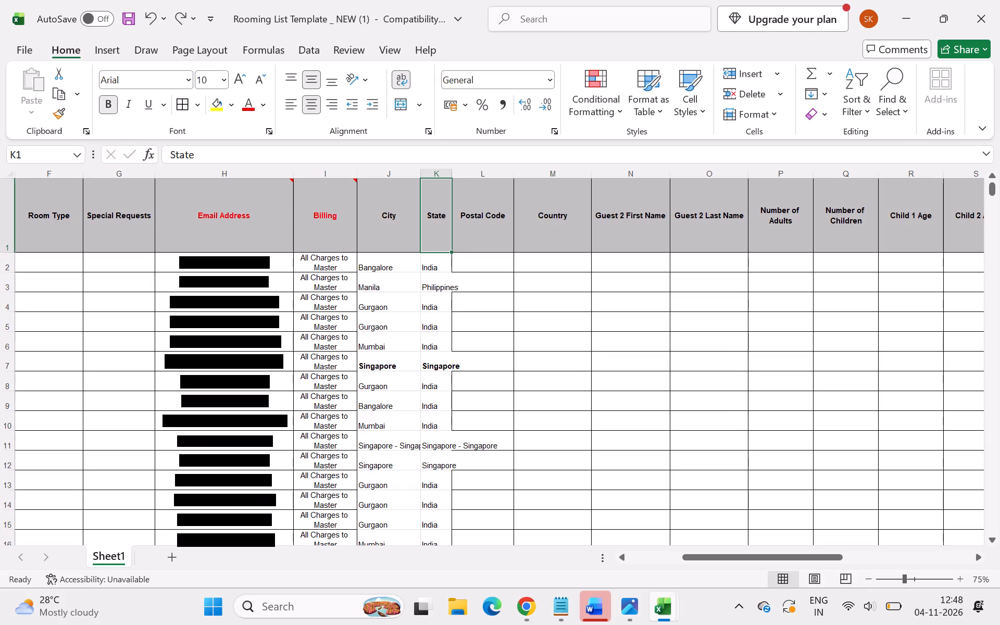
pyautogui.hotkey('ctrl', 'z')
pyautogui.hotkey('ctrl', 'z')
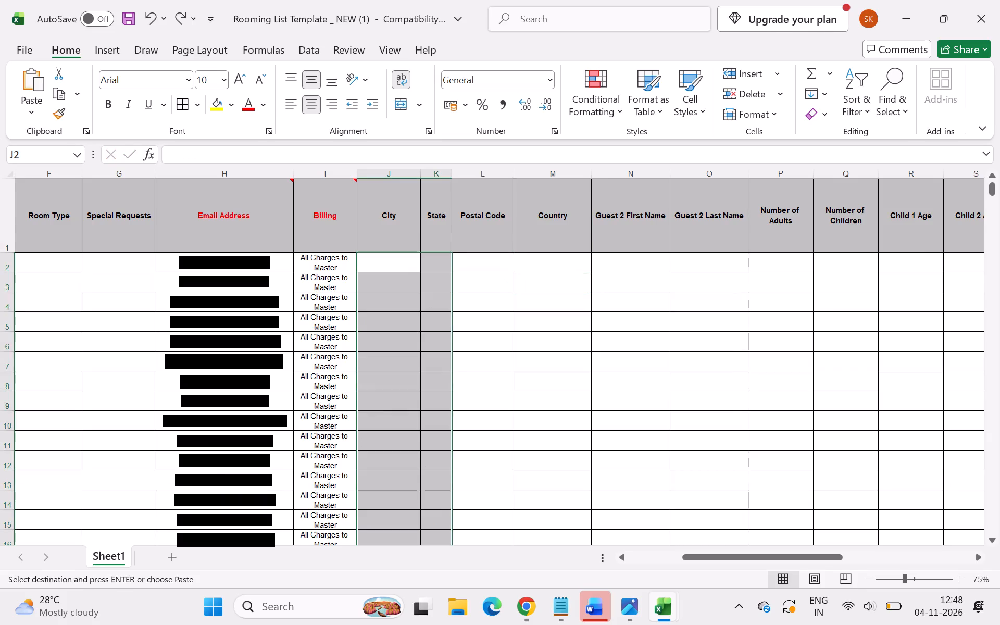
# Delete the State and Postal Code columns from the rooming list.
pyautogui.moveTo(435, 177); pyautogui.dragTo(476, 182)
pyautogui.rightClick(476, 182)
pyautogui.click(539, 360)
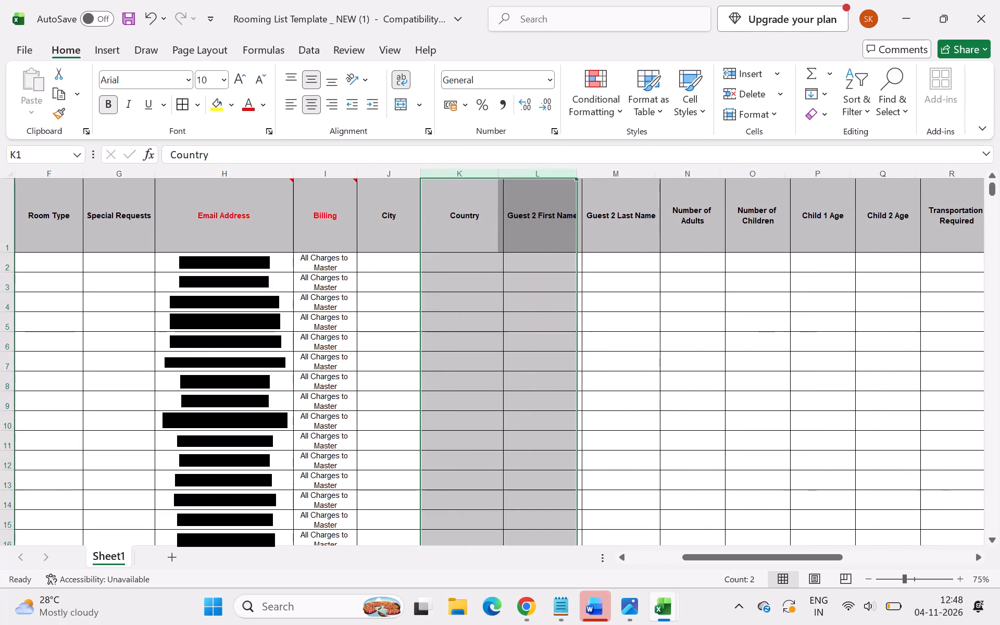
# Copy the selected Location and Location Country entries from the participants workbook and paste them under City and Country in the rooming list from J2.
pyautogui.moveTo(392, 265); pyautogui.dragTo(456, 263)
pyautogui.hotkey('ctrl', 'c')
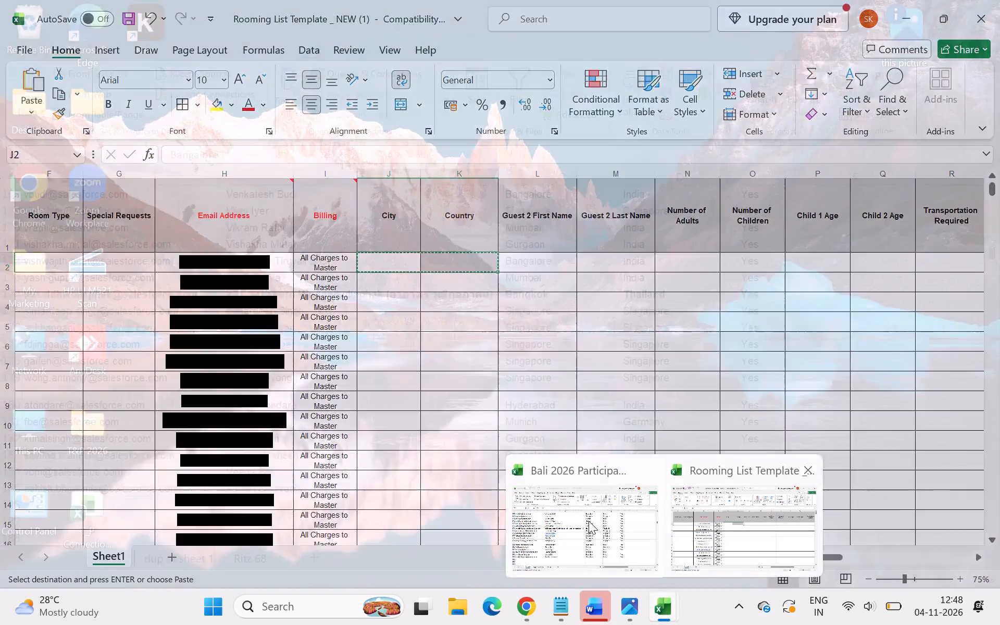
pyautogui.click(589, 521)
pyautogui.hotkey('ctrl', 'c')
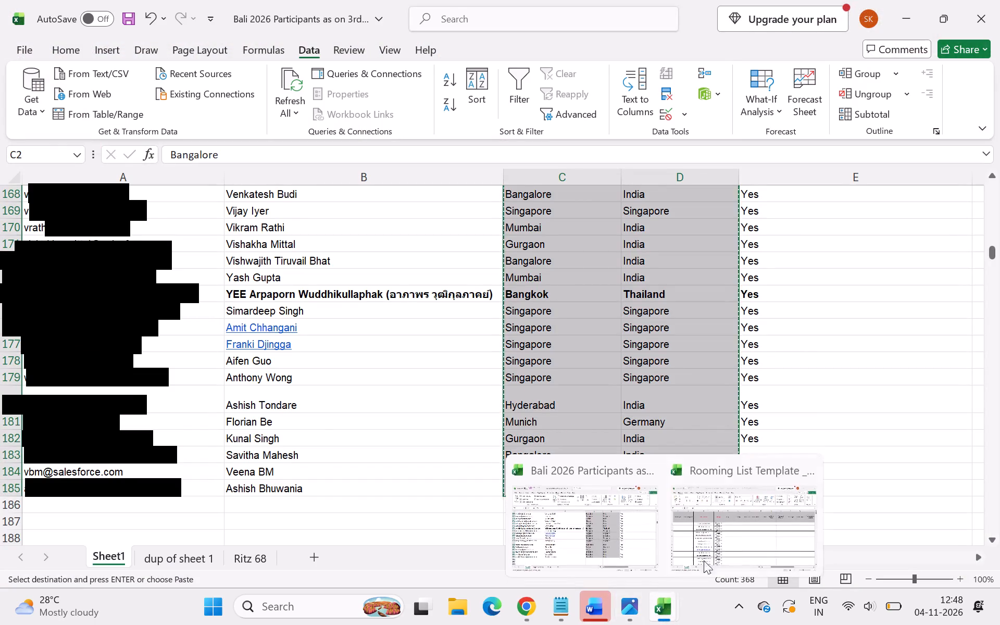
pyautogui.click(731, 541)
pyautogui.click(373, 267)
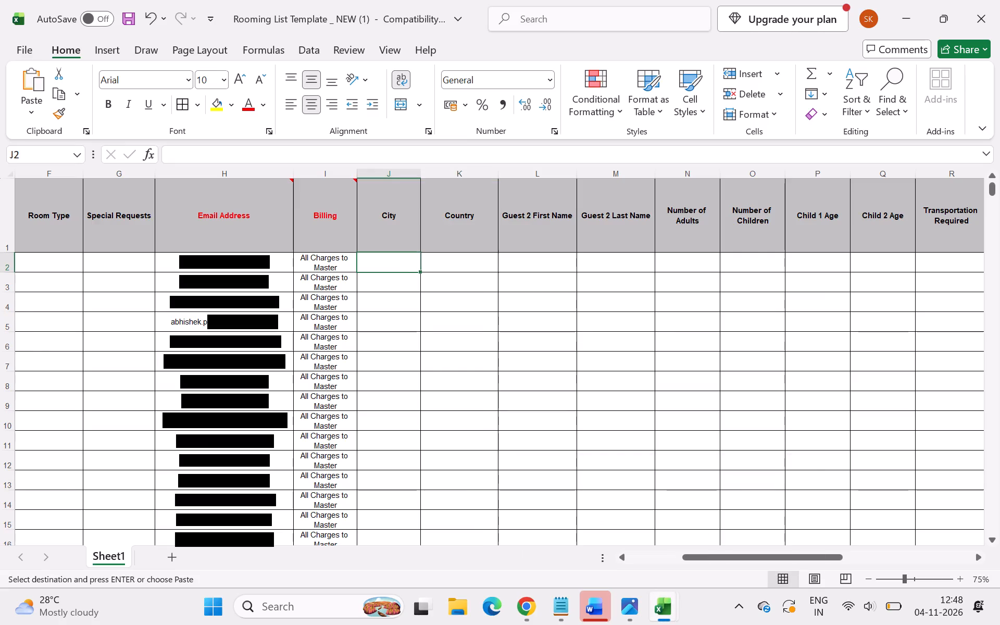
pyautogui.moveTo(373, 267); pyautogui.dragTo(443, 269)
pyautogui.hotkey('ctrl', 'v')
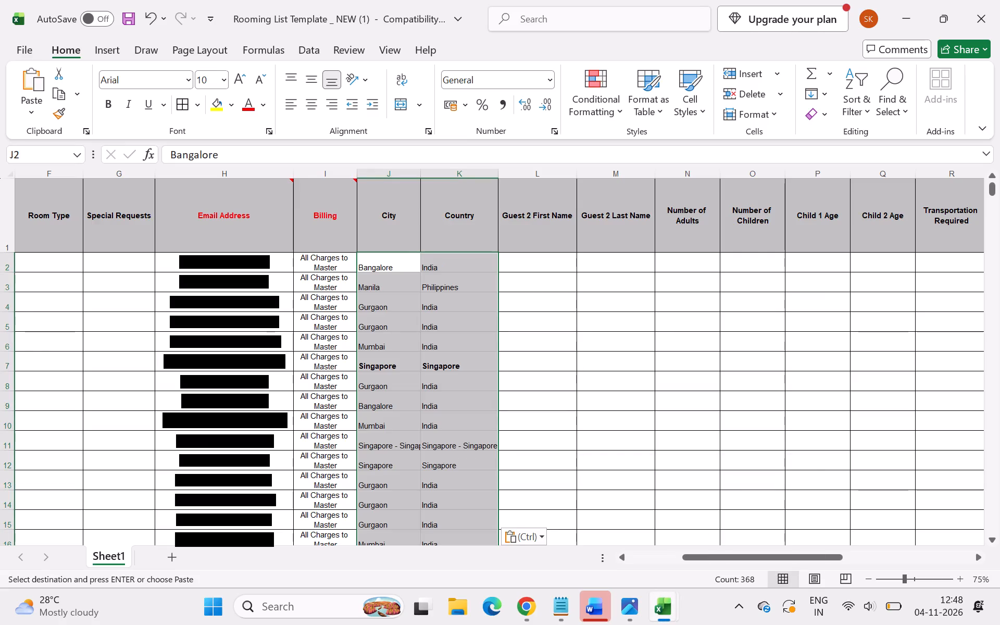
pyautogui.click(546, 314)
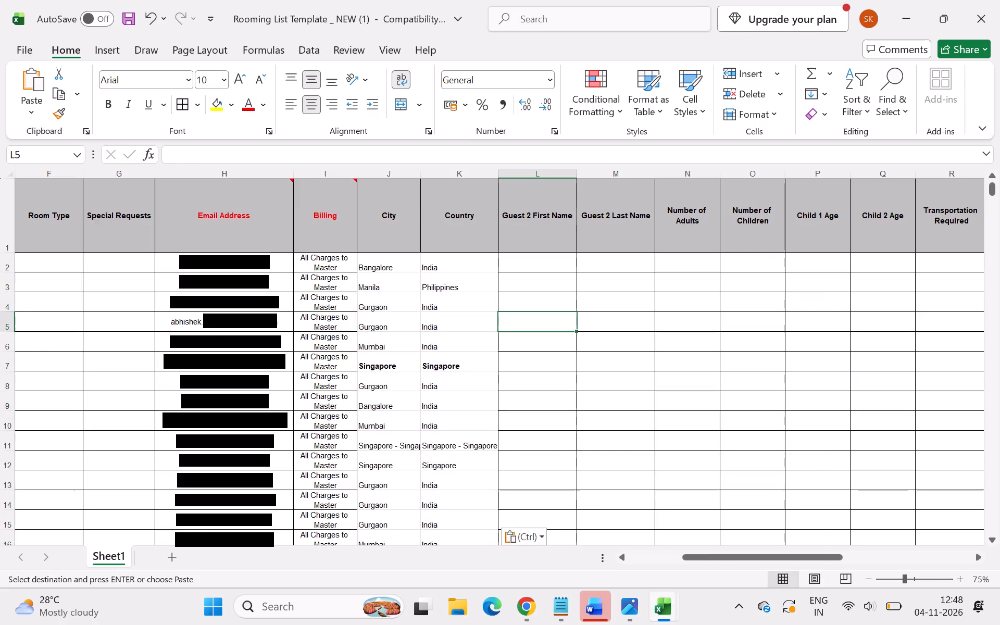
# Apply cell borders to the City and Country columns of the rooming list.
pyautogui.click(387, 171)
pyautogui.click(390, 234)
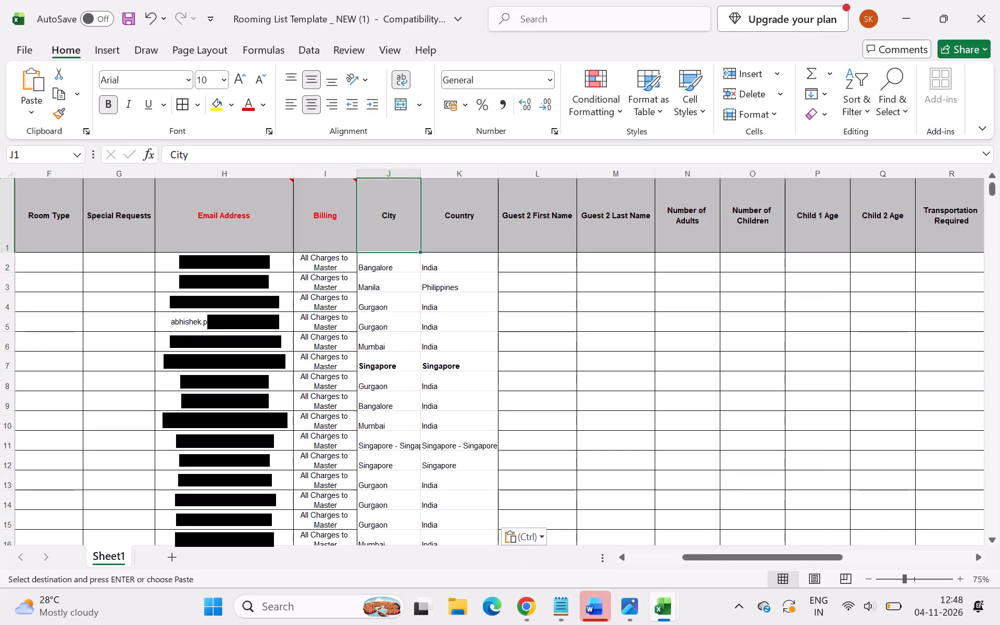
pyautogui.moveTo(384, 178); pyautogui.dragTo(460, 181)
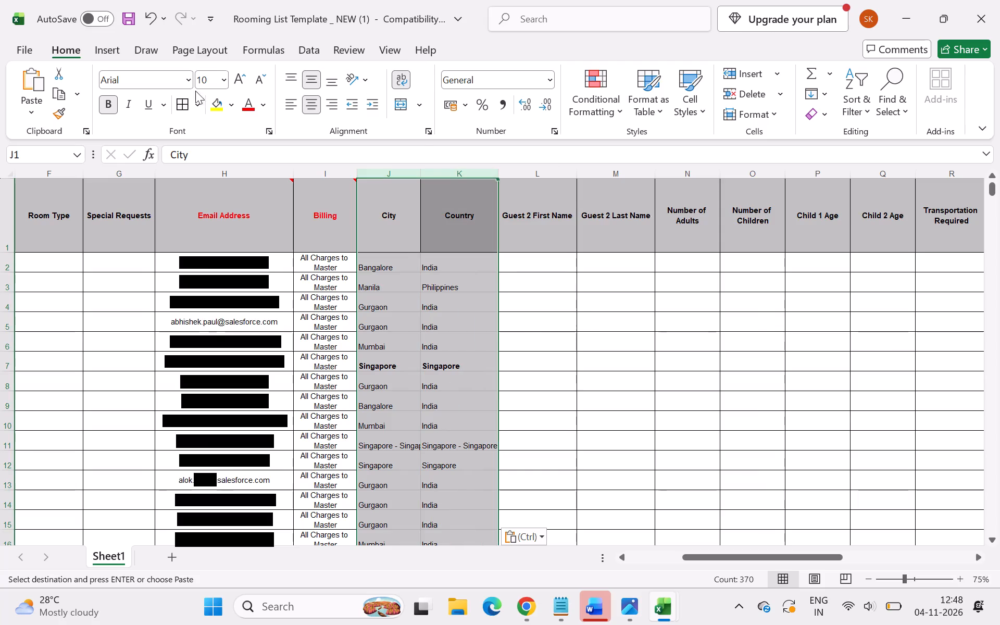
pyautogui.click(187, 108)
pyautogui.click(474, 280)
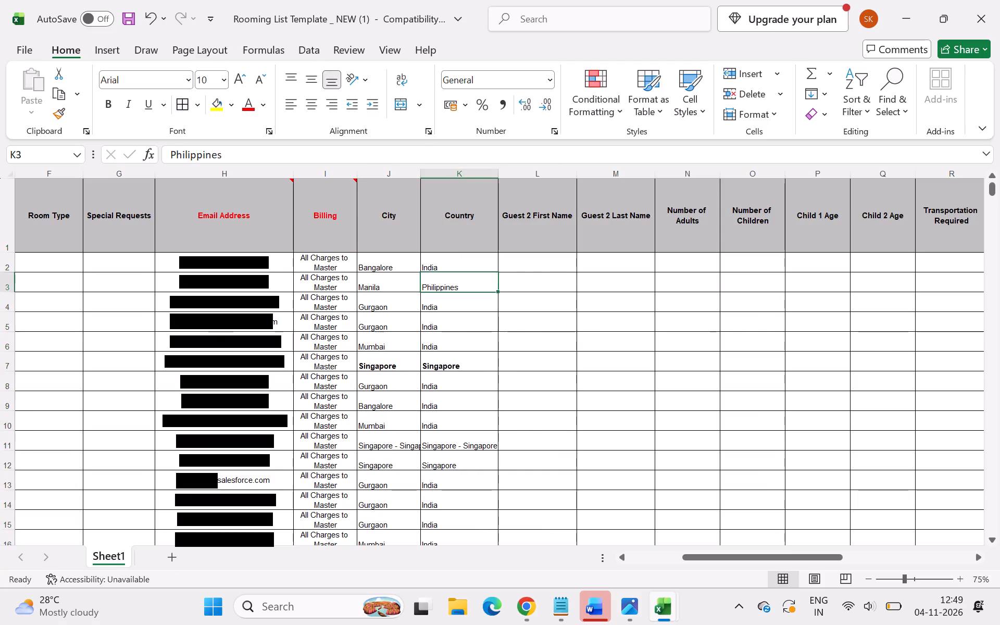
# Delete the columns from Guest 2 First Name through Transportation Required from the rooming list.
pyautogui.hscroll(-4, 536, 186)
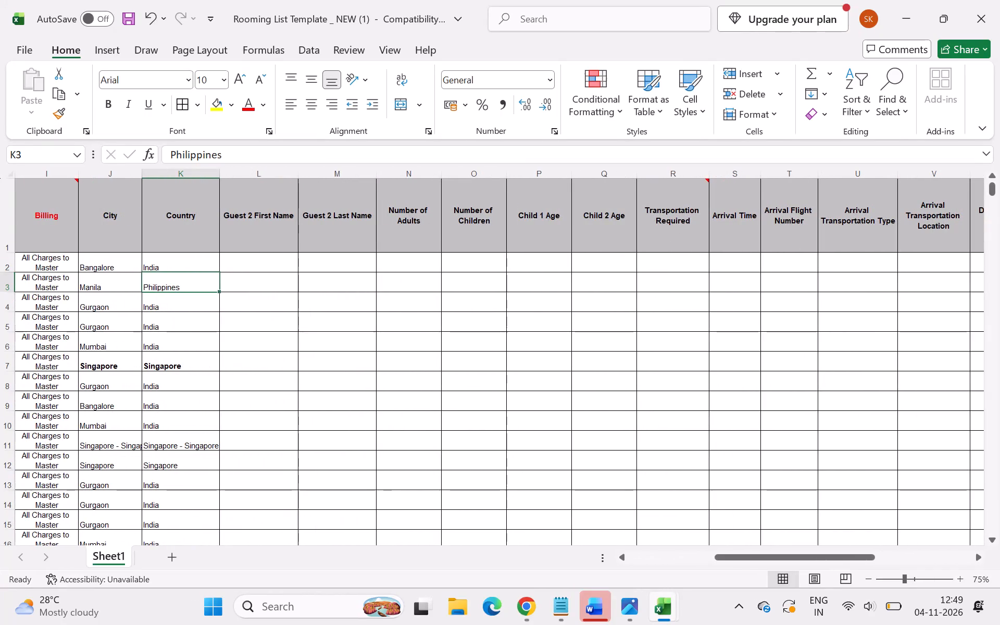
pyautogui.moveTo(251, 174); pyautogui.dragTo(301, 174)
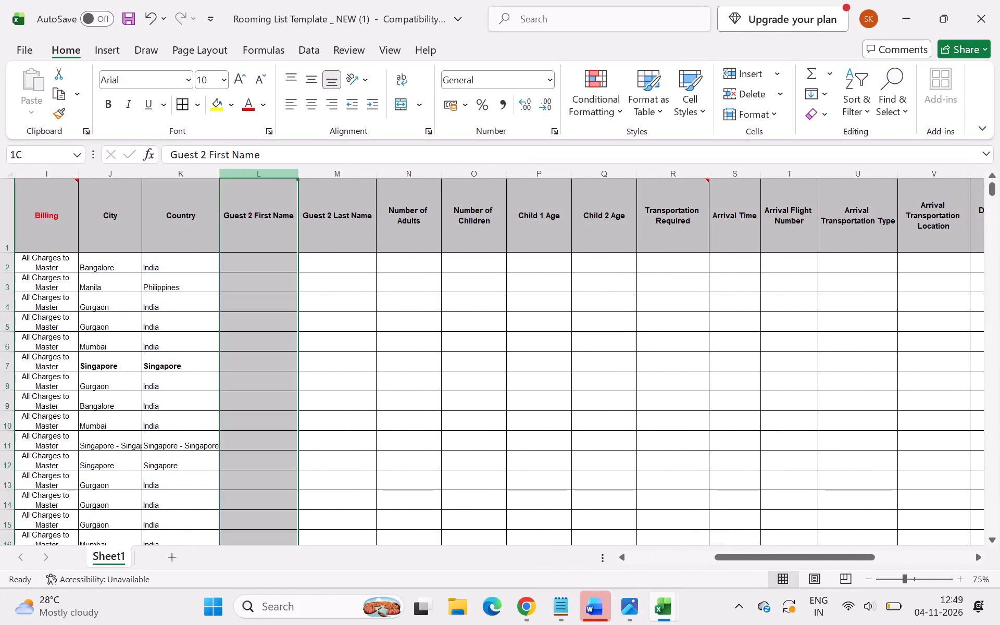
pyautogui.moveTo(301, 174); pyautogui.dragTo(473, 195)
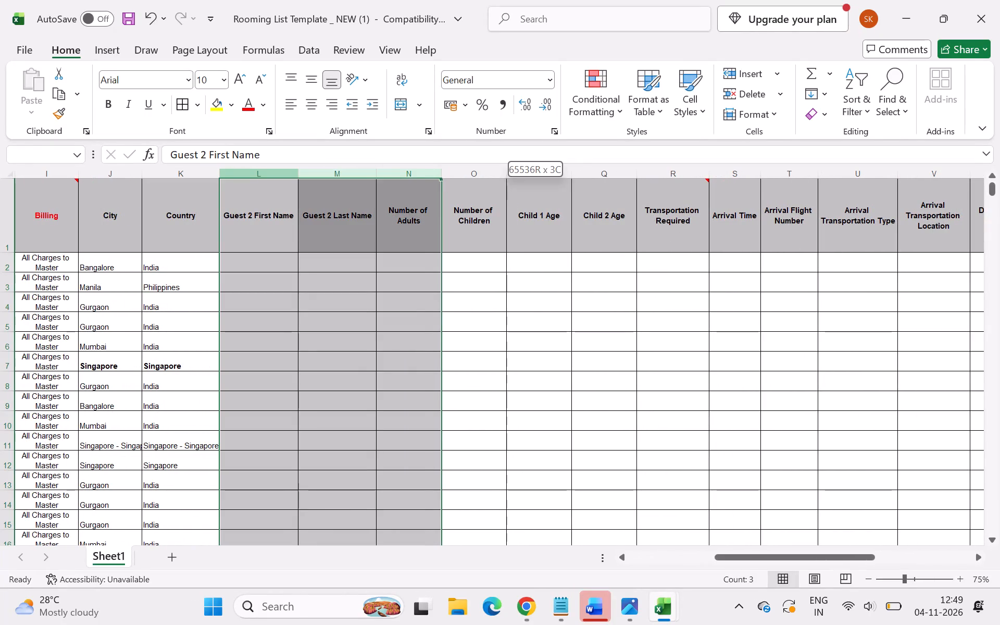
pyautogui.moveTo(473, 195); pyautogui.dragTo(657, 207)
pyautogui.rightClick(655, 240)
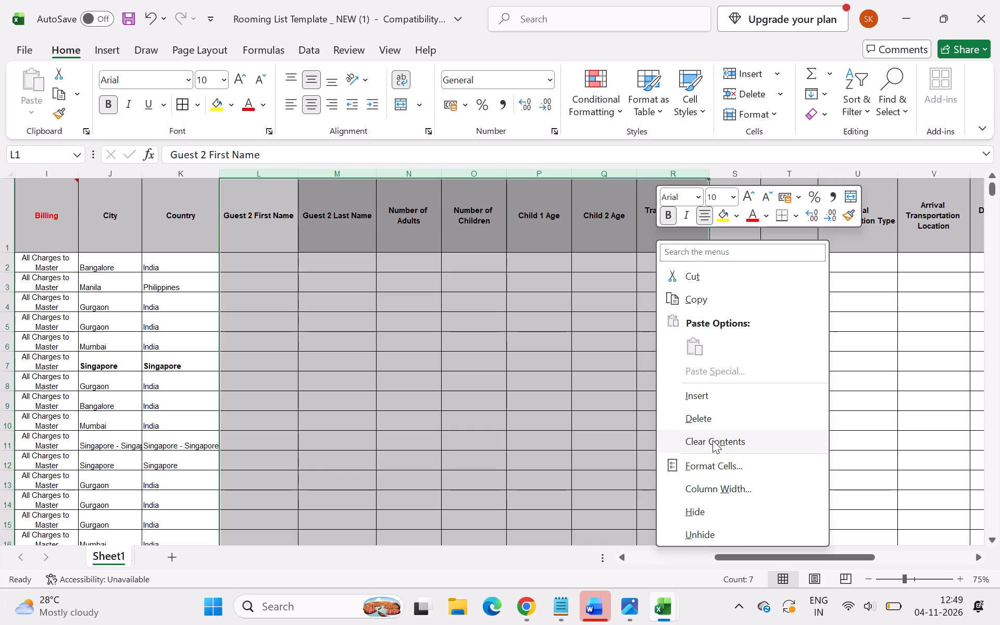
pyautogui.click(714, 417)
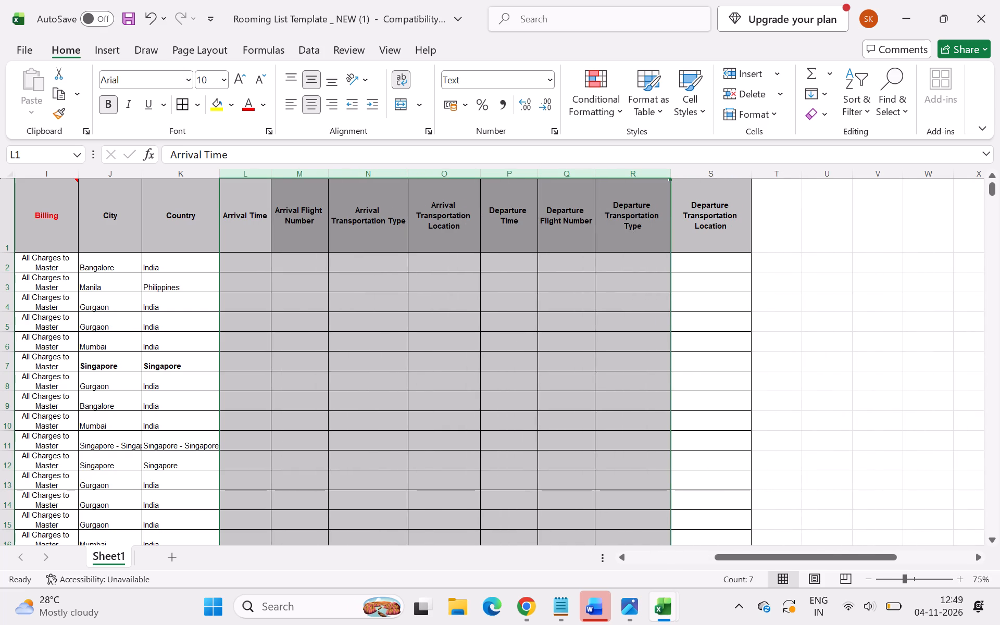
pyautogui.click(540, 391)
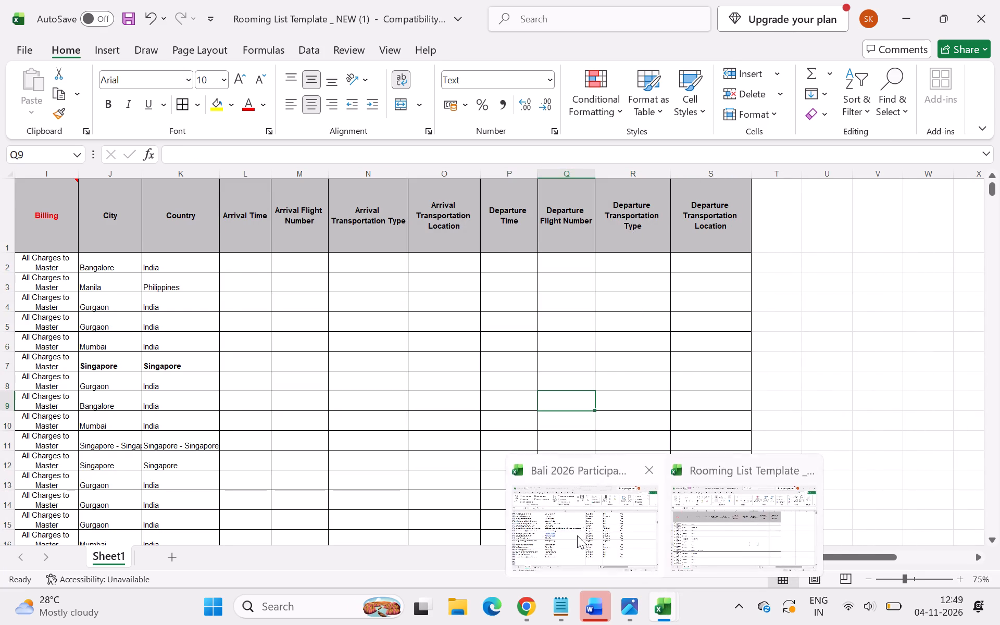
# Switch to the Bali 2026 Participants workbook and examine its arrival, departure, flight, meal preference and extra notes columns.
pyautogui.click(577, 535)
pyautogui.hscroll(-4, 552, 415)
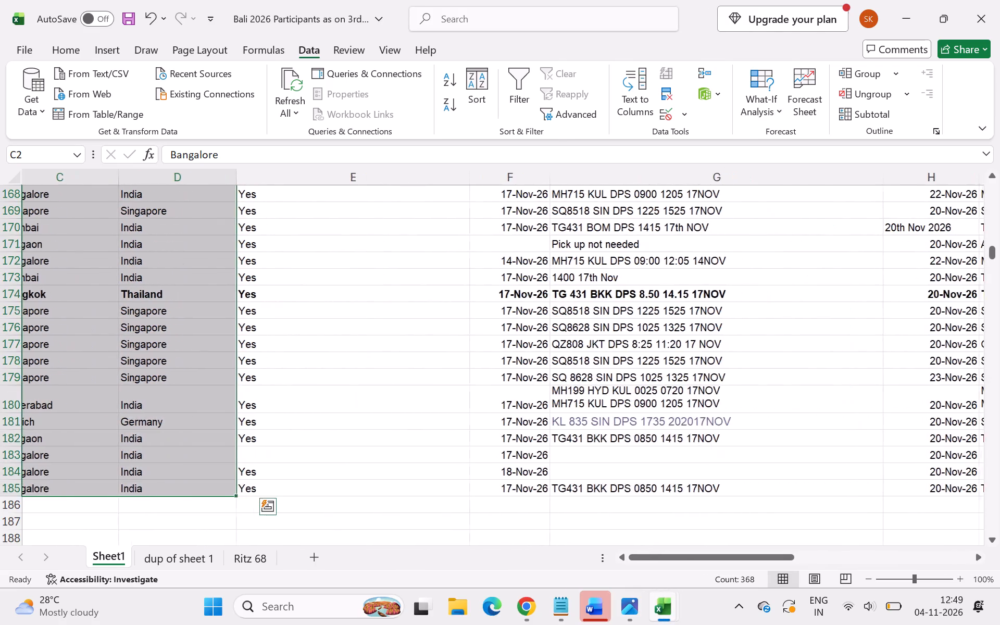
pyautogui.scroll(12, 552, 415)
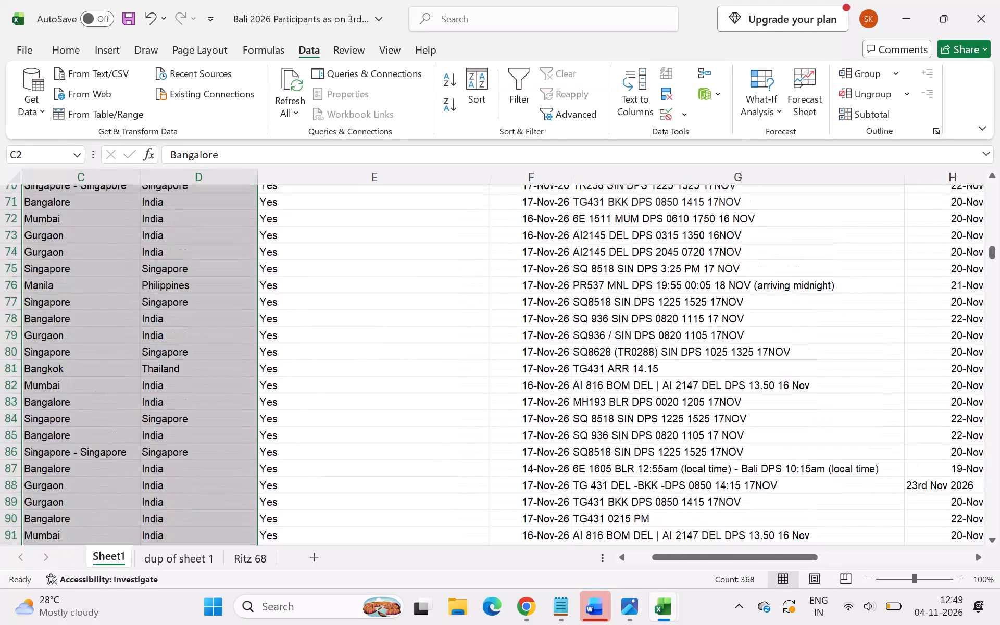
pyautogui.scroll(1, 552, 415)
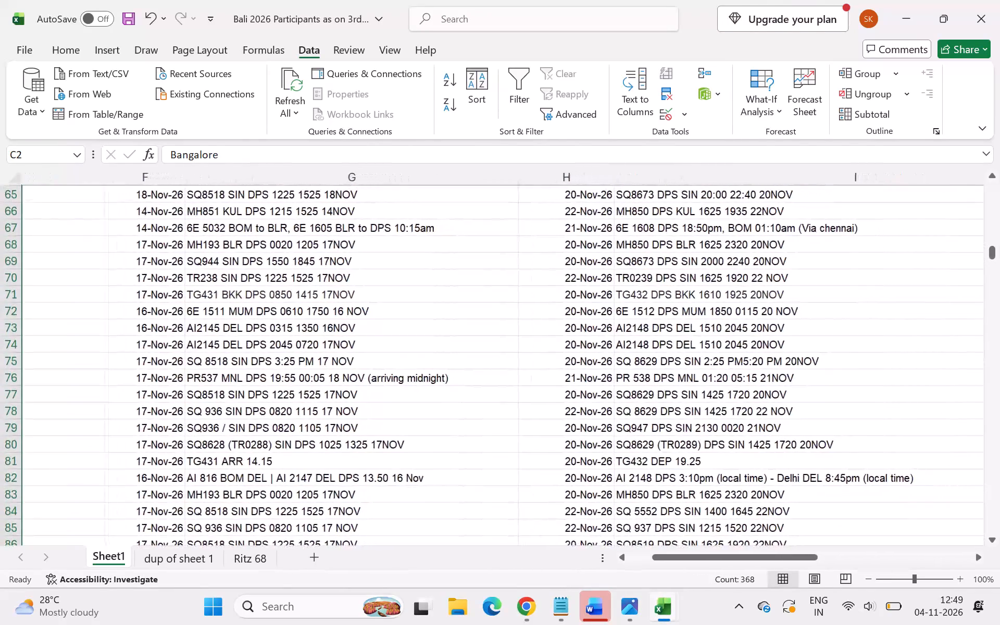
pyautogui.hscroll(-7, 552, 415)
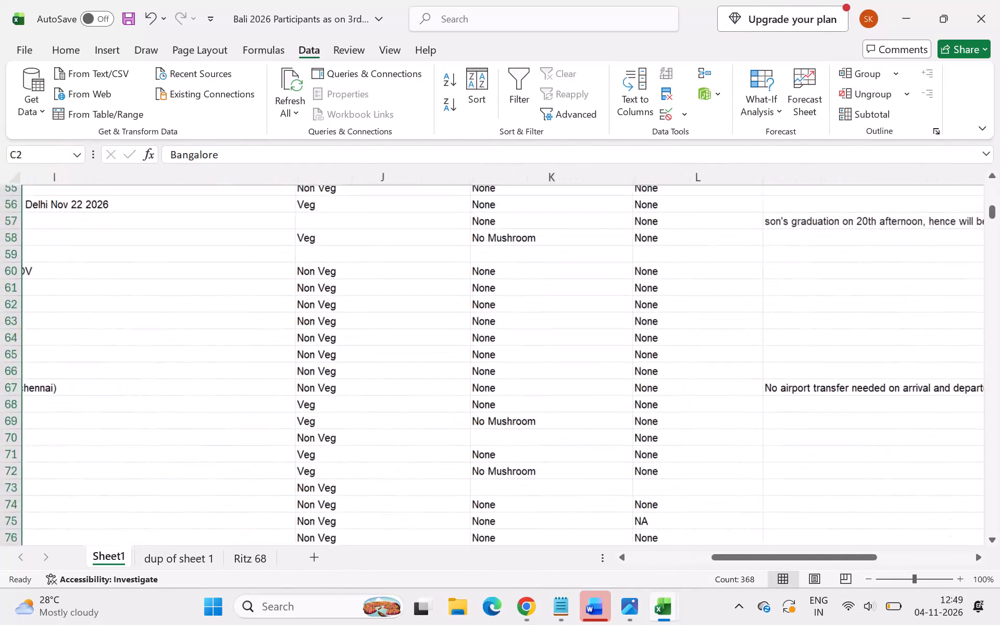
pyautogui.scroll(5, 552, 415)
pyautogui.hscroll(-2, 552, 415)
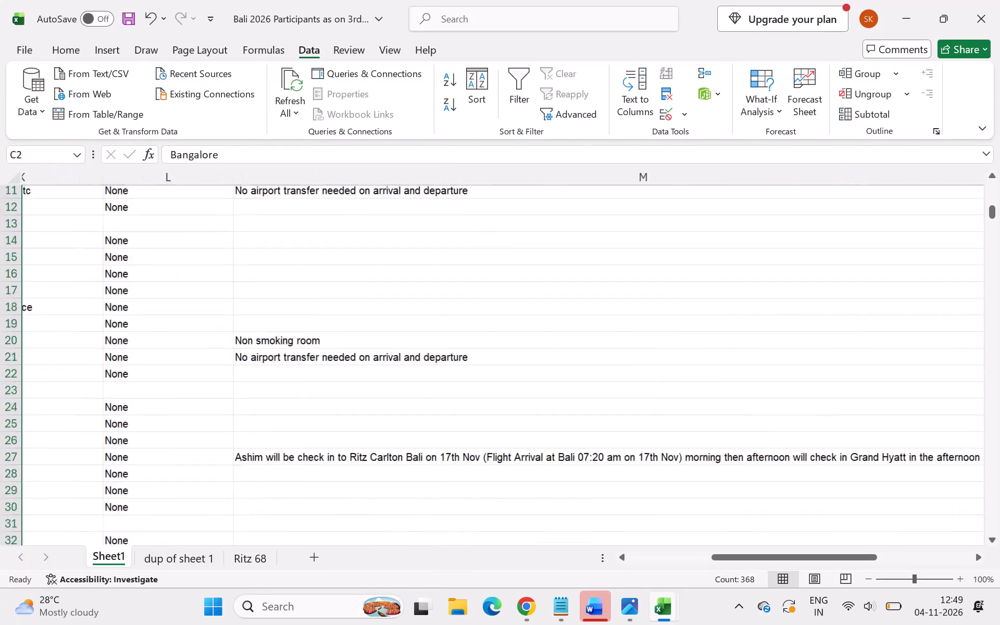
pyautogui.hscroll(-1, 552, 415)
pyautogui.scroll(3, 552, 415)
pyautogui.hscroll(7, 552, 415)
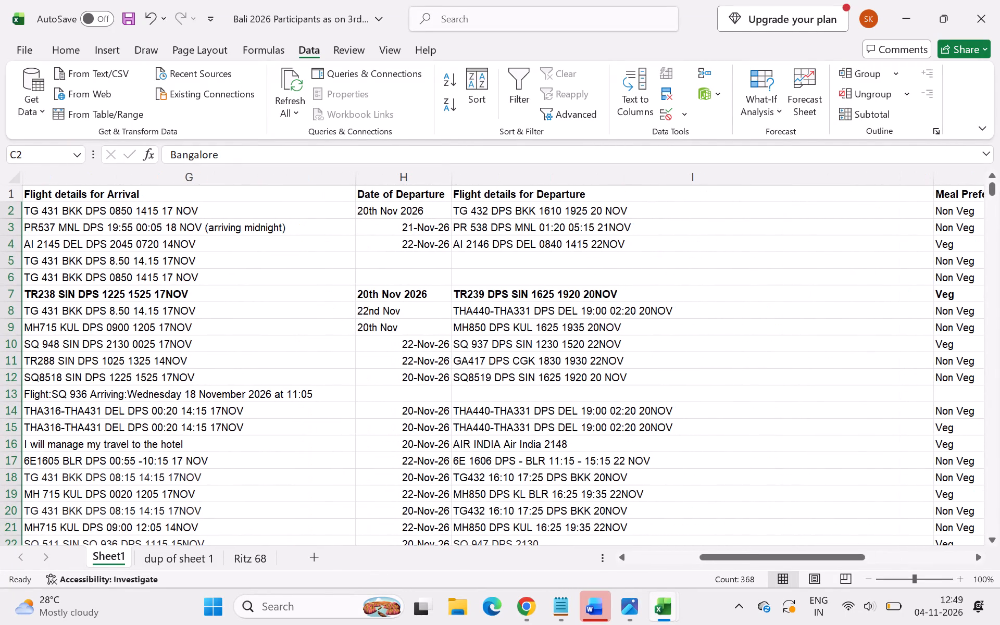
pyautogui.hscroll(1, 552, 415)
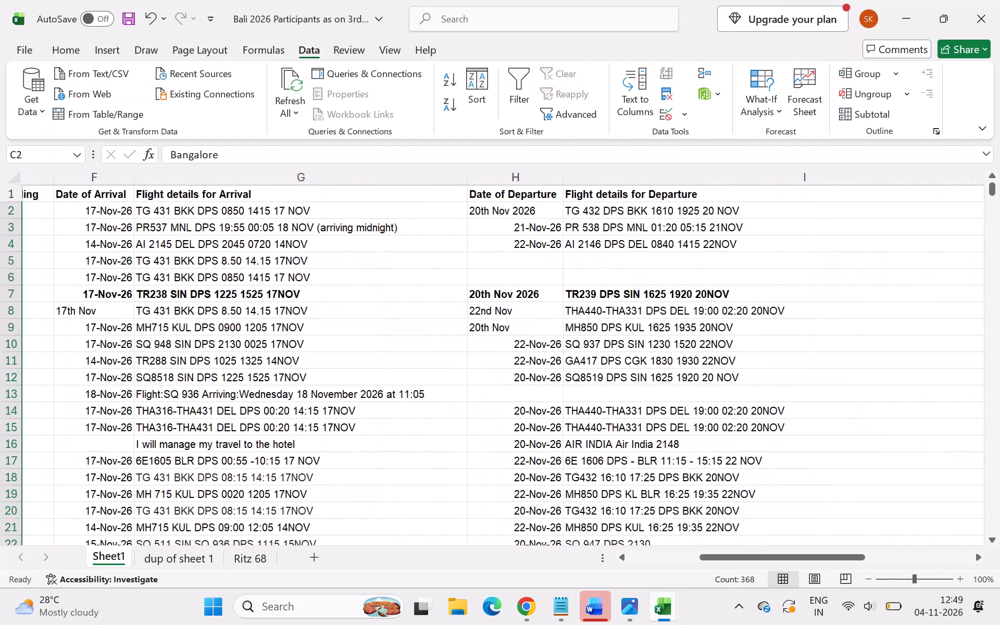
pyautogui.hscroll(3, 552, 415)
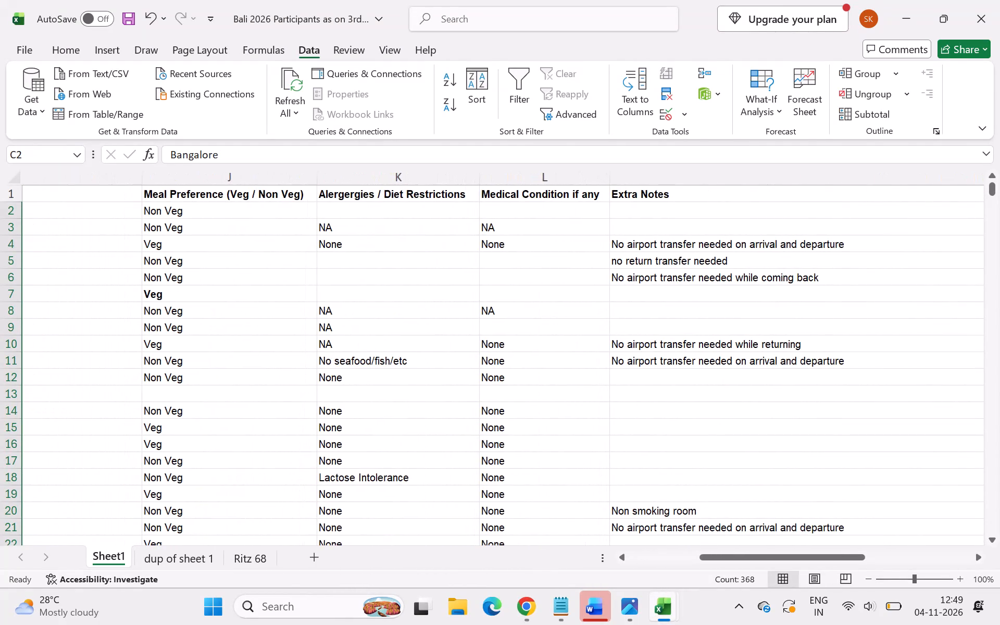
pyautogui.hscroll(1, 552, 415)
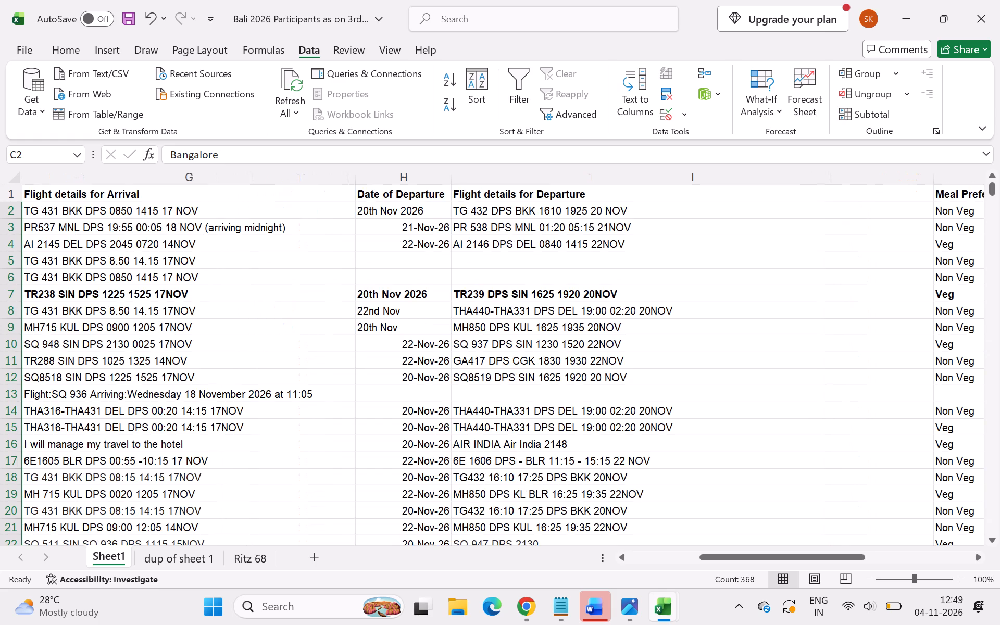
pyautogui.hscroll(-3, 552, 415)
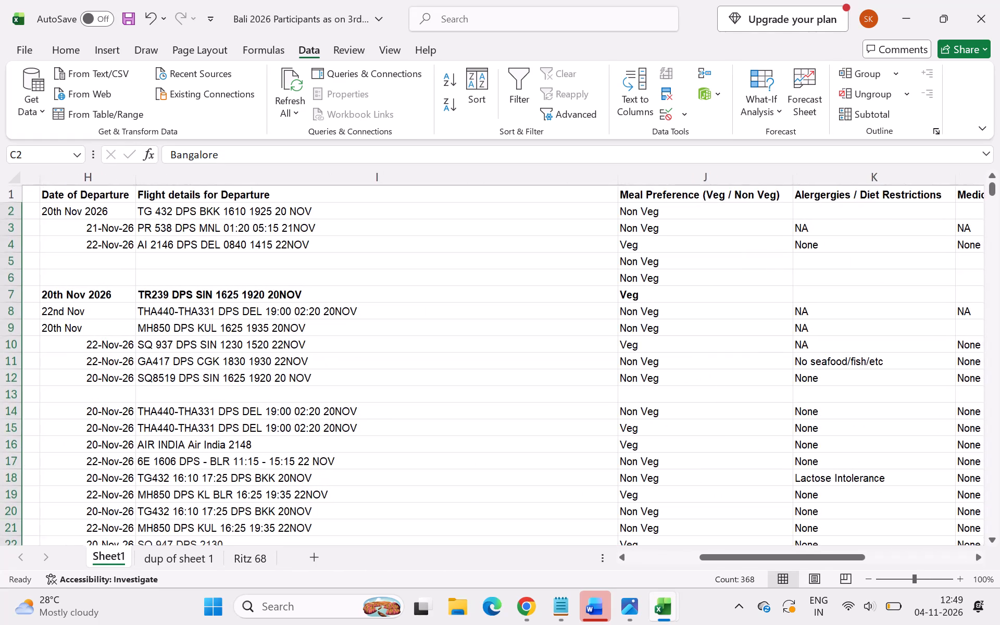
pyautogui.hscroll(-2, 552, 415)
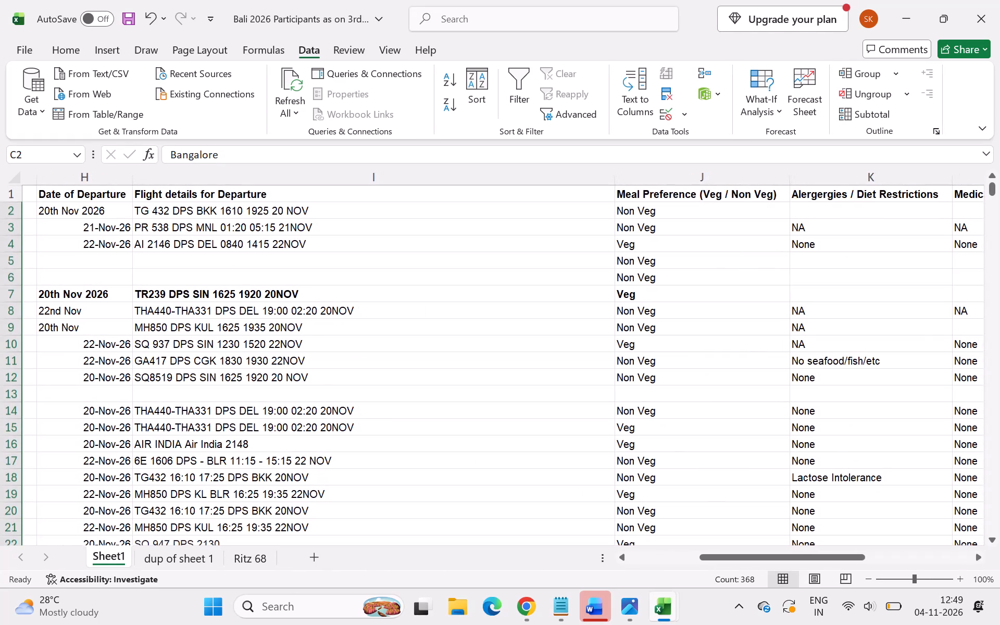
pyautogui.hscroll(-3, 552, 415)
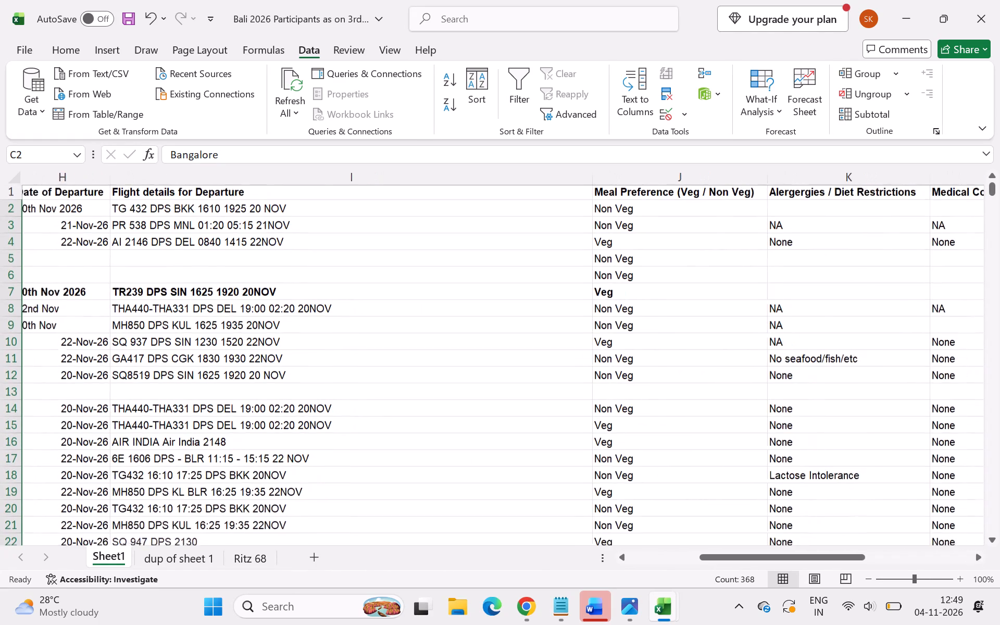
pyautogui.hscroll(-2, 552, 415)
# Look through the Flight details for Departure and meal preference entries down the participants list.
pyautogui.scroll(-1, 552, 415)
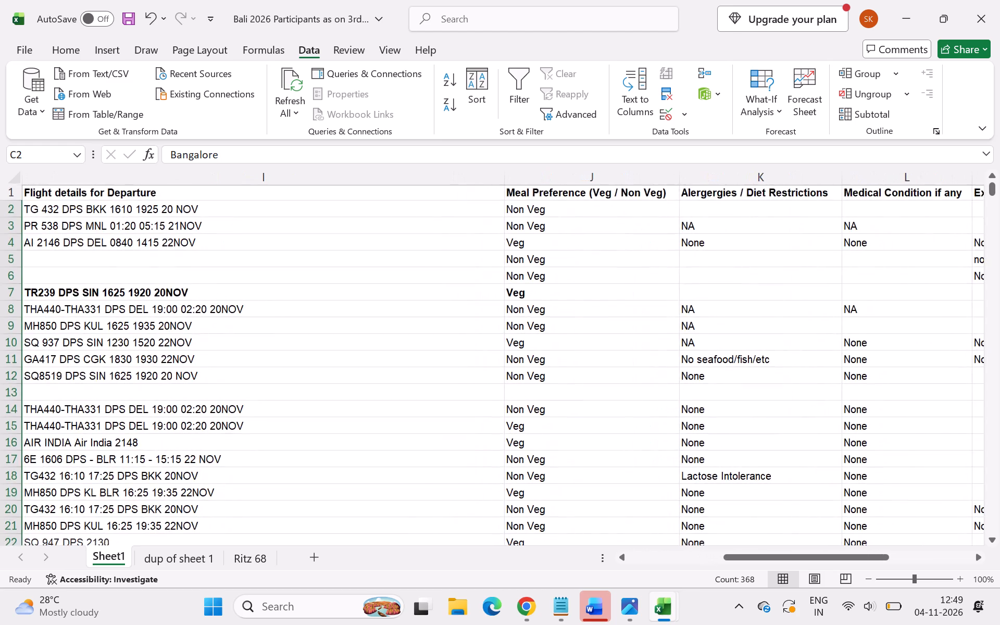
pyautogui.scroll(-8, 552, 415)
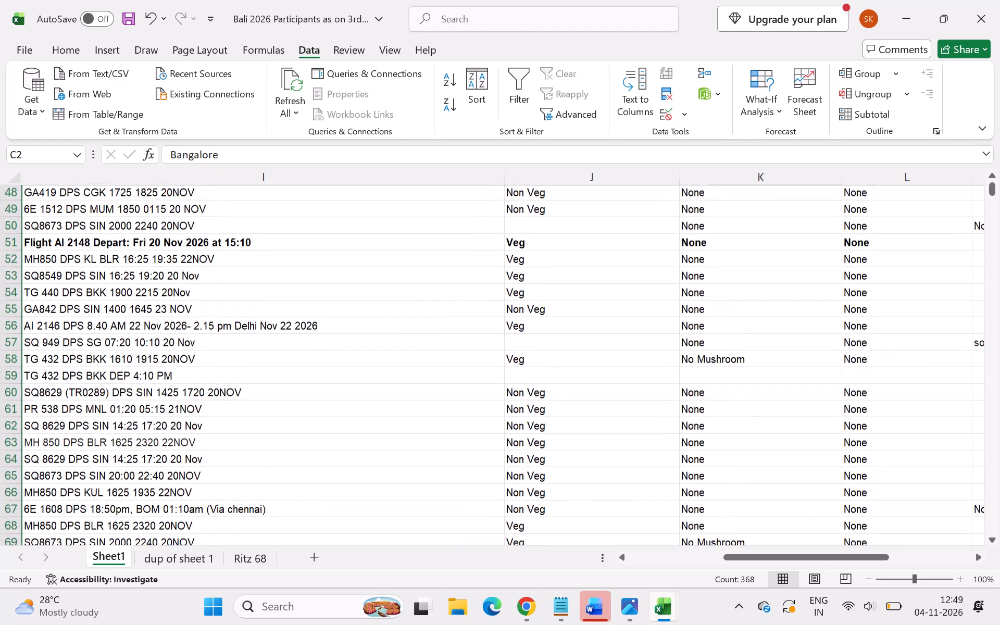
pyautogui.scroll(-8, 552, 415)
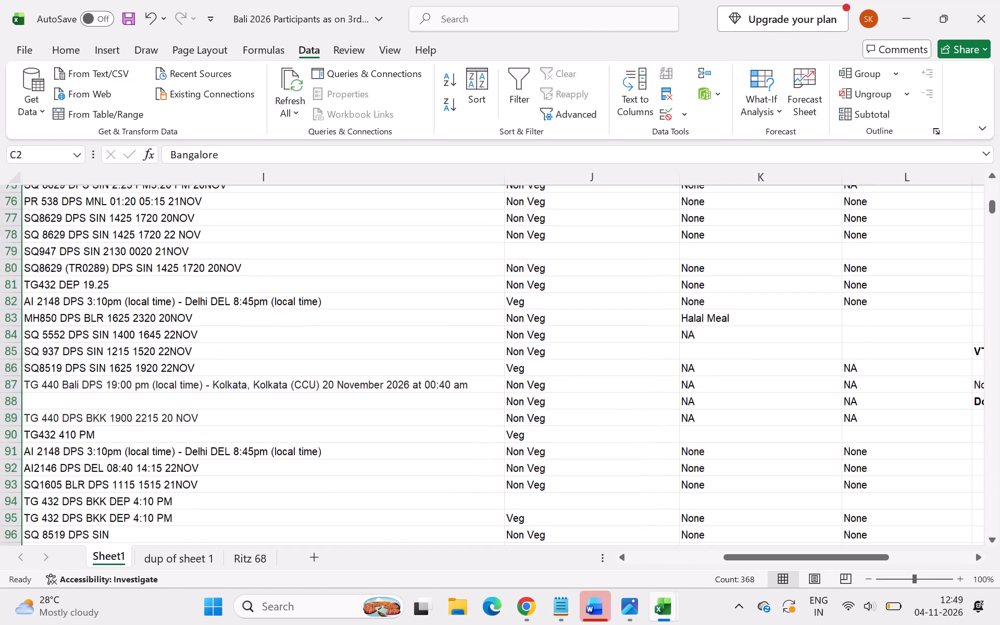
pyautogui.scroll(-7, 552, 415)
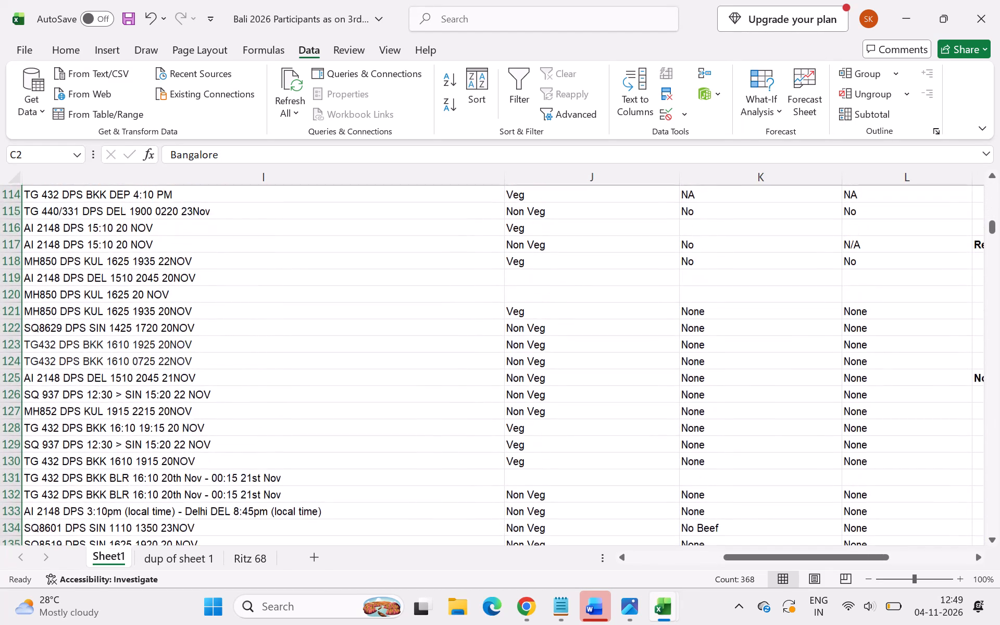
pyautogui.scroll(-7, 552, 415)
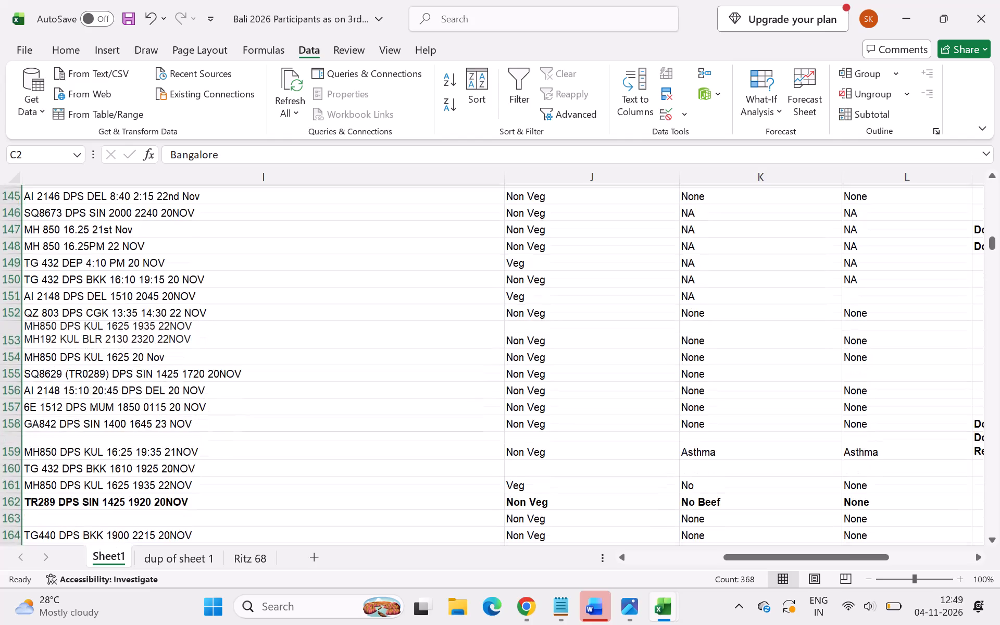
pyautogui.scroll(-2, 552, 415)
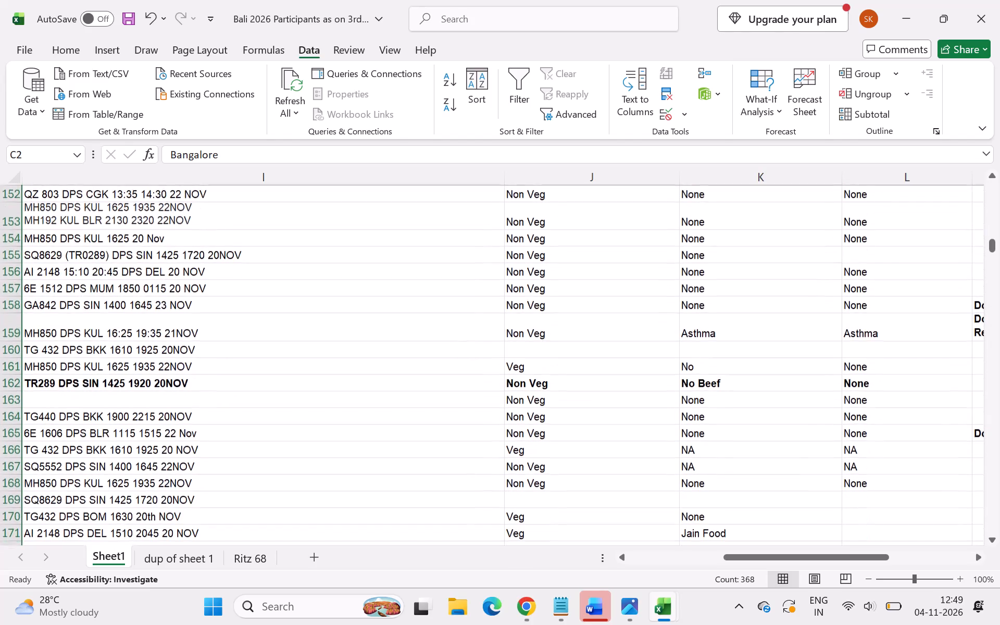
pyautogui.scroll(-5, 552, 415)
pyautogui.scroll(3, 552, 415)
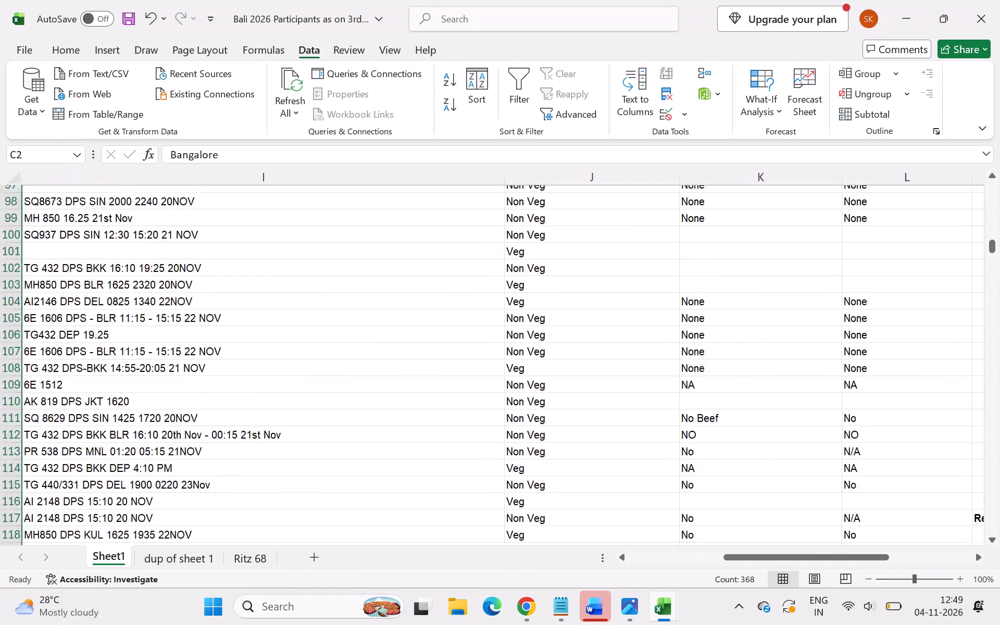
pyautogui.scroll(9, 552, 415)
# Copy the Flight details for Arrival entries G2 to G185 from the participants workbook into the rooming list's Arrival Flight Number column from M2.
pyautogui.hscroll(3, 552, 415)
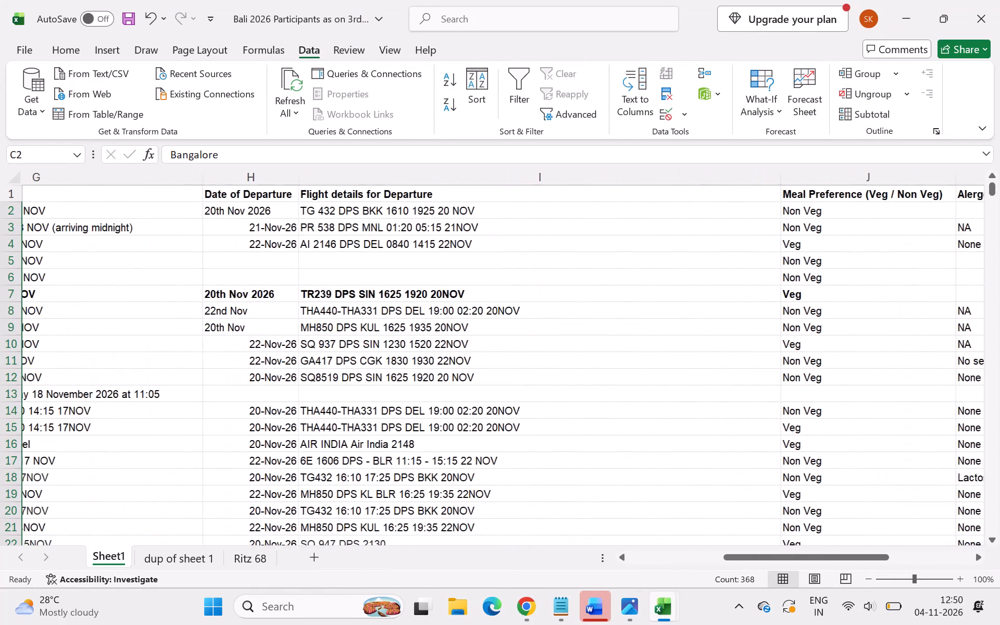
pyautogui.hscroll(8, 552, 415)
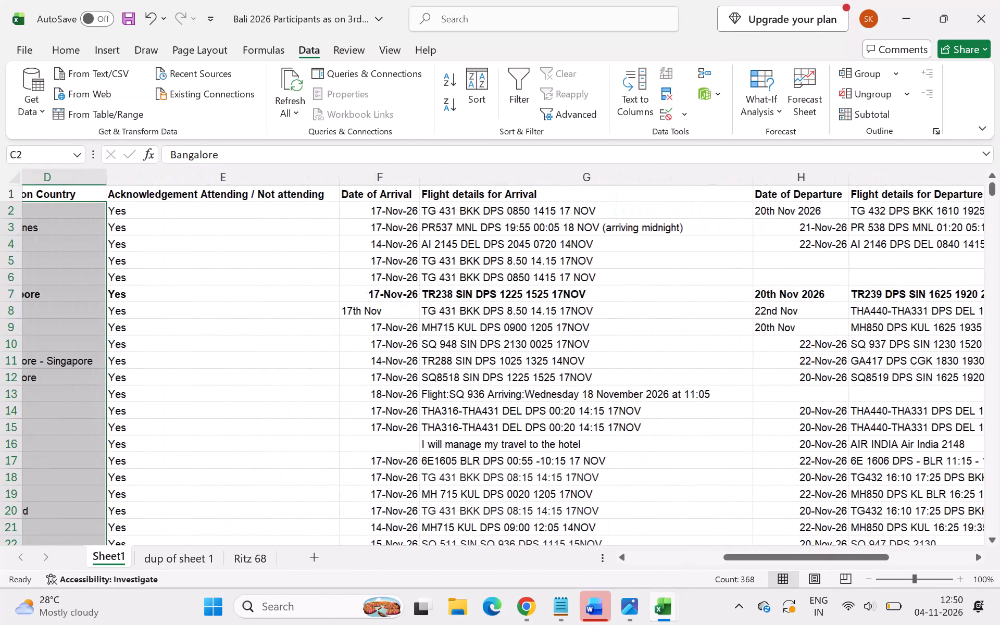
pyautogui.hscroll(4, 552, 415)
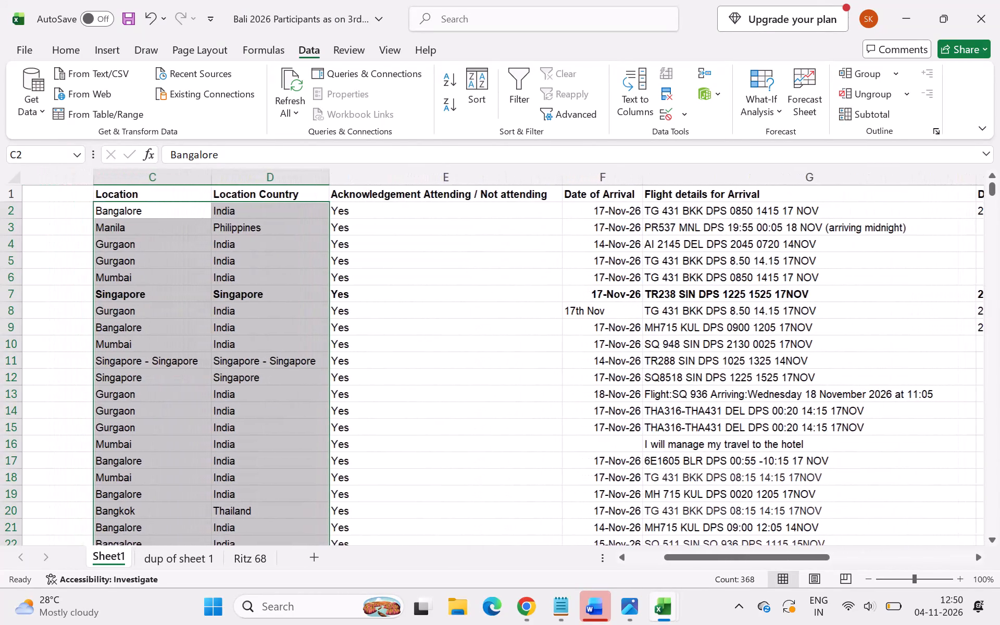
pyautogui.hscroll(1, 552, 415)
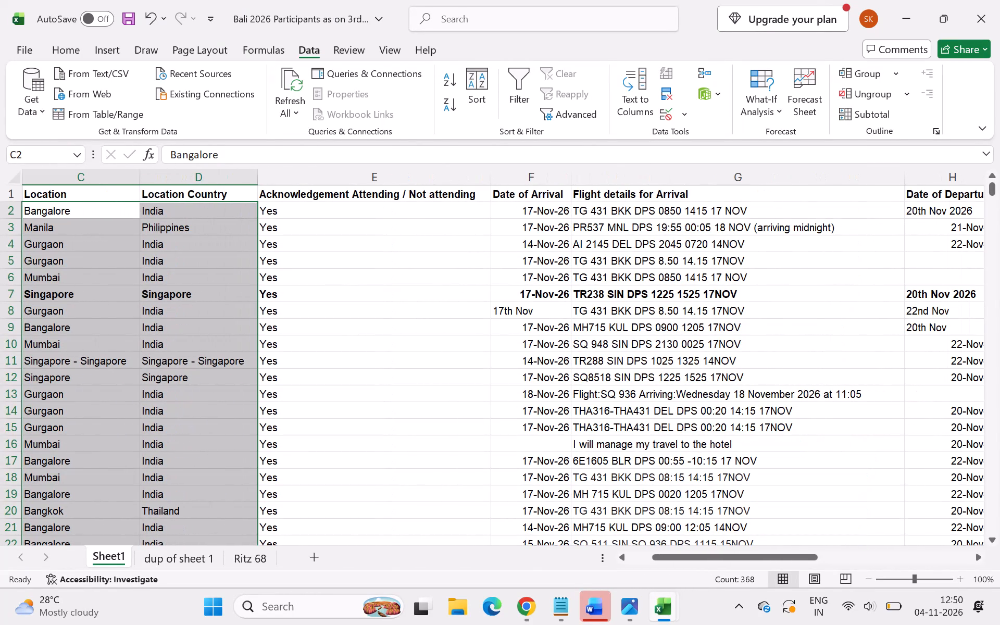
pyautogui.click(667, 213)
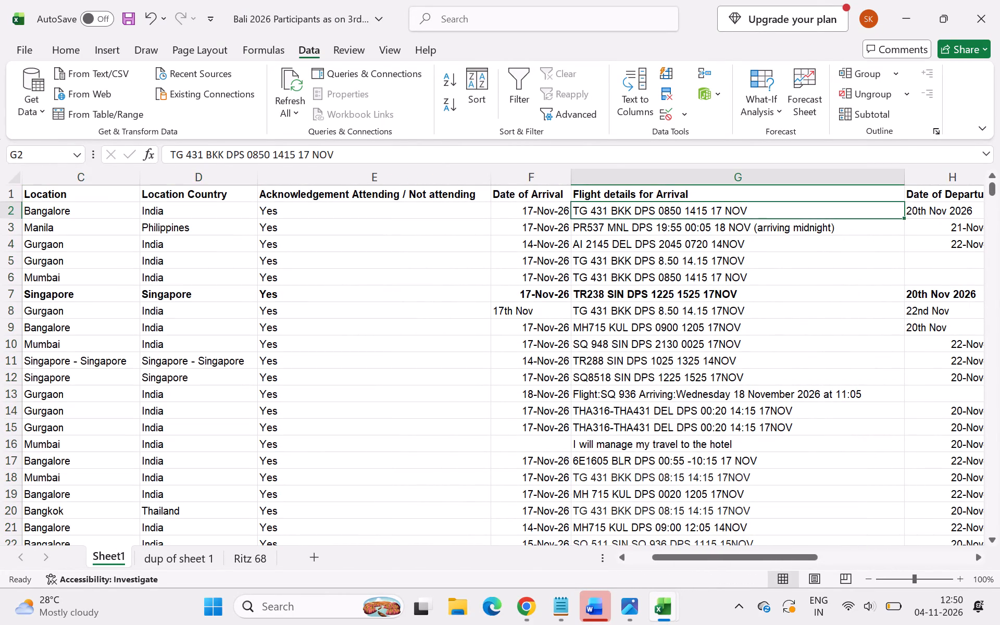
pyautogui.click(520, 221)
pyautogui.moveTo(643, 210); pyautogui.dragTo(658, 495)
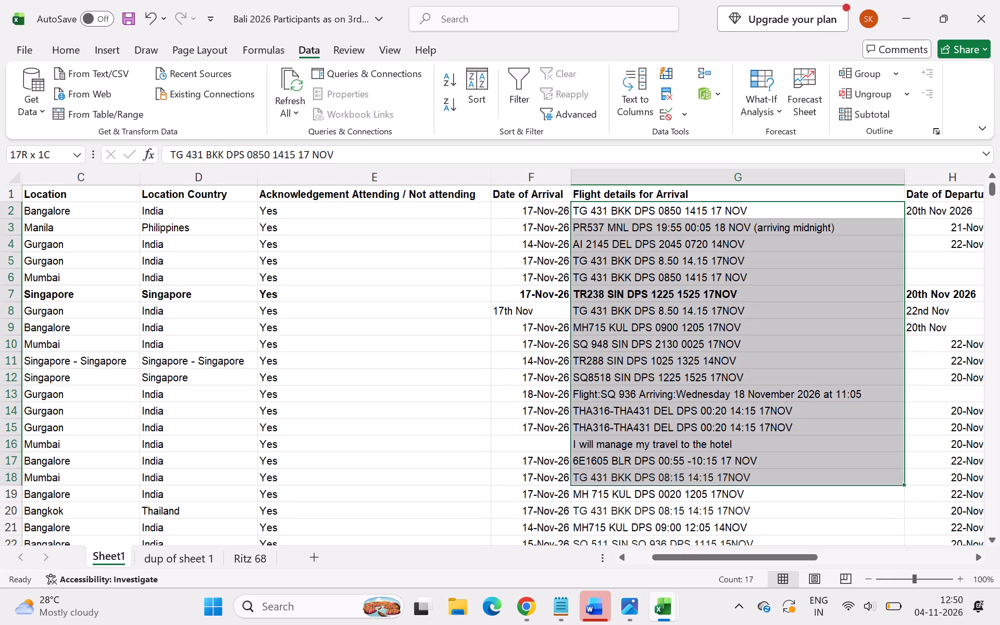
pyautogui.moveTo(658, 495); pyautogui.dragTo(646, 602)
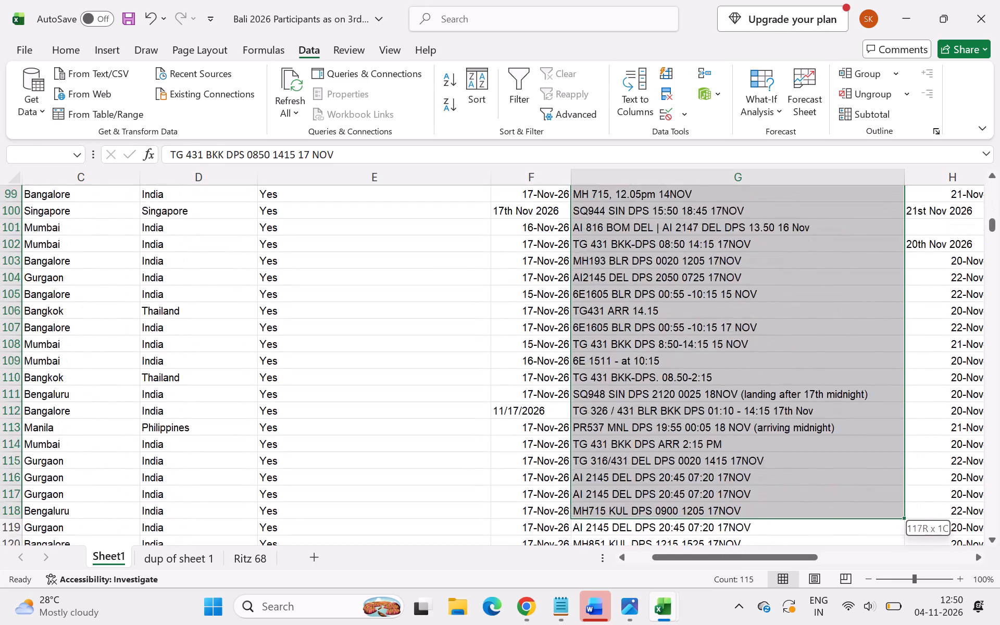
pyautogui.moveTo(646, 602); pyautogui.dragTo(622, 583)
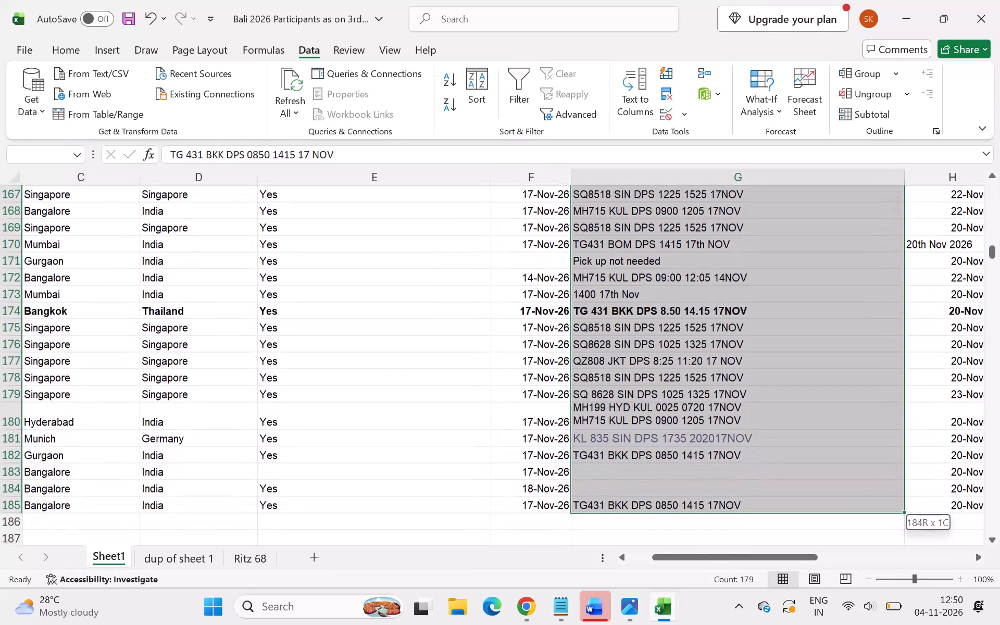
pyautogui.moveTo(622, 583); pyautogui.dragTo(622, 483)
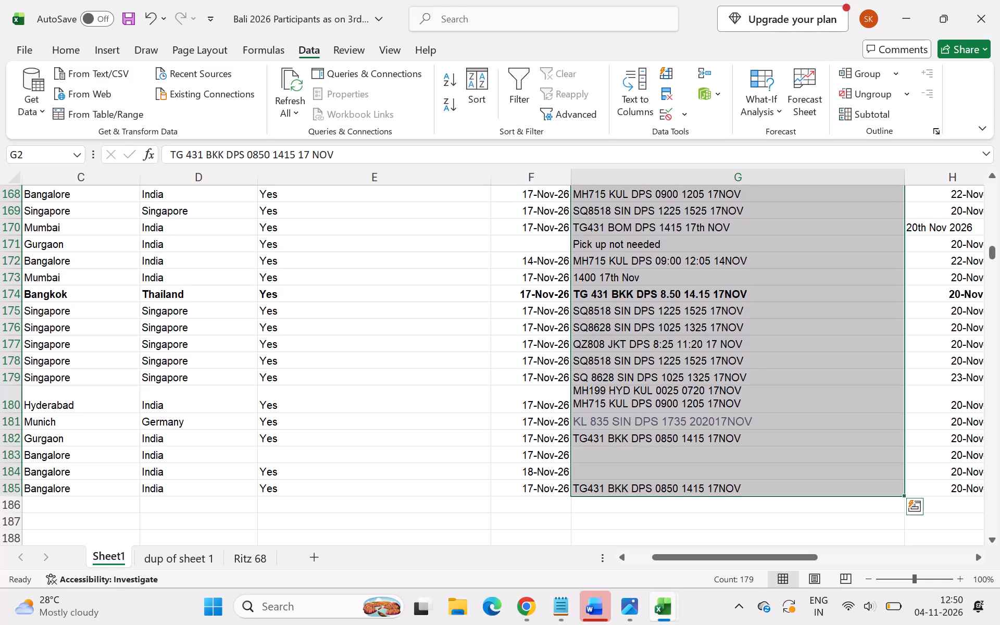
pyautogui.hotkey('ctrl', 'c')
pyautogui.hotkey('ctrl', 'c')
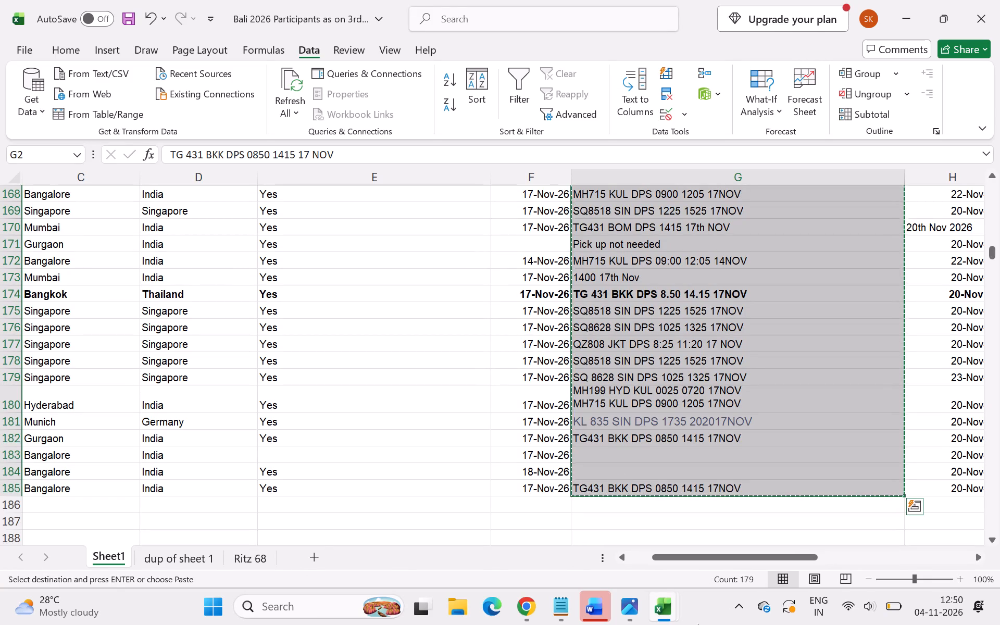
pyautogui.click(703, 533)
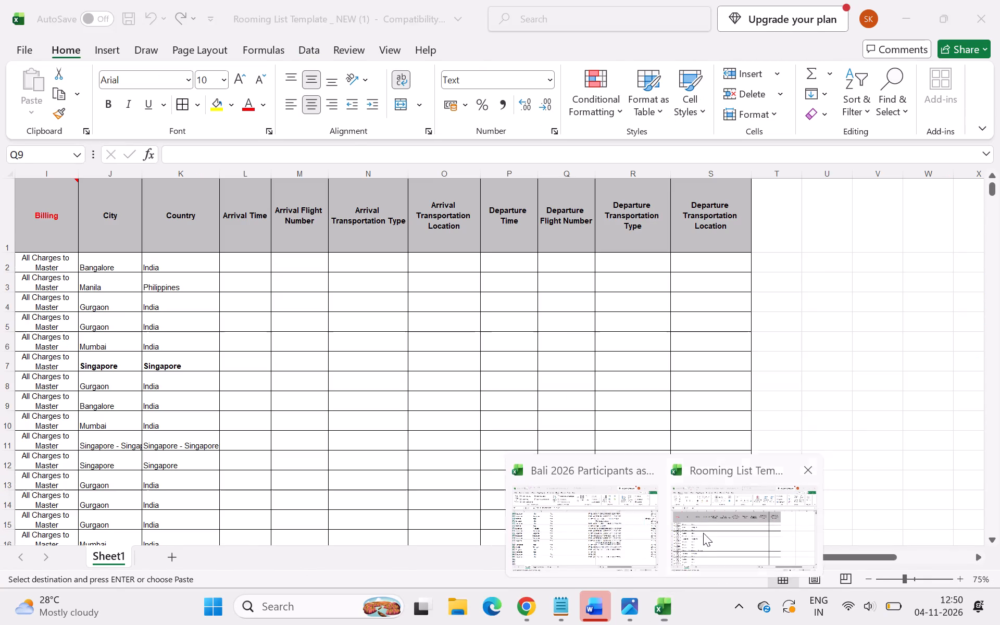
pyautogui.click(299, 268)
pyautogui.hotkey('ctrl', 'v')
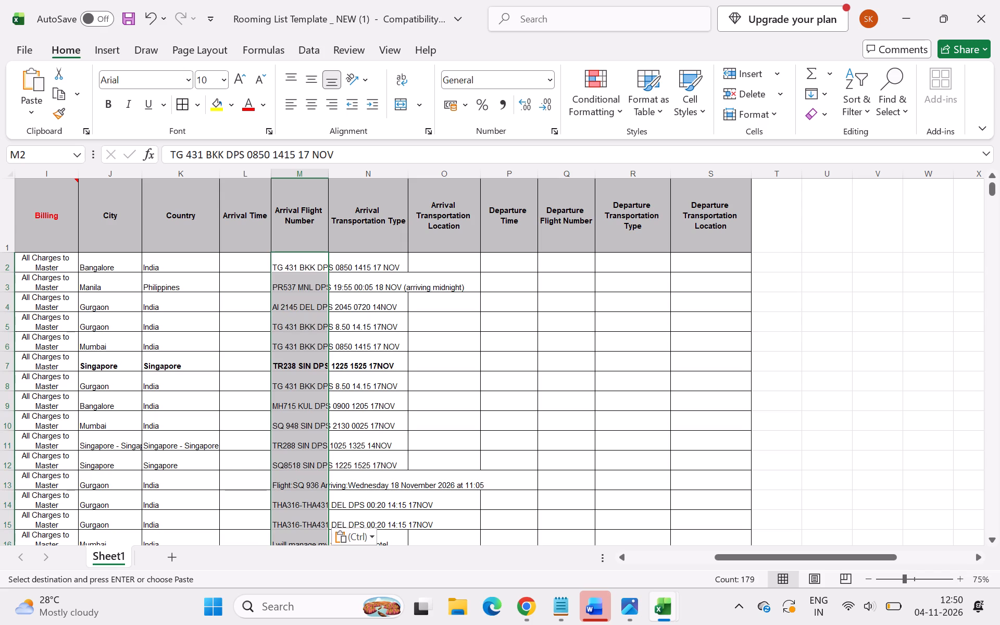
# Widen the Arrival Flight Number column of the rooming list to fit the long flight details.
pyautogui.moveTo(326, 173); pyautogui.dragTo(363, 175)
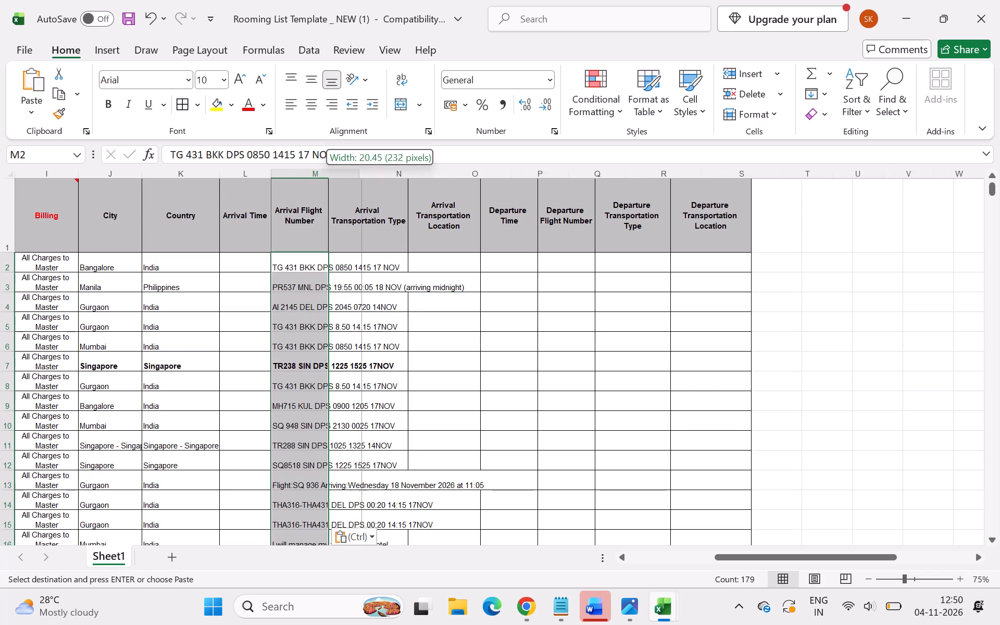
pyautogui.moveTo(363, 175); pyautogui.dragTo(406, 175)
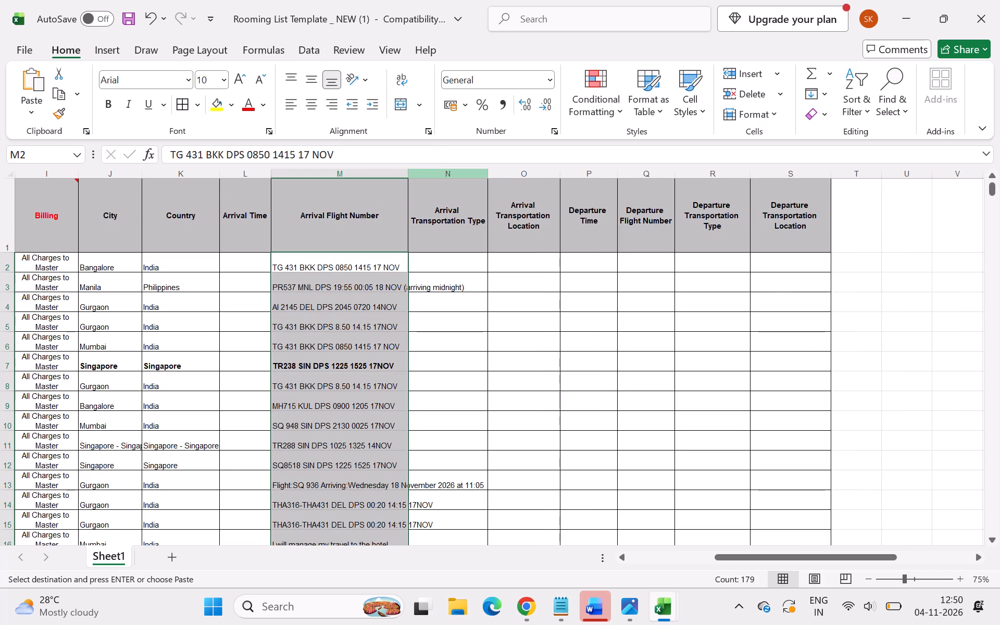
pyautogui.moveTo(411, 175); pyautogui.dragTo(484, 179)
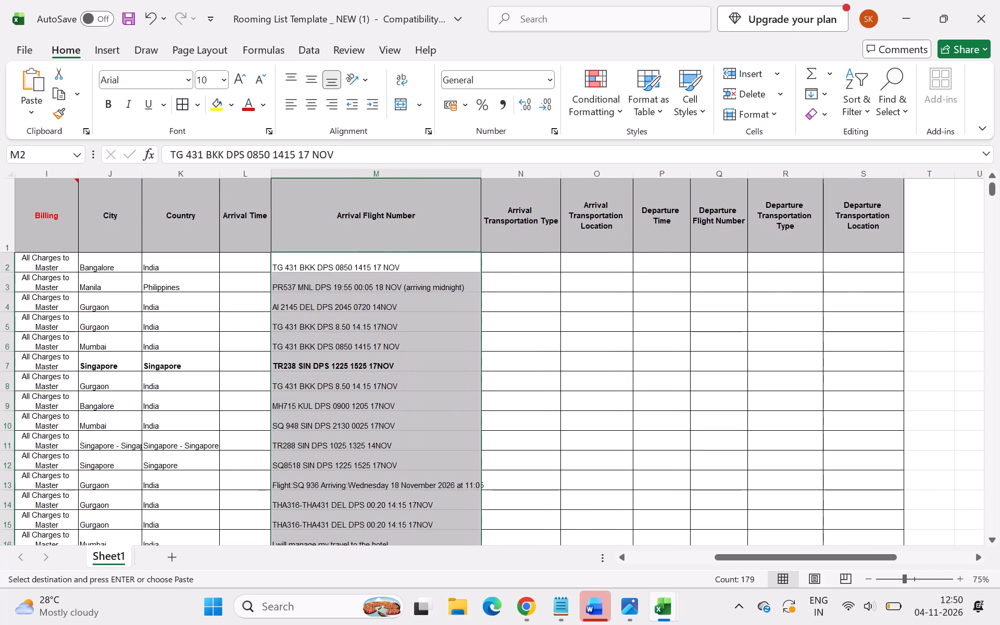
pyautogui.click(548, 231)
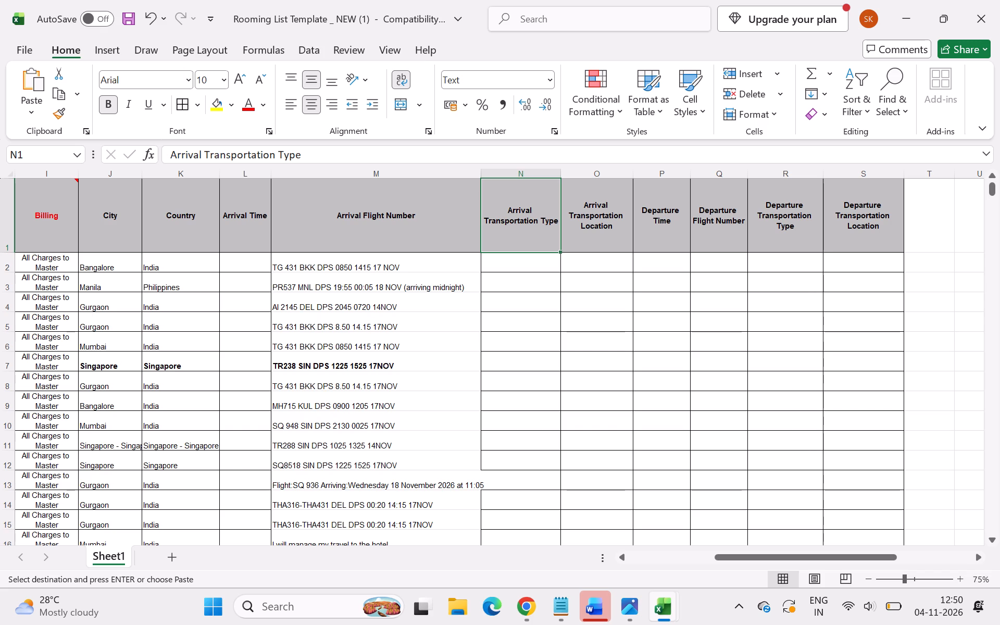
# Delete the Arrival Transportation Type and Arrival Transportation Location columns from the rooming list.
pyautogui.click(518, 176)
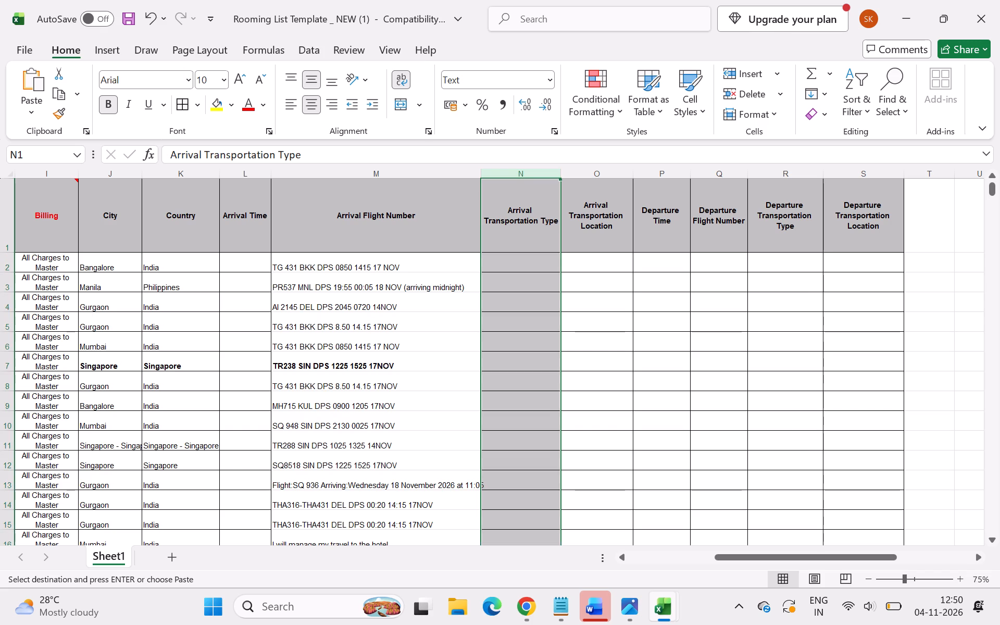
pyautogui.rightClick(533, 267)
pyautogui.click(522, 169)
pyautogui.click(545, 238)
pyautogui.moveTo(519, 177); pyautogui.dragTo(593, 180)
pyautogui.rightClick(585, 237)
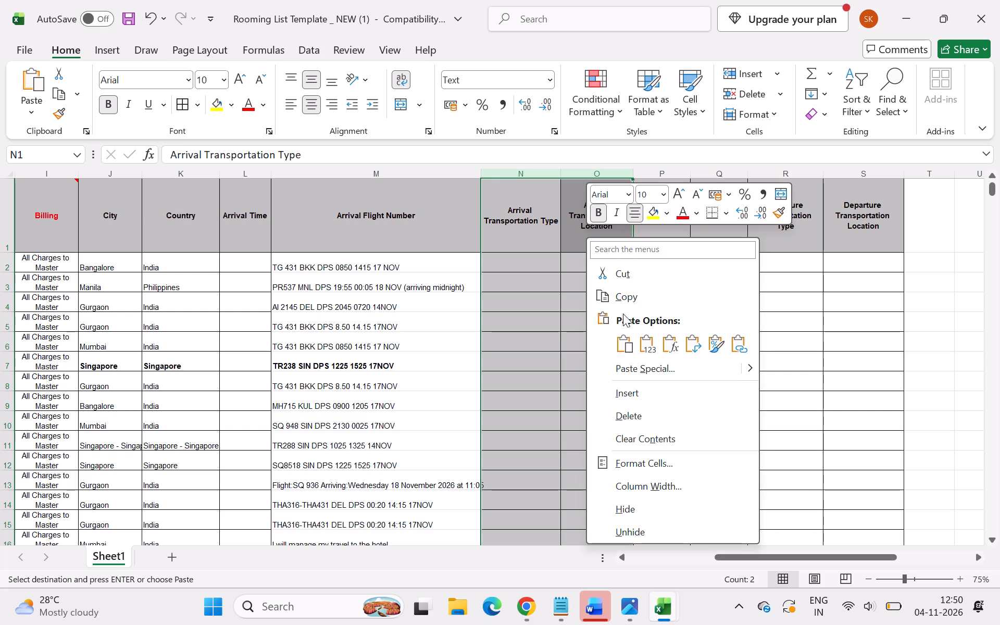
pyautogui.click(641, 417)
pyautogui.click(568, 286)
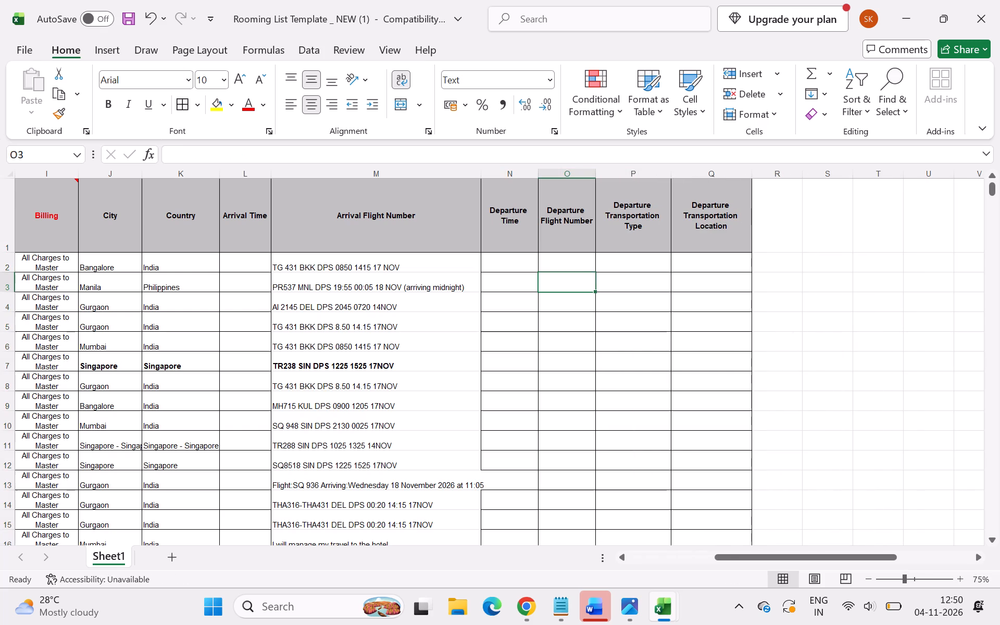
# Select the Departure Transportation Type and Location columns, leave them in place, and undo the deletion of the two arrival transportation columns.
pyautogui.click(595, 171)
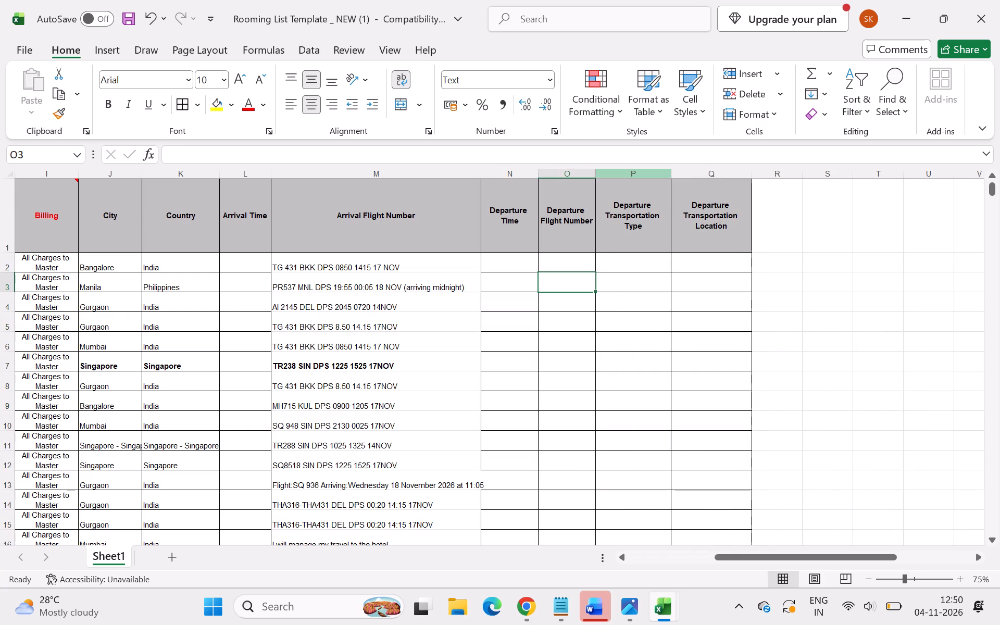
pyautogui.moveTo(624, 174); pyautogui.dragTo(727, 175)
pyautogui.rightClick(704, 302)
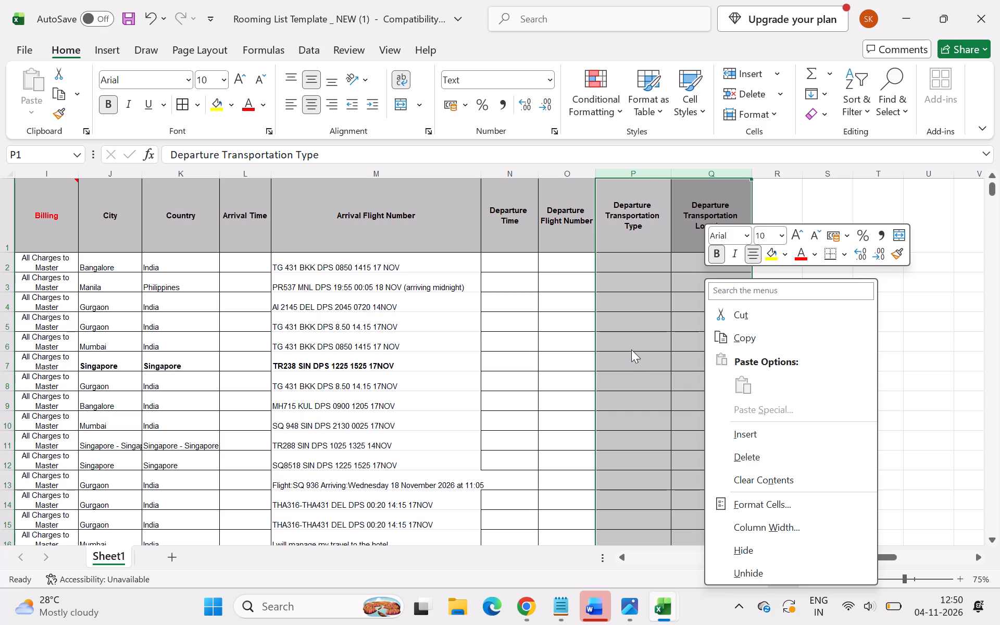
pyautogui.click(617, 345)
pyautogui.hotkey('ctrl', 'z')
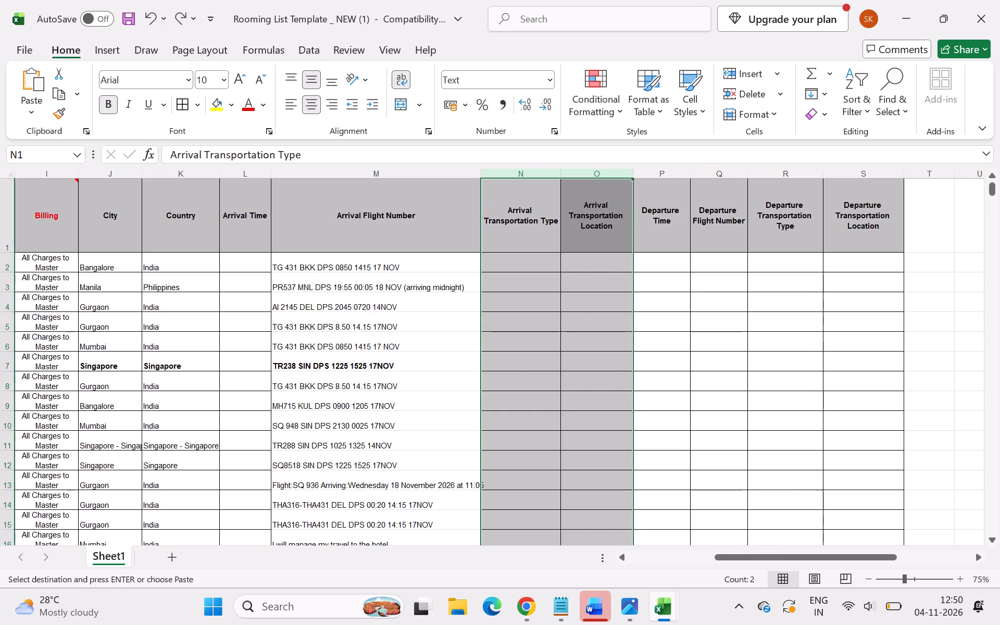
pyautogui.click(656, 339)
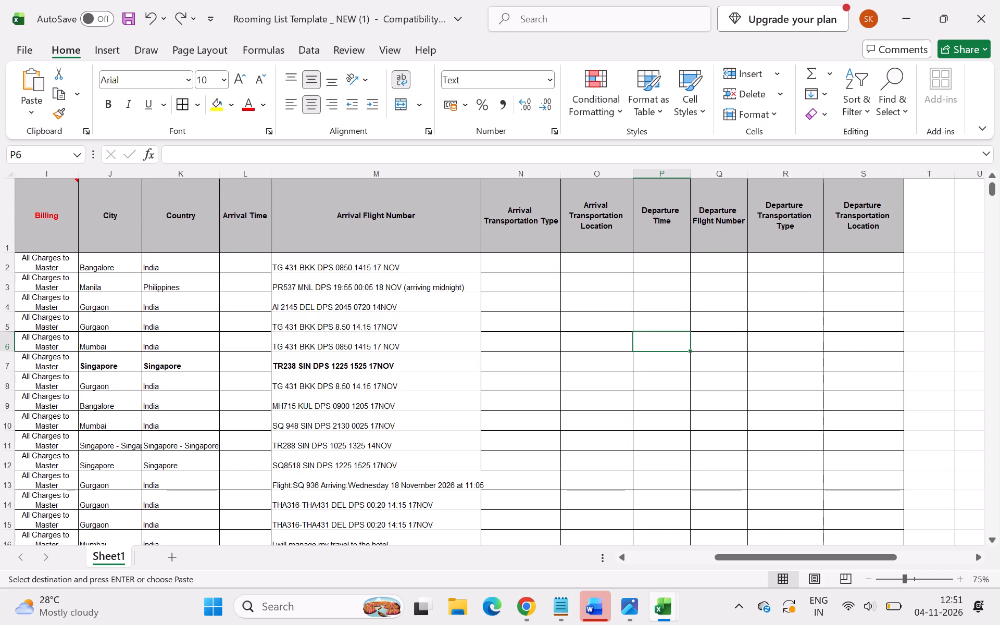
# Delete the Arrival Transportation Type and Arrival Transportation Location columns, N and O, from the rooming list.
pyautogui.moveTo(511, 175); pyautogui.dragTo(566, 178)
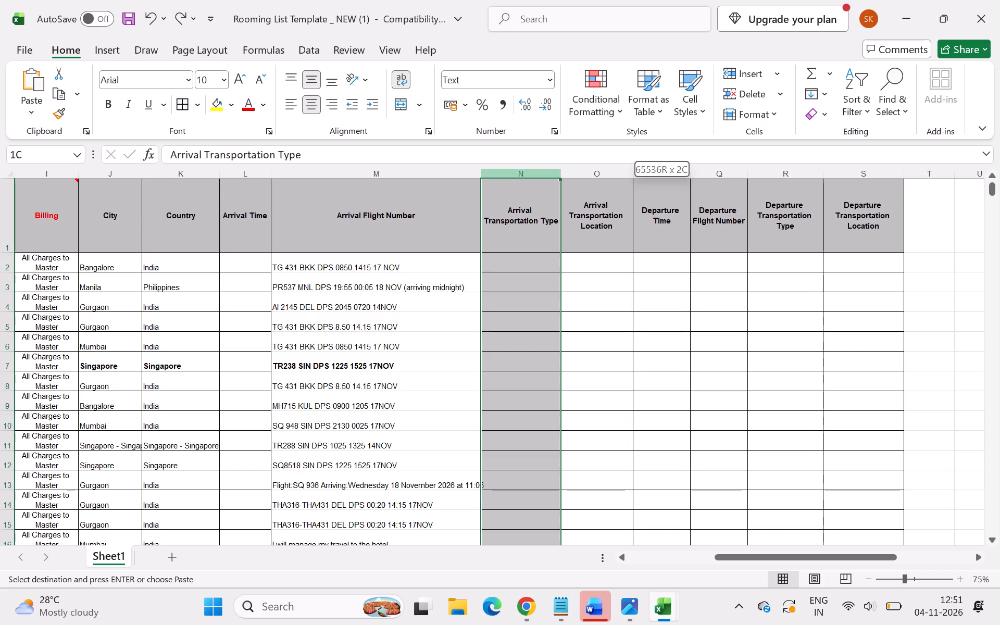
pyautogui.moveTo(566, 178); pyautogui.dragTo(569, 178)
pyautogui.rightClick(572, 252)
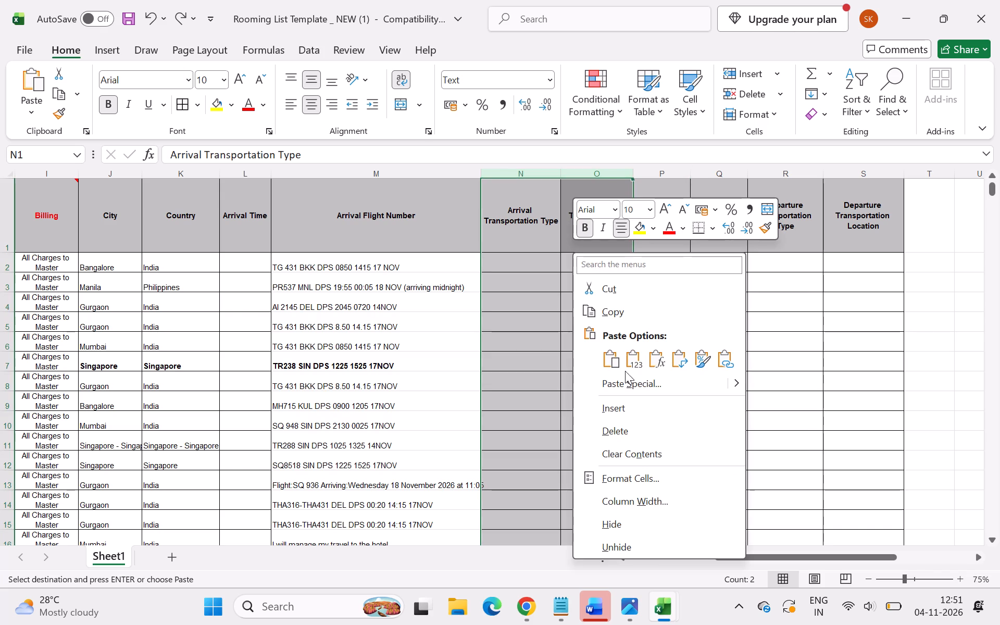
pyautogui.click(635, 435)
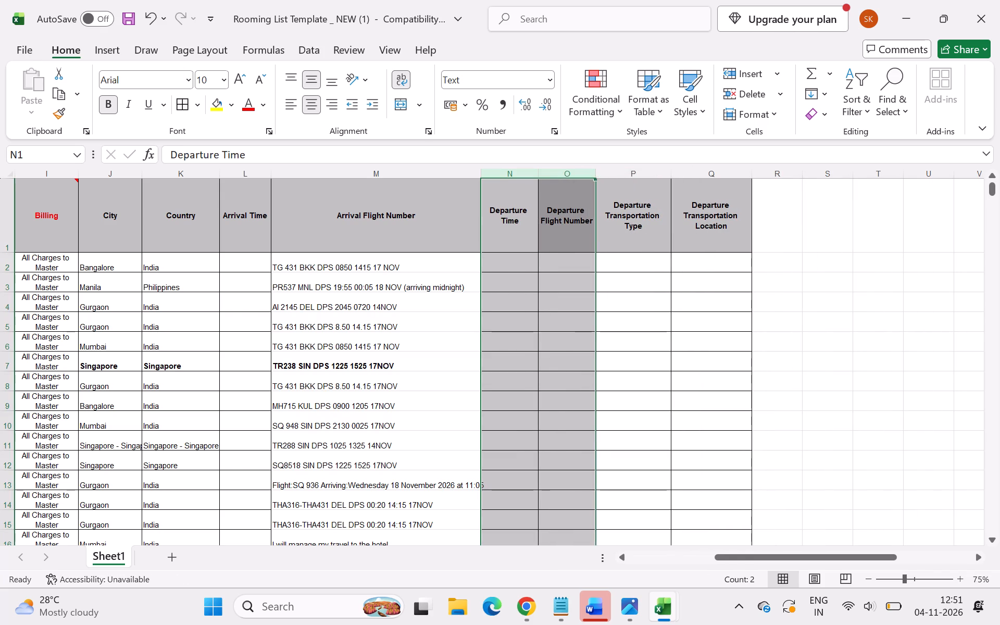
pyautogui.click(586, 337)
pyautogui.click(564, 259)
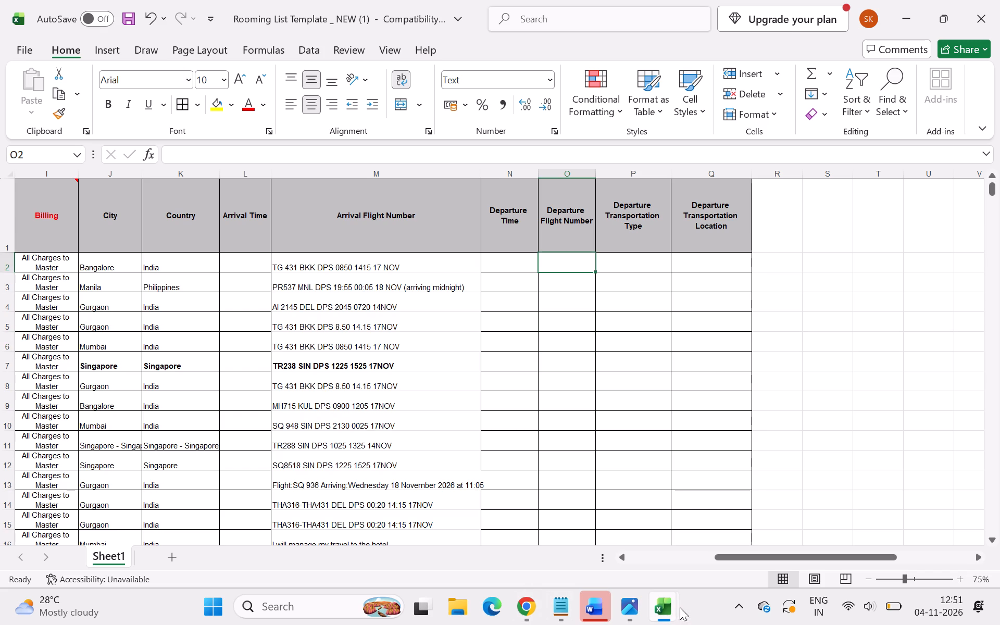
# Copy the Flight details for Departure entries I2 to I185 from the participants workbook into the rooming list's Departure Flight Number column from O2.
pyautogui.click(710, 553)
pyautogui.click(616, 526)
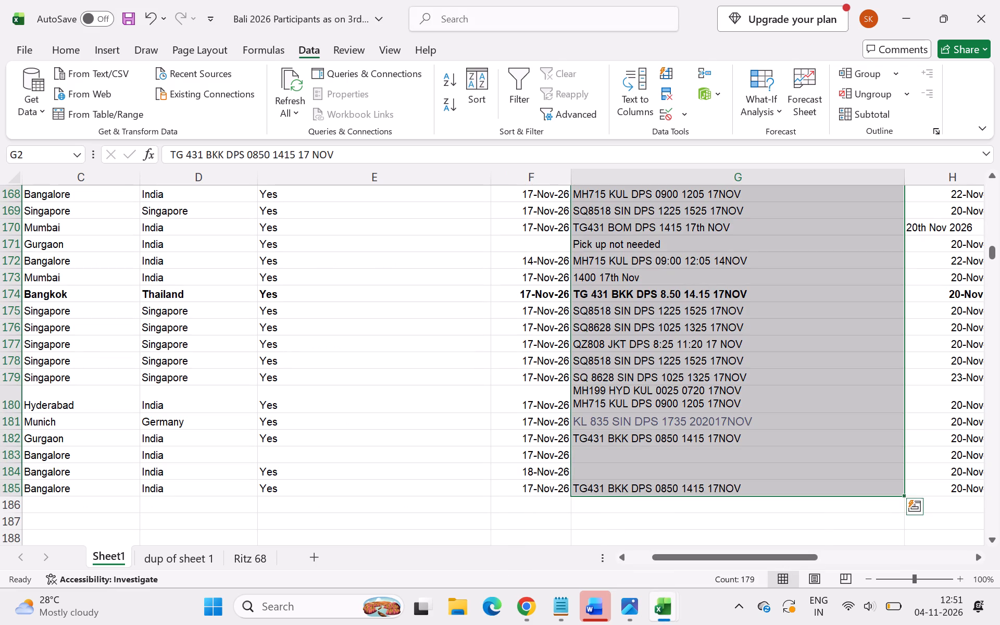
pyautogui.scroll(8, 711, 412)
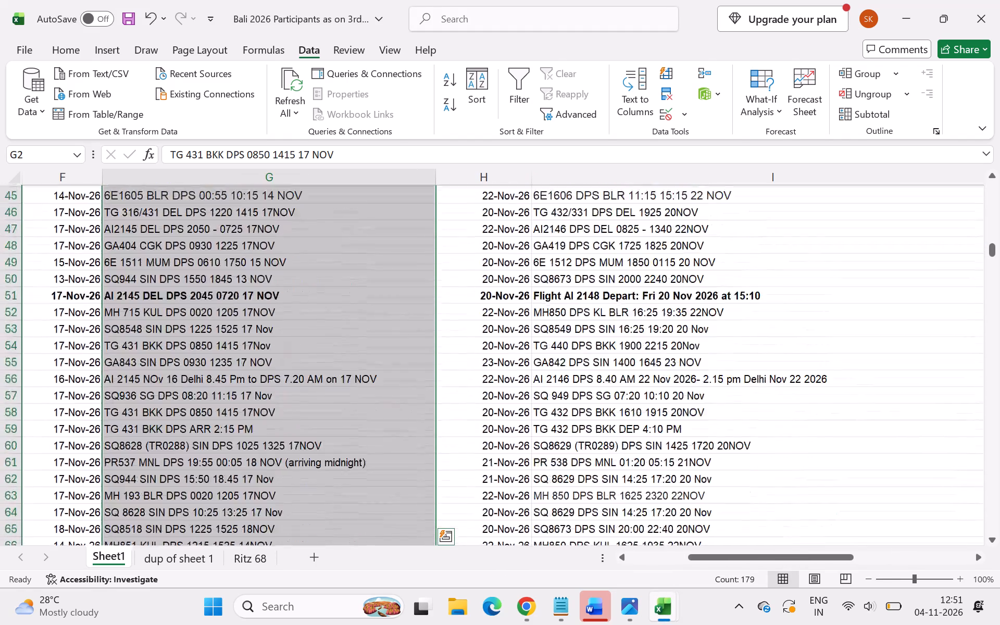
pyautogui.scroll(5, 711, 412)
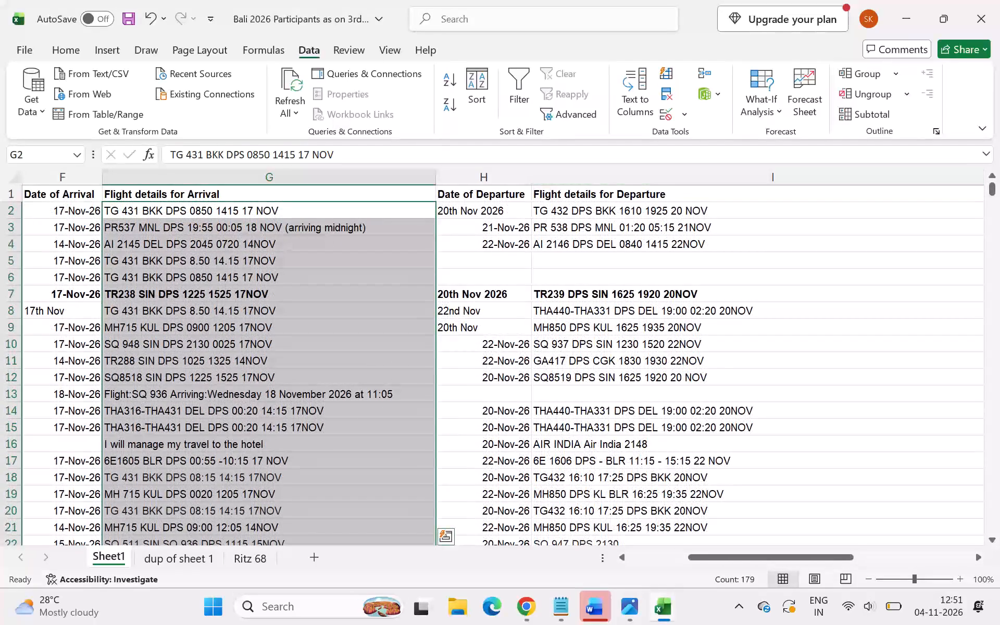
pyautogui.click(672, 181)
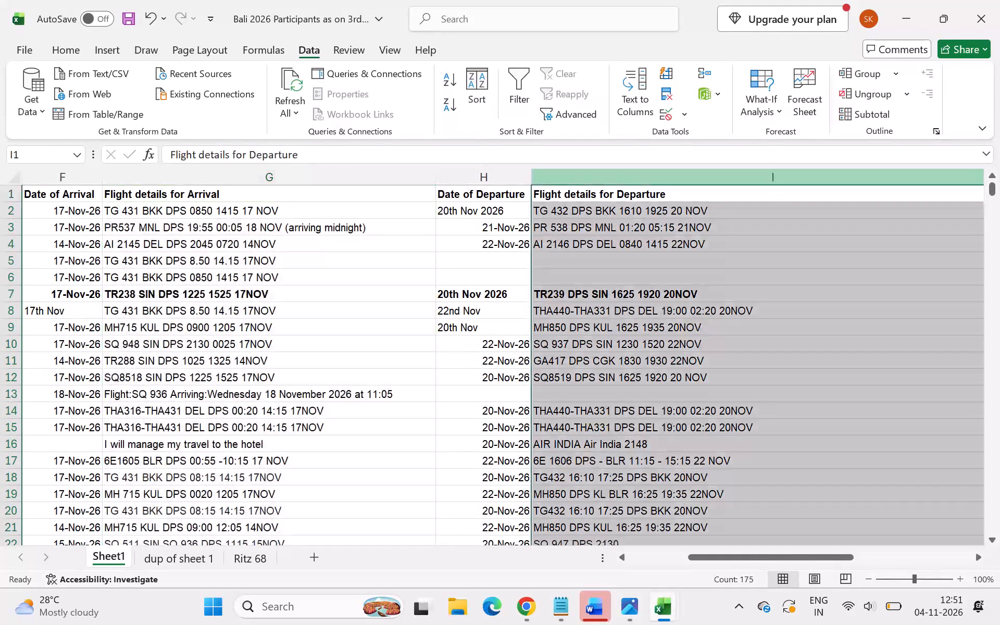
pyautogui.click(664, 218)
pyautogui.moveTo(670, 211); pyautogui.dragTo(699, 501)
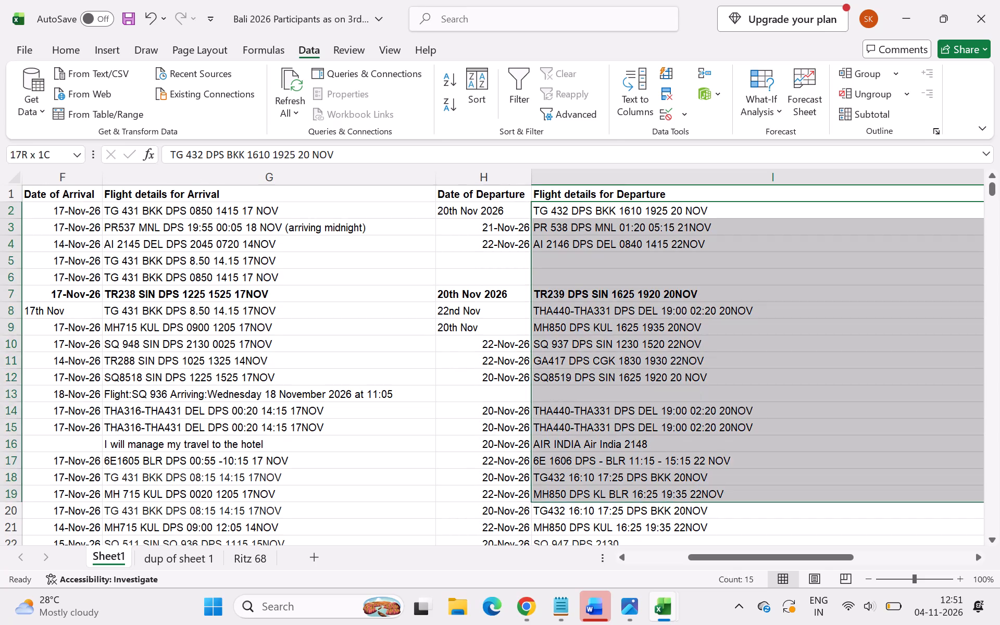
pyautogui.moveTo(699, 501); pyautogui.dragTo(715, 561)
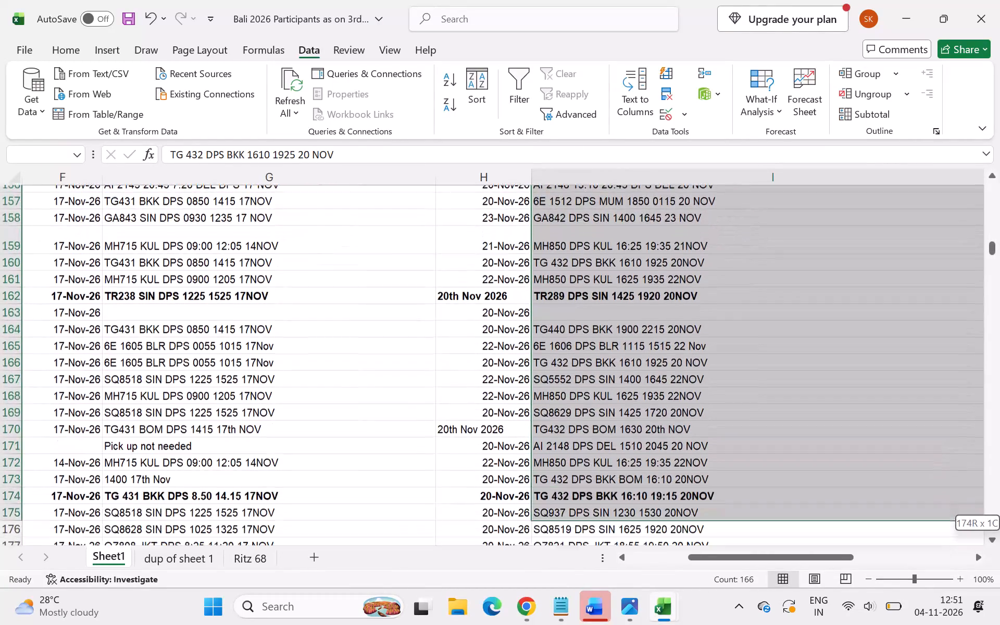
pyautogui.moveTo(715, 561); pyautogui.dragTo(712, 477)
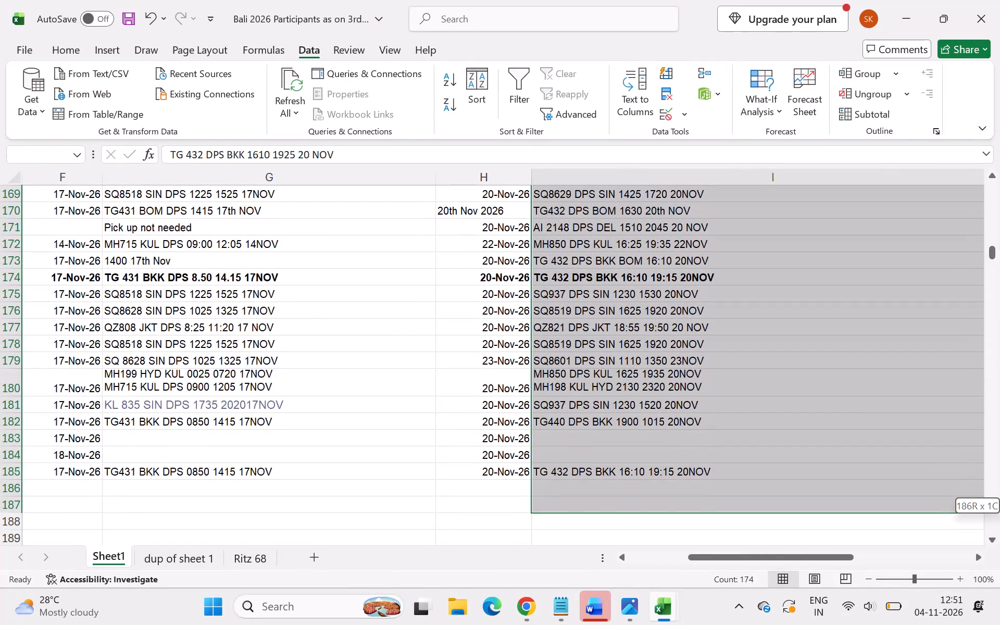
pyautogui.moveTo(712, 477); pyautogui.dragTo(712, 471)
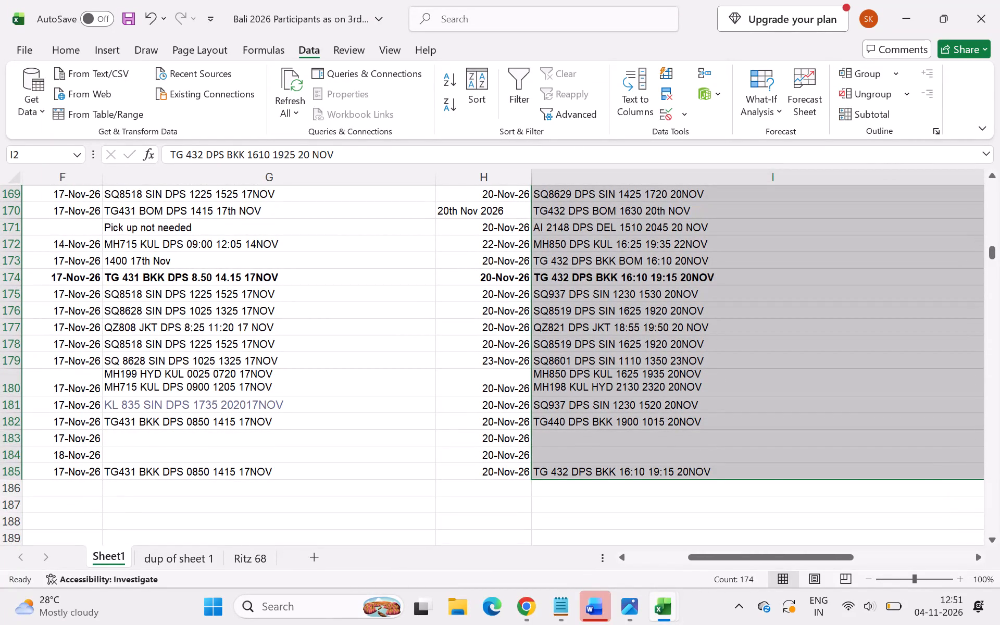
pyautogui.hotkey('ctrl', 'c')
pyautogui.hotkey('ctrl', 'c')
pyautogui.scroll(6, 606, 456)
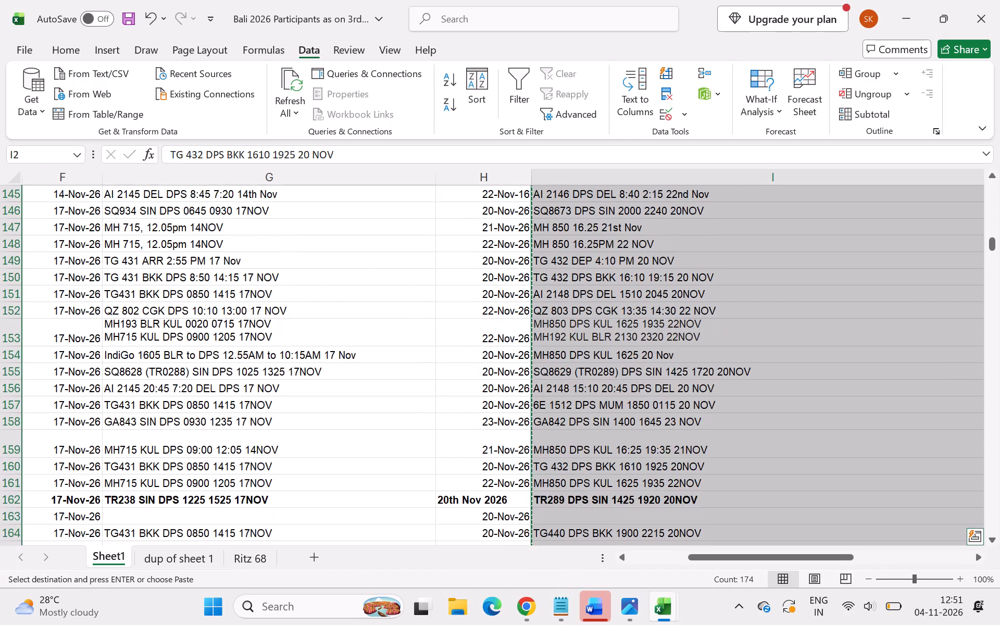
pyautogui.scroll(20, 607, 456)
pyautogui.scroll(20, 607, 456)
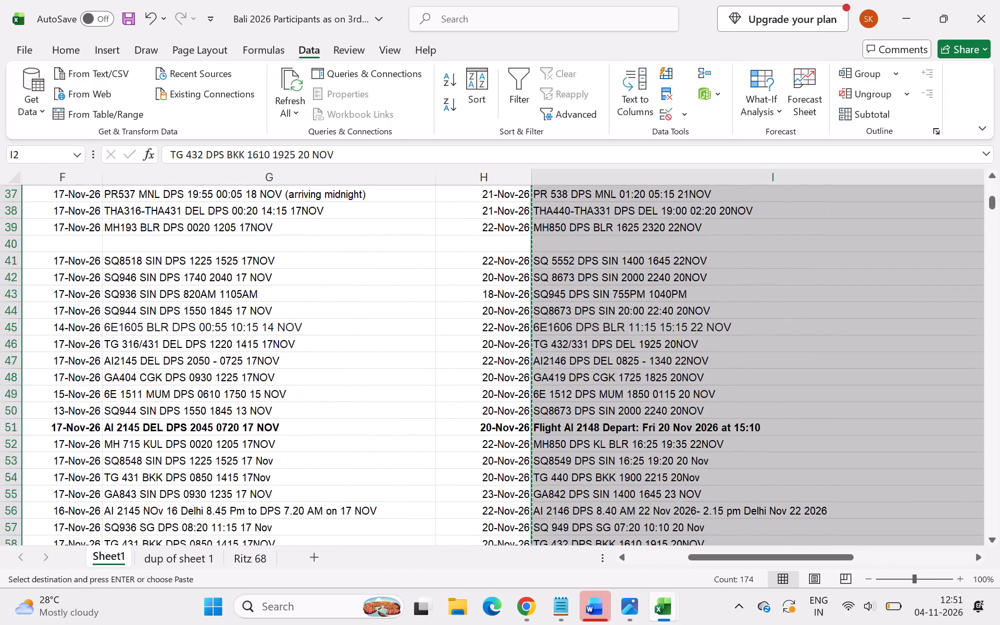
pyautogui.scroll(18, 609, 457)
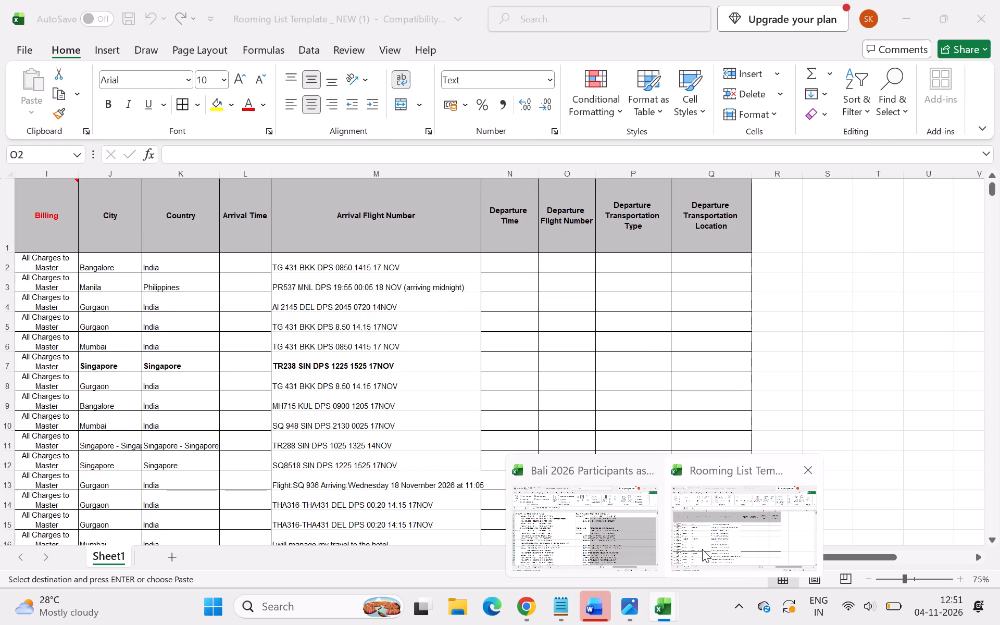
pyautogui.click(706, 549)
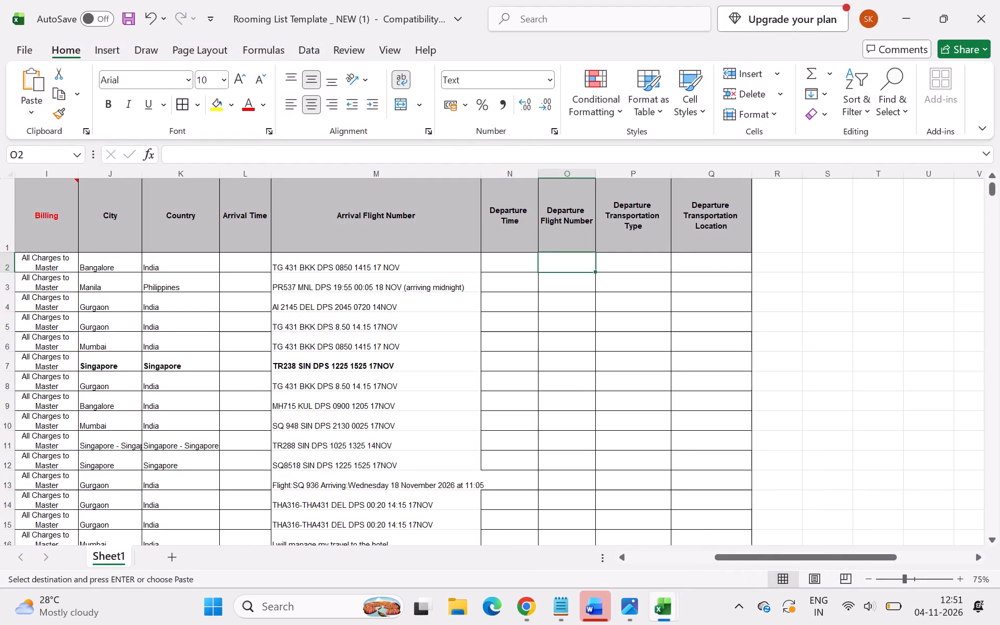
pyautogui.click(568, 258)
pyautogui.hotkey('ctrl', 'v')
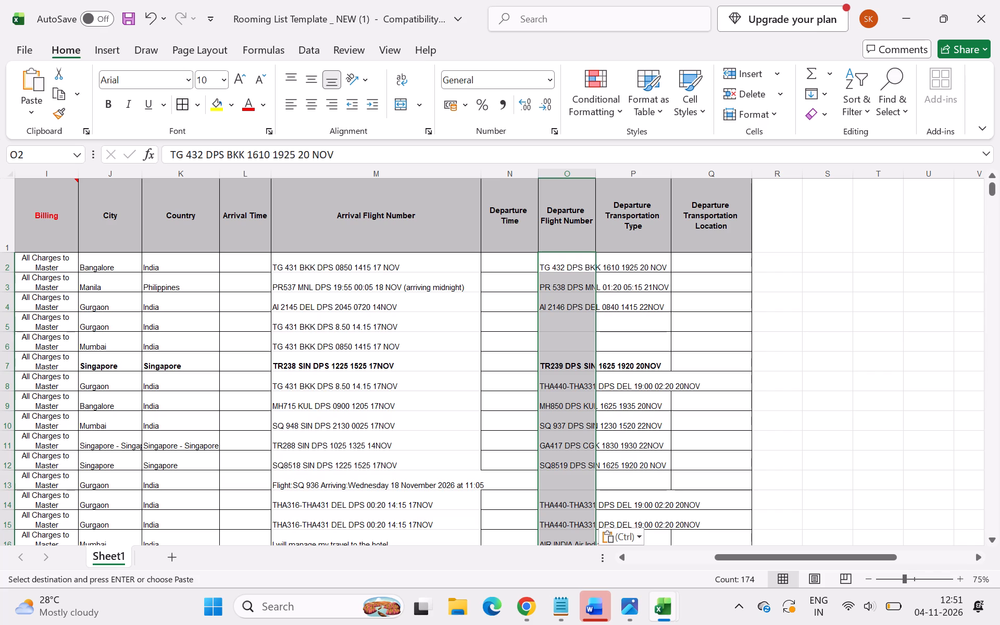
# Widen the Departure Flight Number column of the rooming list to fit the long flight details.
pyautogui.moveTo(593, 173); pyautogui.dragTo(707, 181)
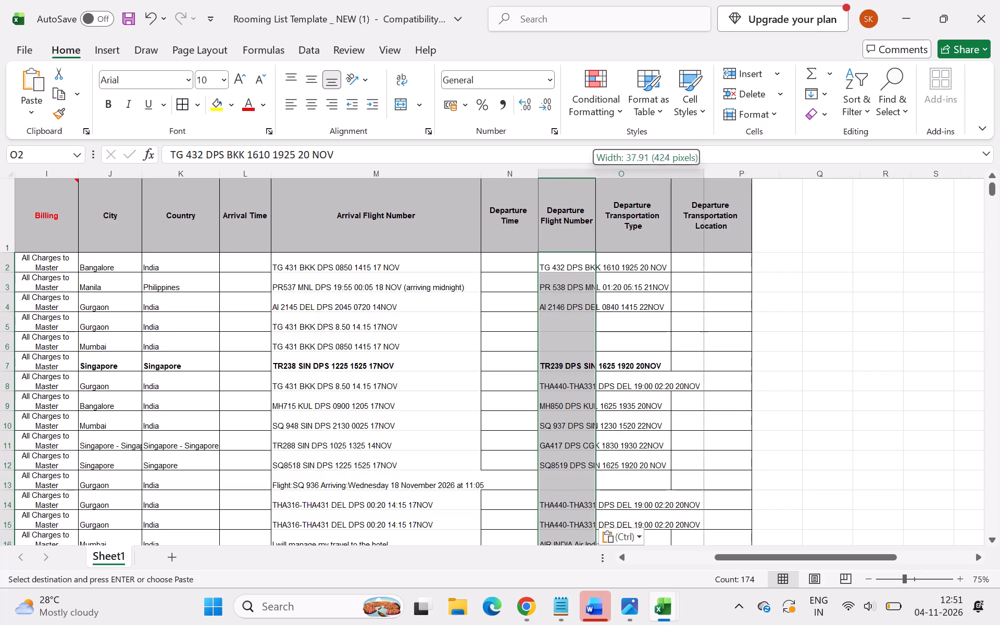
pyautogui.moveTo(707, 181); pyautogui.dragTo(710, 181)
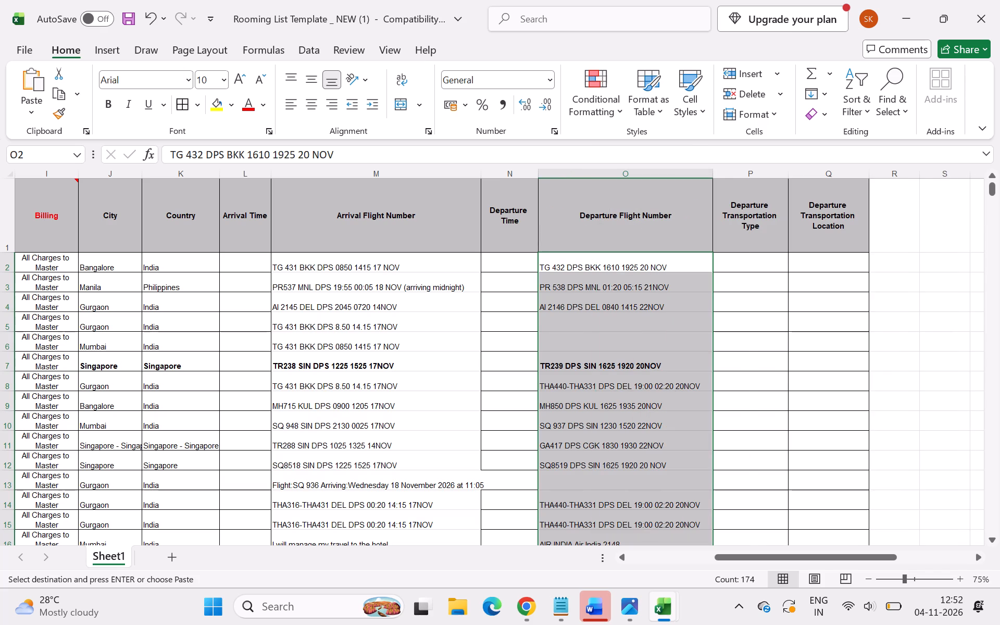
pyautogui.doubleClick(662, 282)
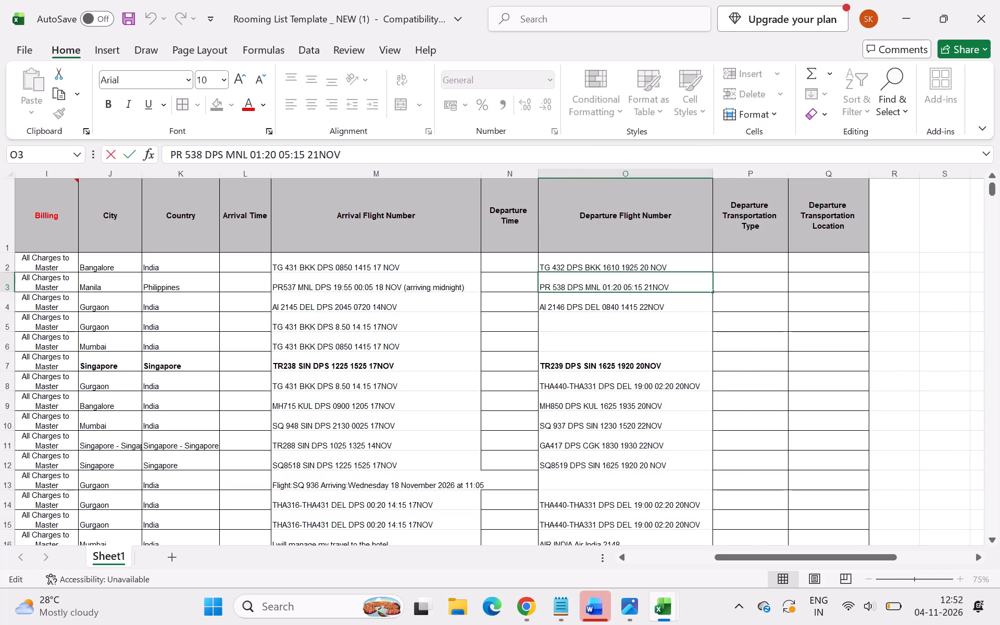
pyautogui.click(621, 270)
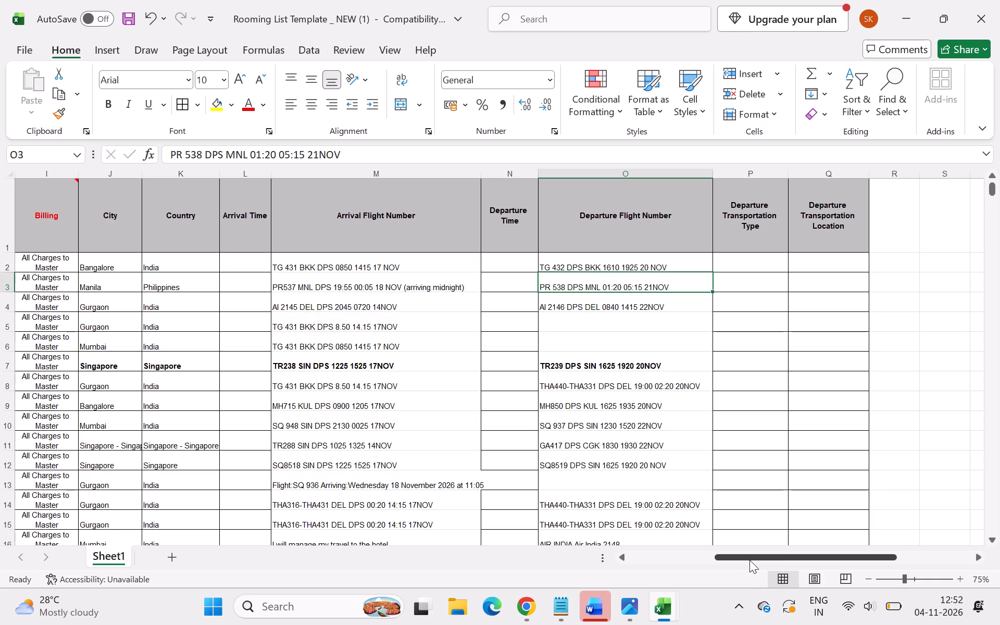
# Copy the Meal Preference entries J2 to J185 from the participants workbook into the rooming list's Special Requests column from G2.
pyautogui.moveTo(749, 560); pyautogui.dragTo(699, 567)
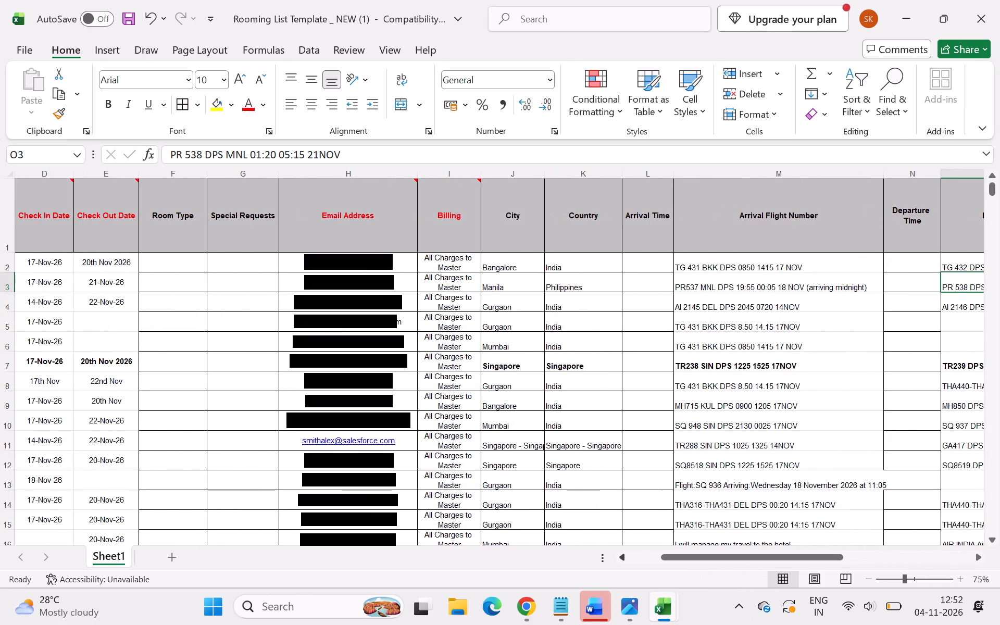
pyautogui.hscroll(6, 245, 385)
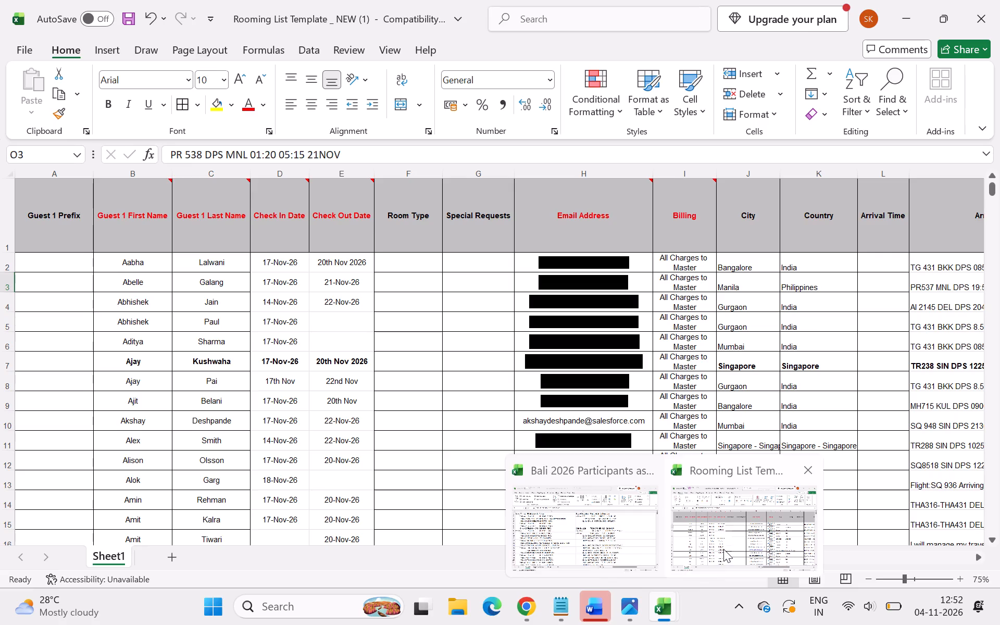
pyautogui.click(599, 528)
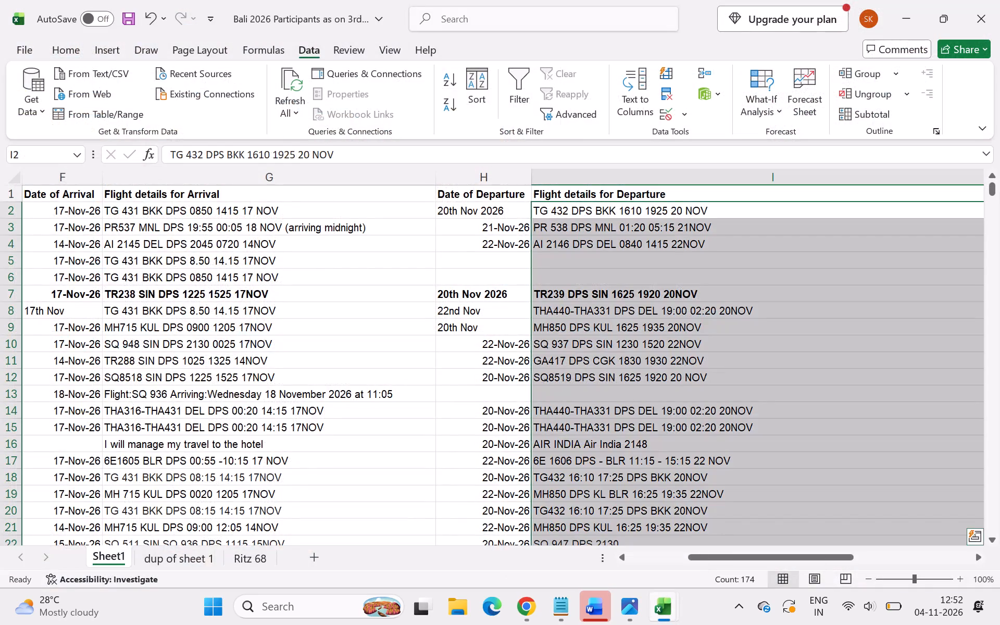
pyautogui.scroll(2, 608, 445)
pyautogui.hscroll(-4, 608, 445)
pyautogui.scroll(1, 608, 445)
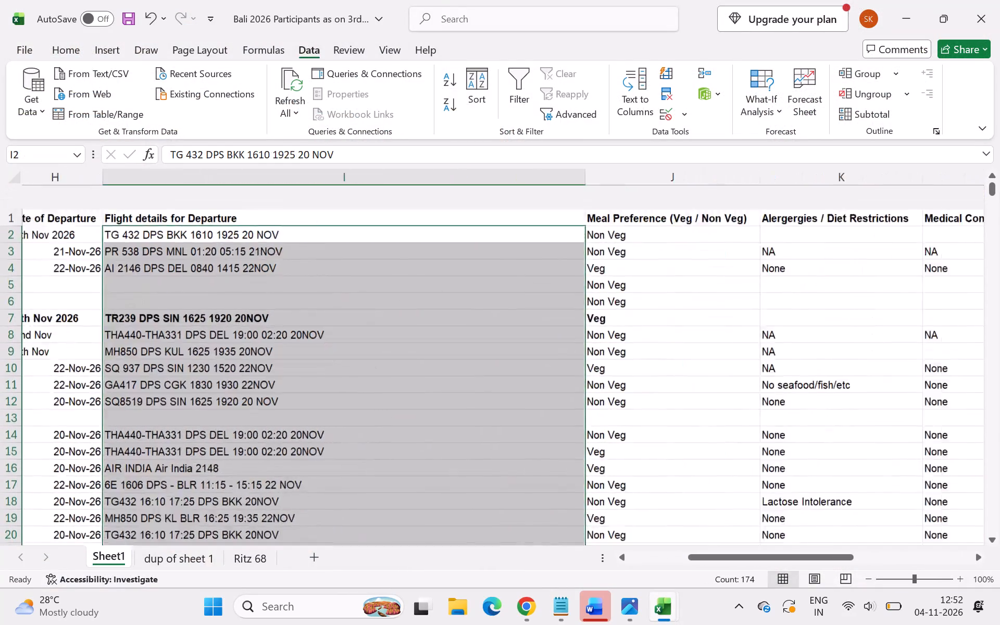
pyautogui.scroll(1, 608, 445)
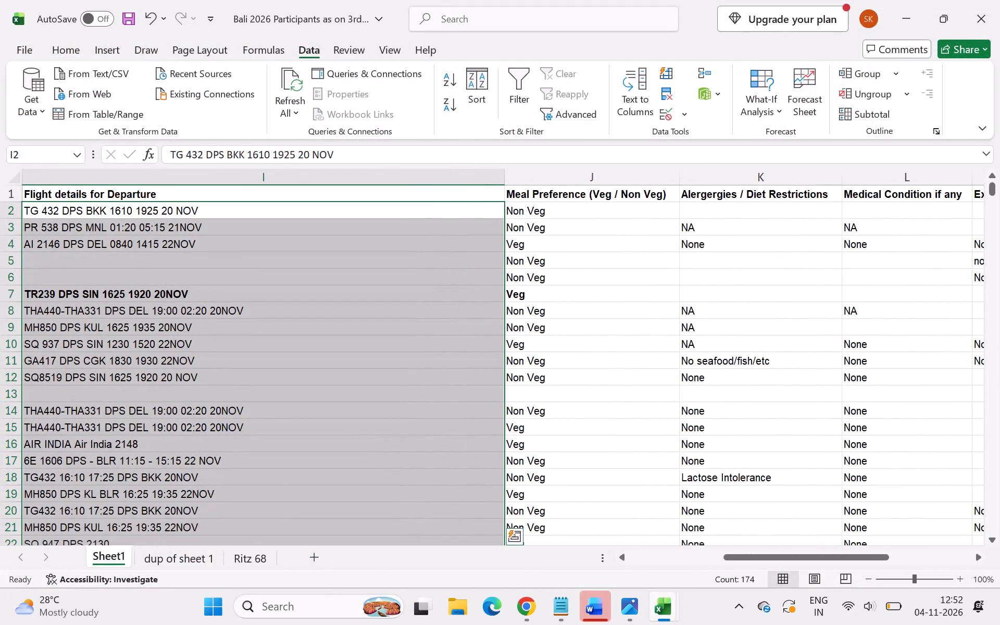
pyautogui.moveTo(564, 212); pyautogui.dragTo(569, 624)
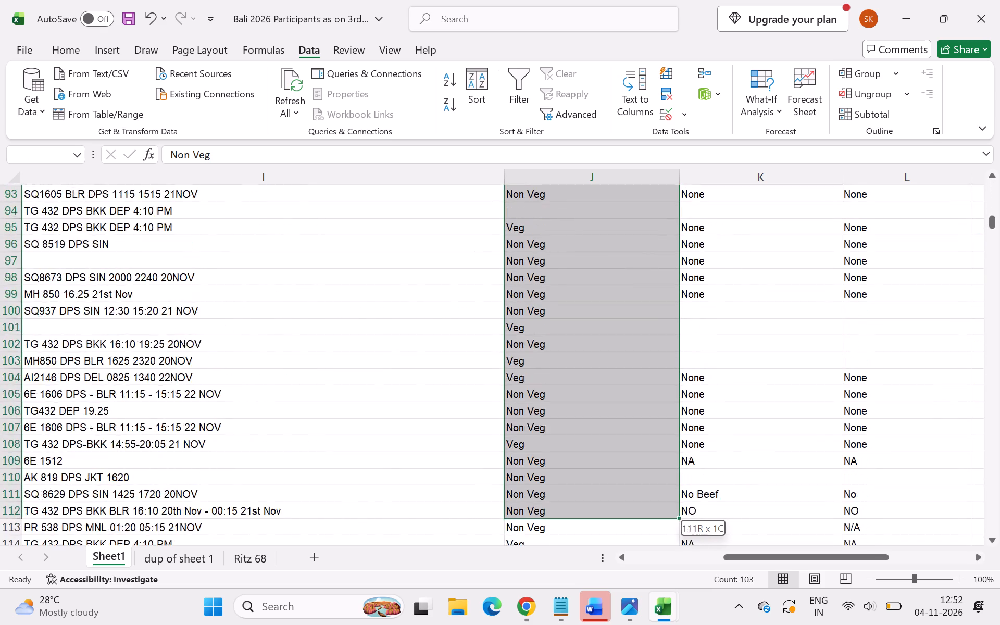
pyautogui.moveTo(569, 624); pyautogui.dragTo(562, 616)
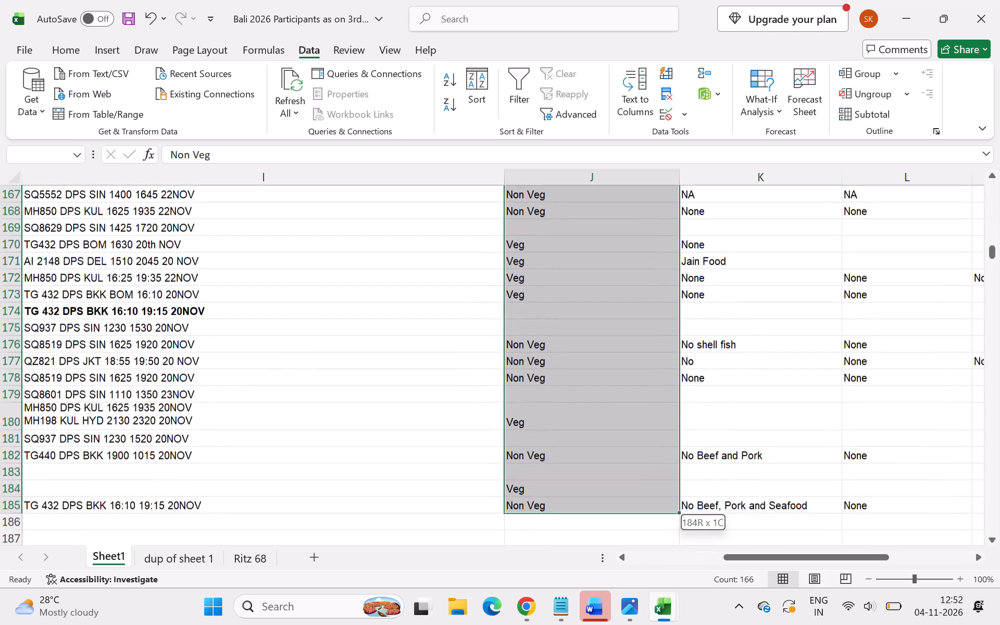
pyautogui.moveTo(562, 616); pyautogui.dragTo(595, 137)
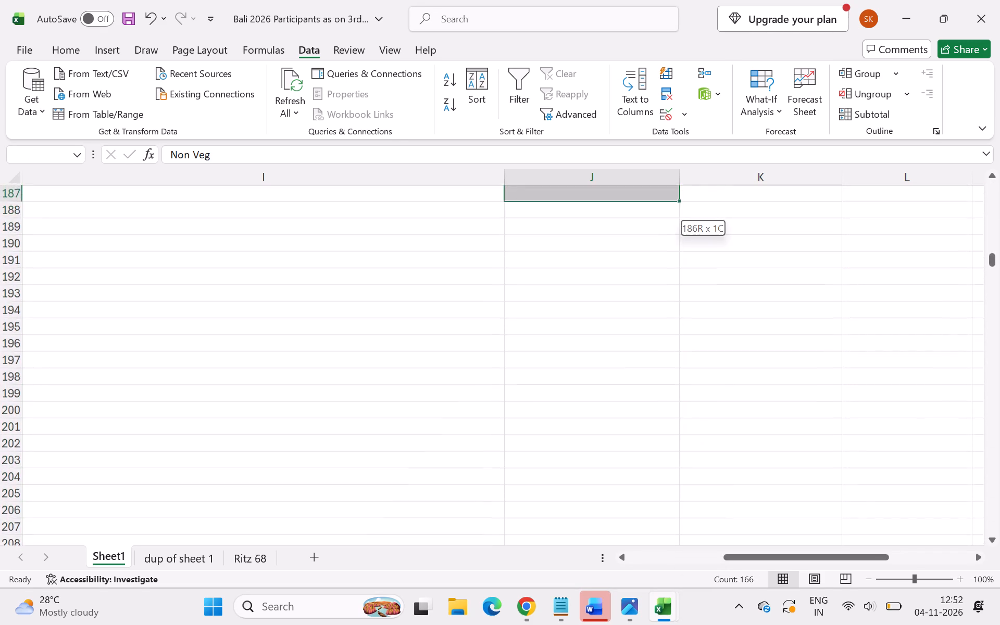
pyautogui.moveTo(595, 137); pyautogui.dragTo(579, 231)
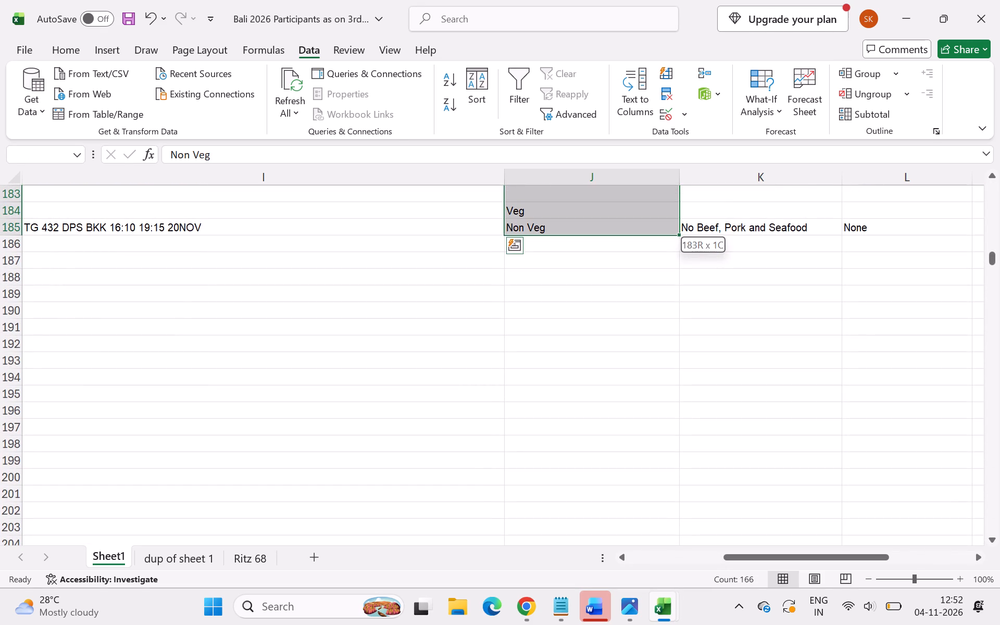
pyautogui.moveTo(579, 231); pyautogui.dragTo(578, 232)
pyautogui.hotkey('ctrl', 'c')
pyautogui.scroll(6, 600, 282)
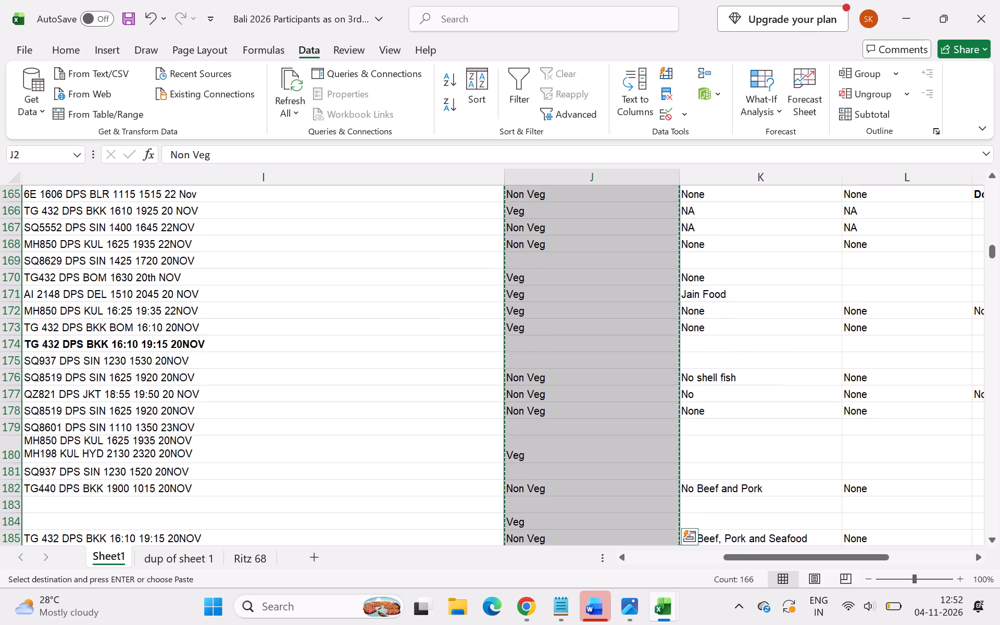
pyautogui.scroll(7, 600, 282)
pyautogui.scroll(20, 601, 283)
pyautogui.scroll(7, 601, 283)
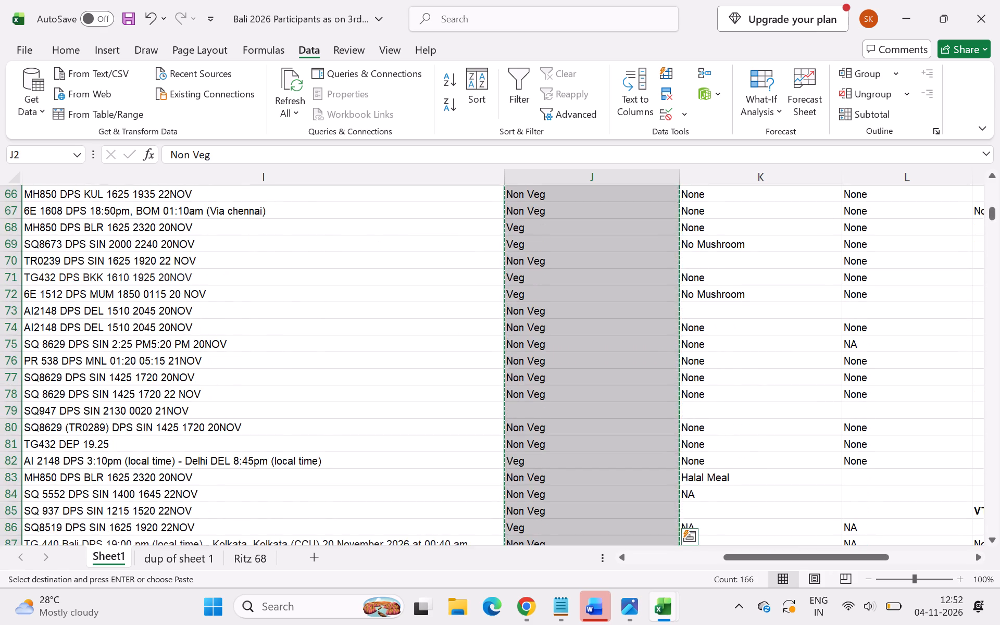
pyautogui.scroll(17, 601, 283)
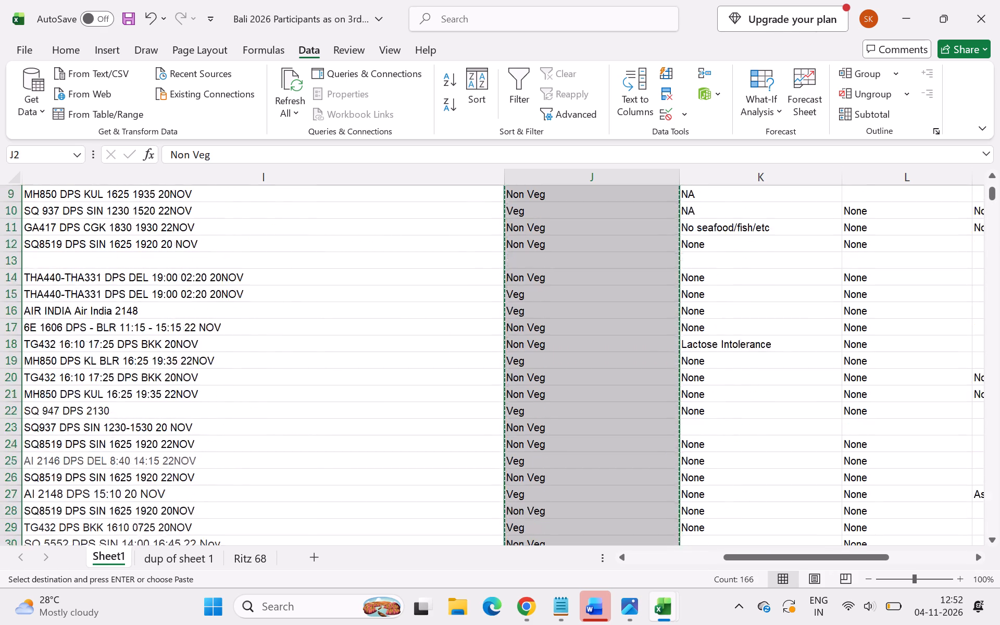
pyautogui.scroll(7, 602, 283)
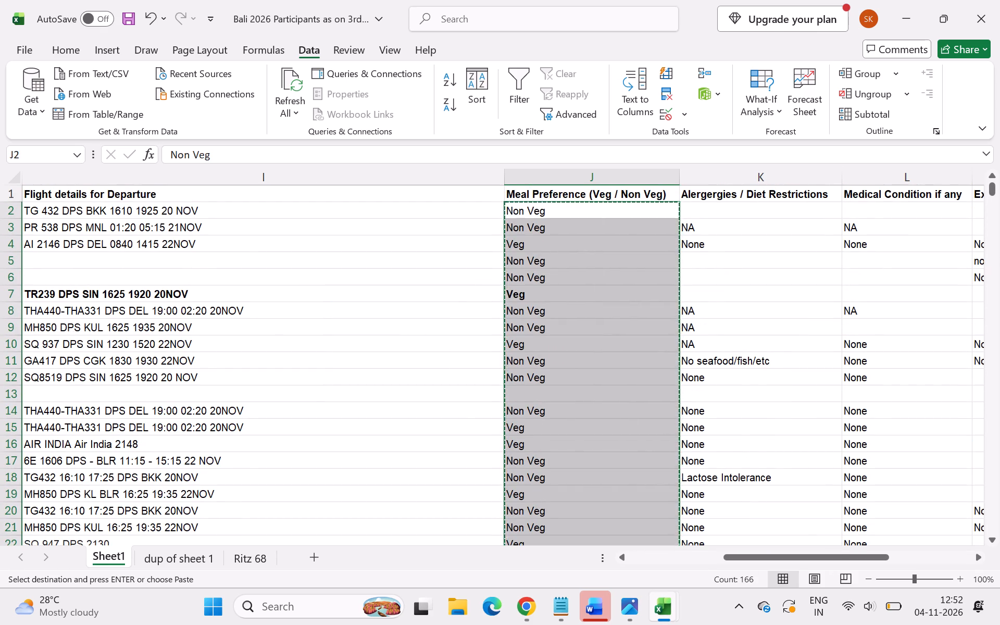
pyautogui.scroll(4, 603, 284)
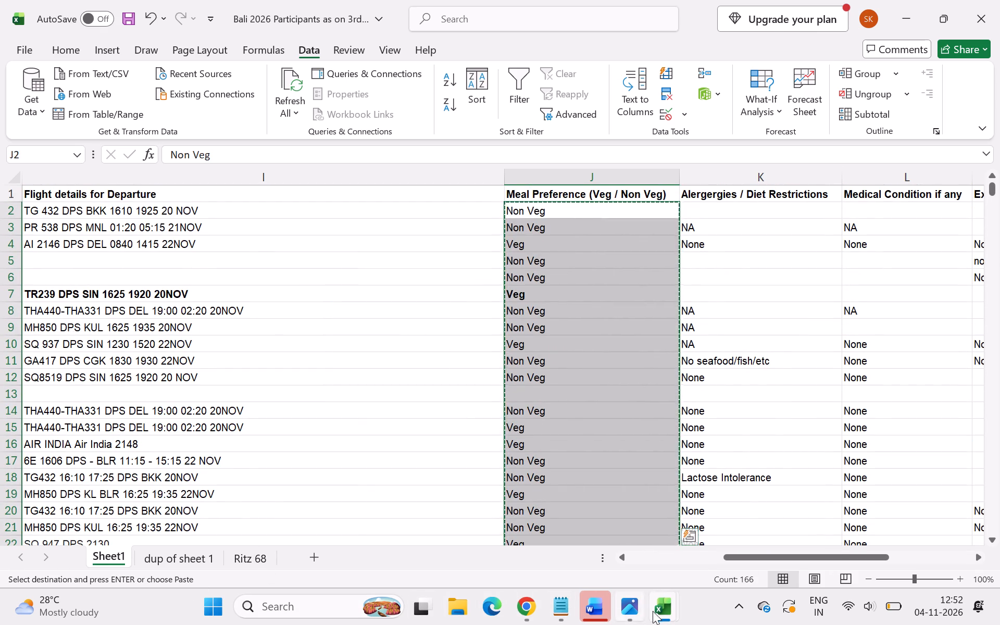
pyautogui.click(721, 549)
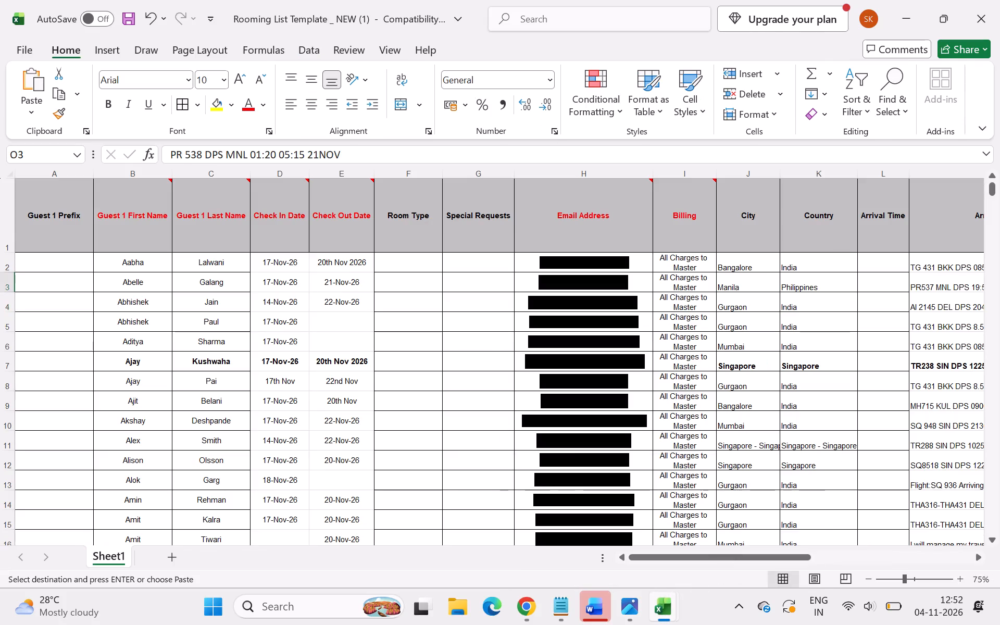
pyautogui.click(468, 261)
pyautogui.hotkey('ctrl', 'v')
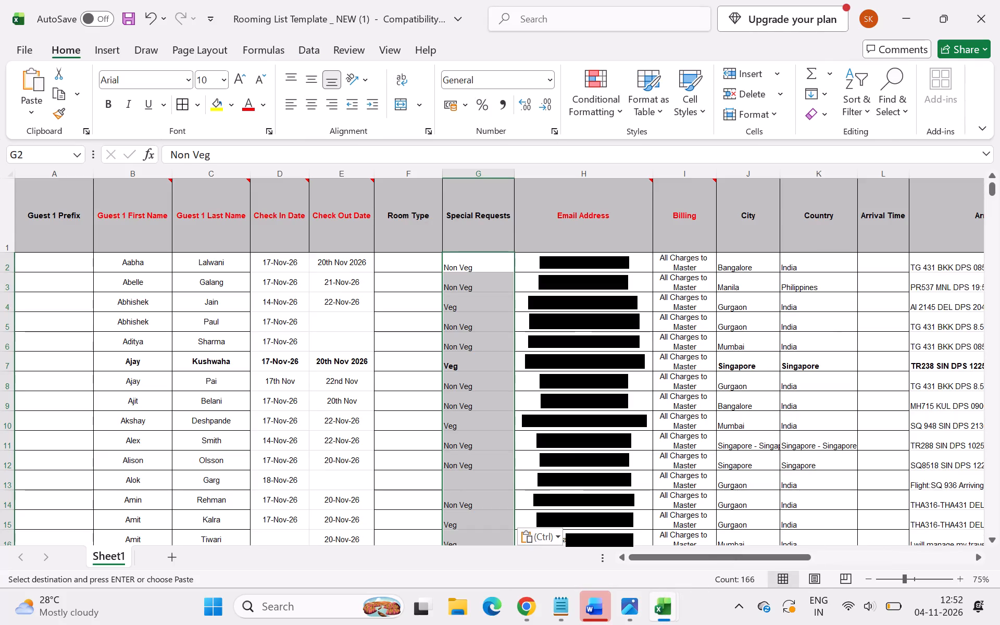
pyautogui.click(436, 375)
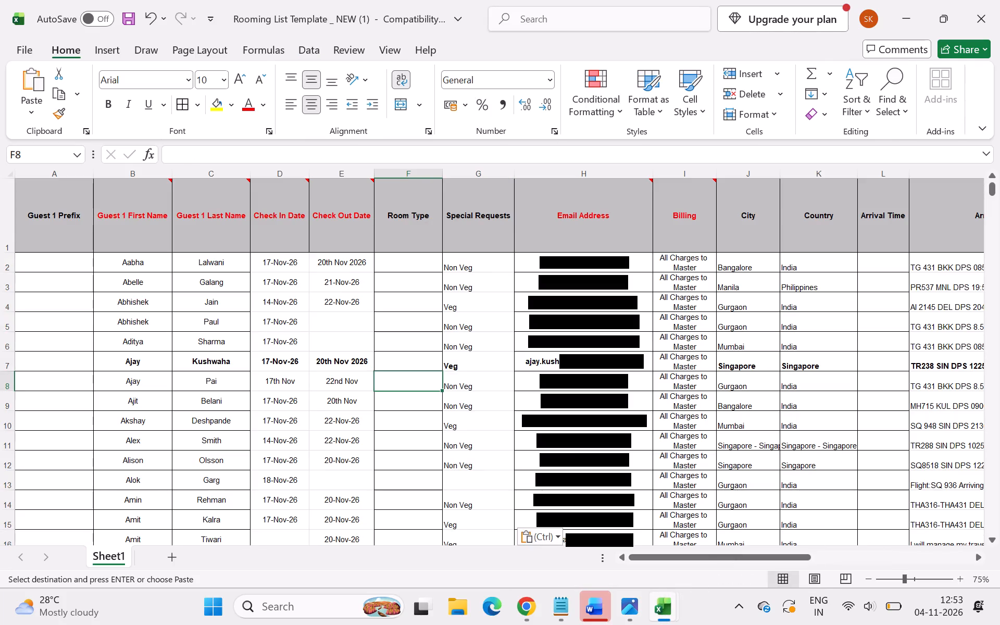
# Apply all borders to every cell of the rooming list sheet.
pyautogui.click(420, 265)
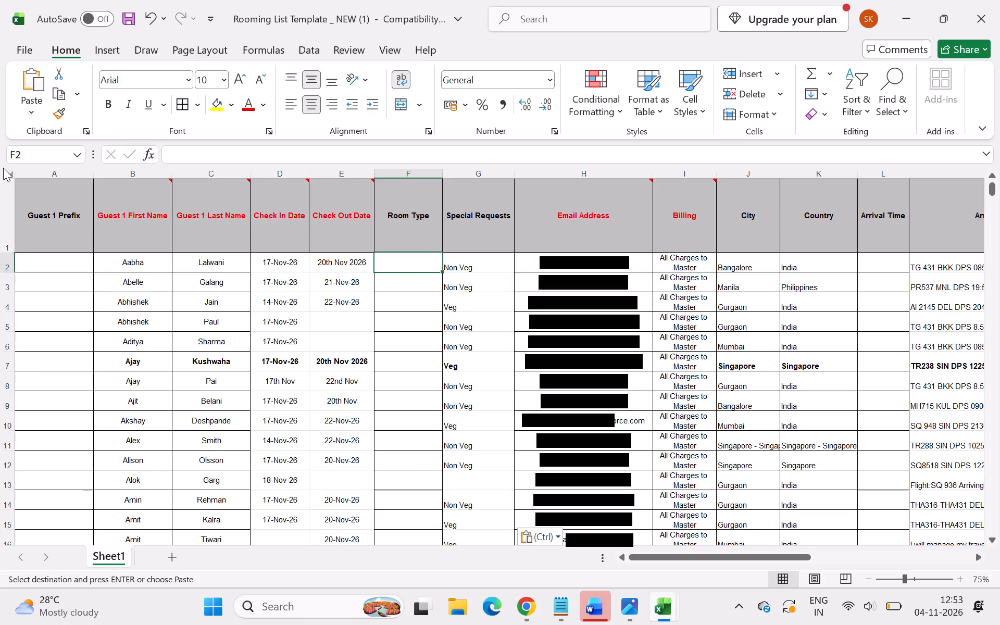
pyautogui.click(3, 168)
pyautogui.click(11, 172)
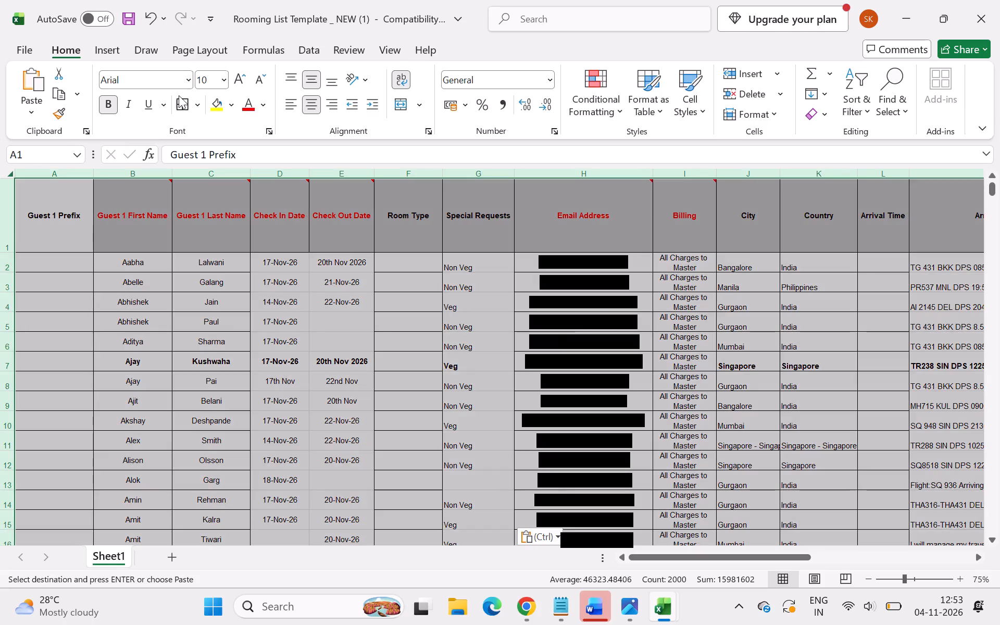
pyautogui.click(174, 102)
pyautogui.click(390, 433)
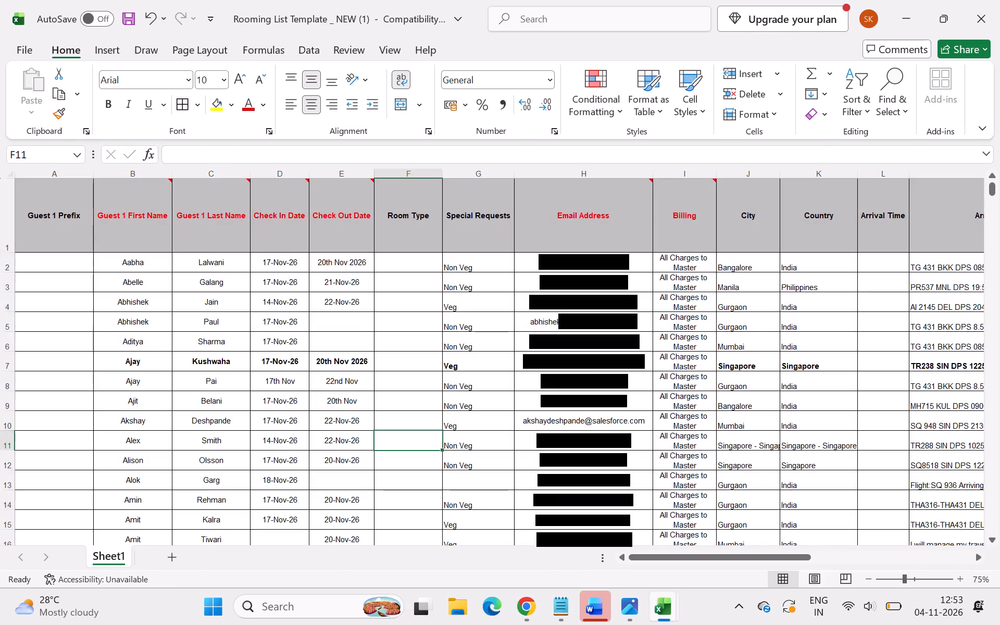
# Look through the rooming list's columns and rows to the end of the guest entries, checking the filled data and borders.
pyautogui.hscroll(-3, 600, 371)
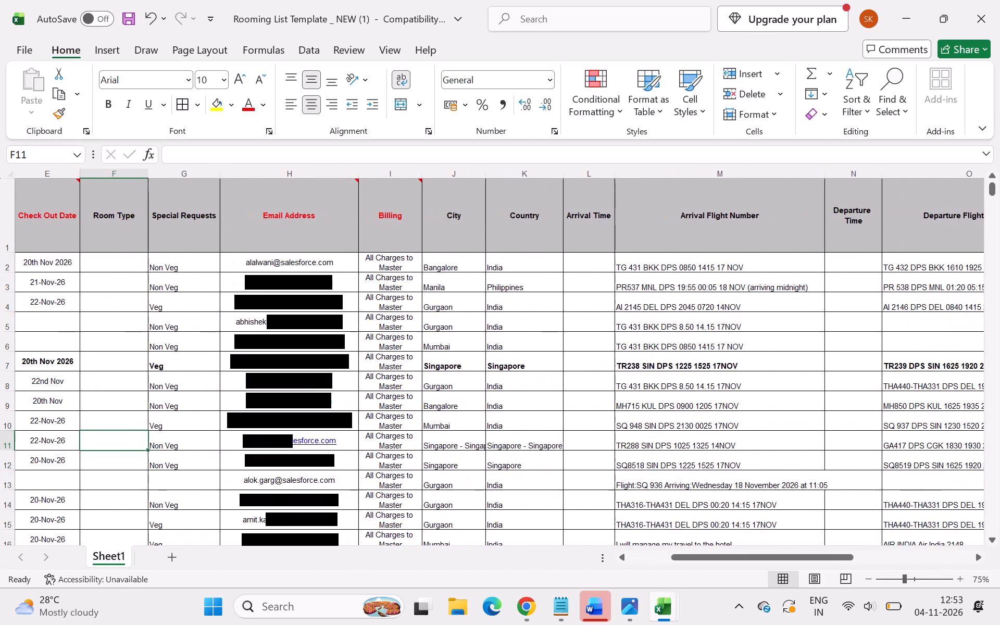
pyautogui.hscroll(-8, 527, 366)
pyautogui.hscroll(7, 527, 366)
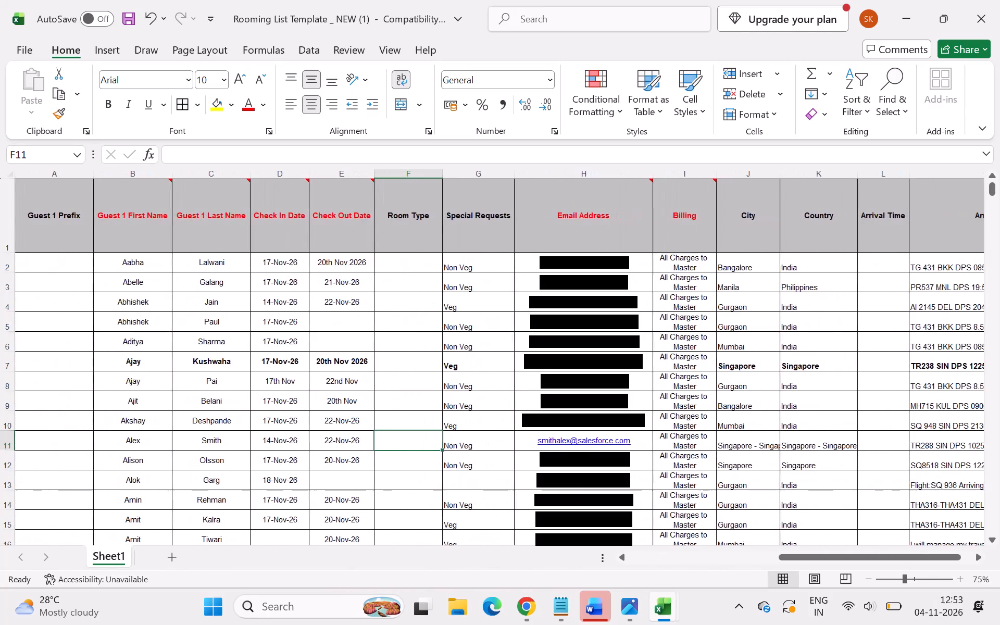
pyautogui.hscroll(-3, 527, 366)
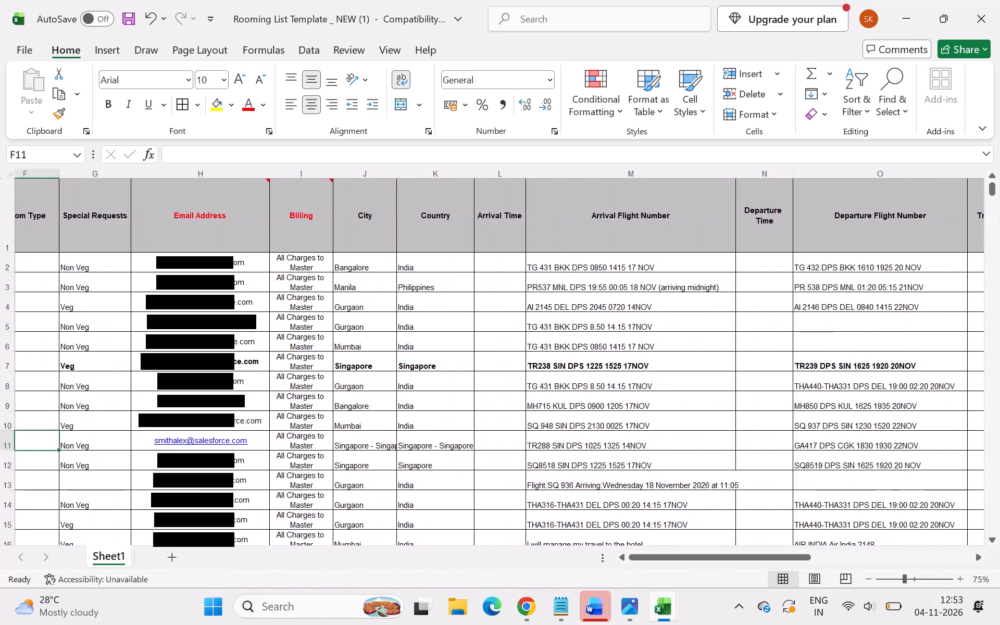
pyautogui.hscroll(-3, 527, 366)
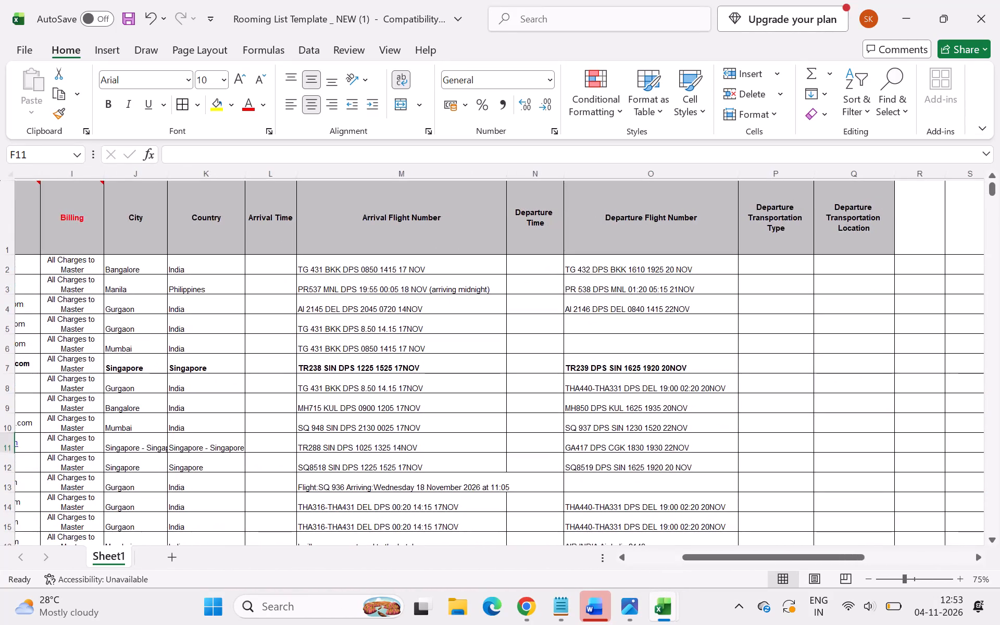
pyautogui.hscroll(-2, 527, 366)
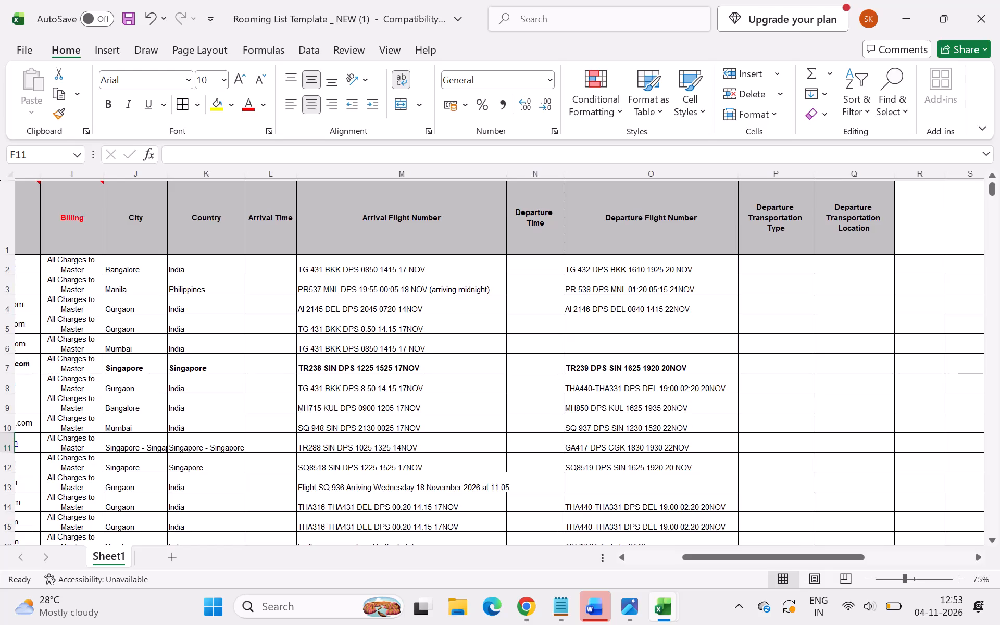
pyautogui.hscroll(-2, 527, 366)
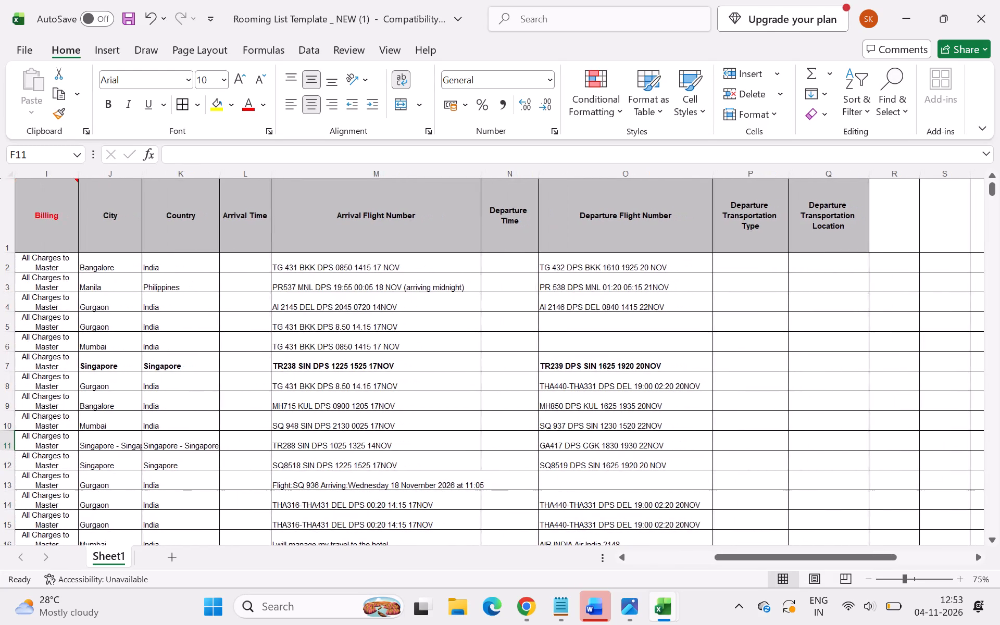
pyautogui.scroll(-4, 527, 366)
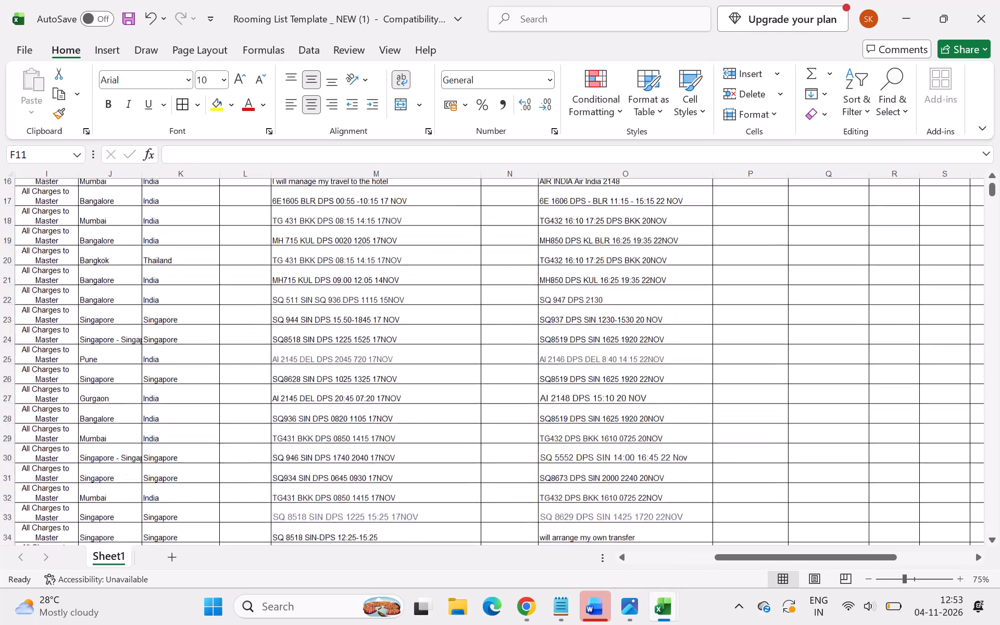
pyautogui.scroll(-11, 527, 366)
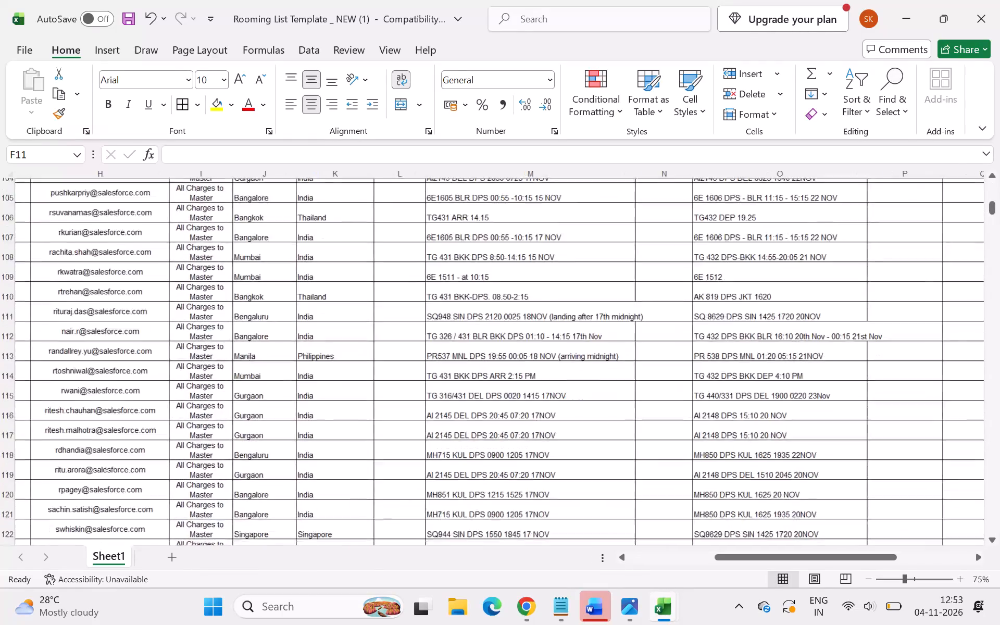
pyautogui.scroll(-4, 527, 366)
pyautogui.scroll(3, 527, 366)
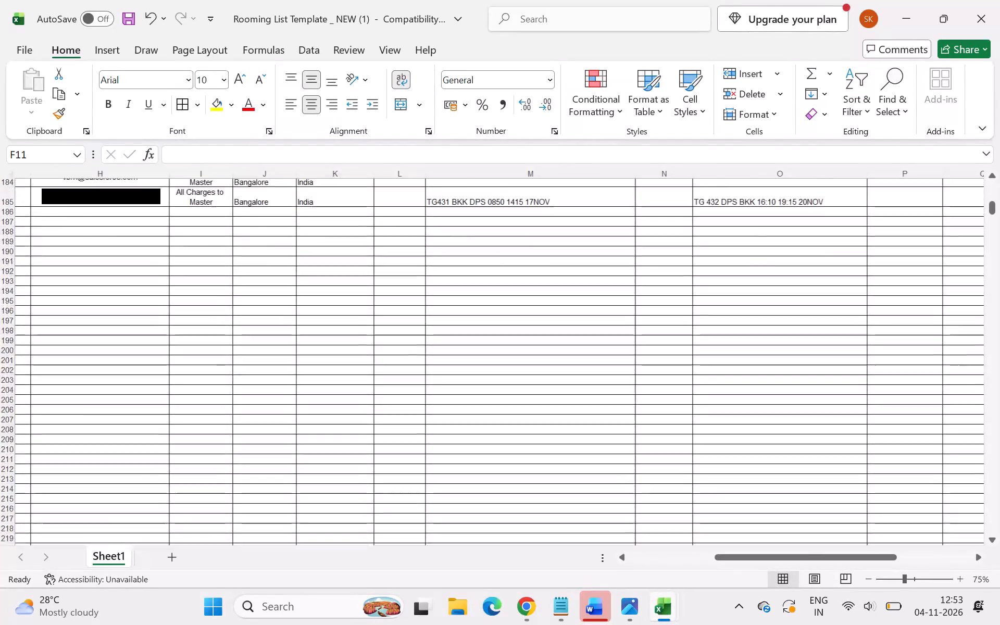
pyautogui.scroll(8, 527, 366)
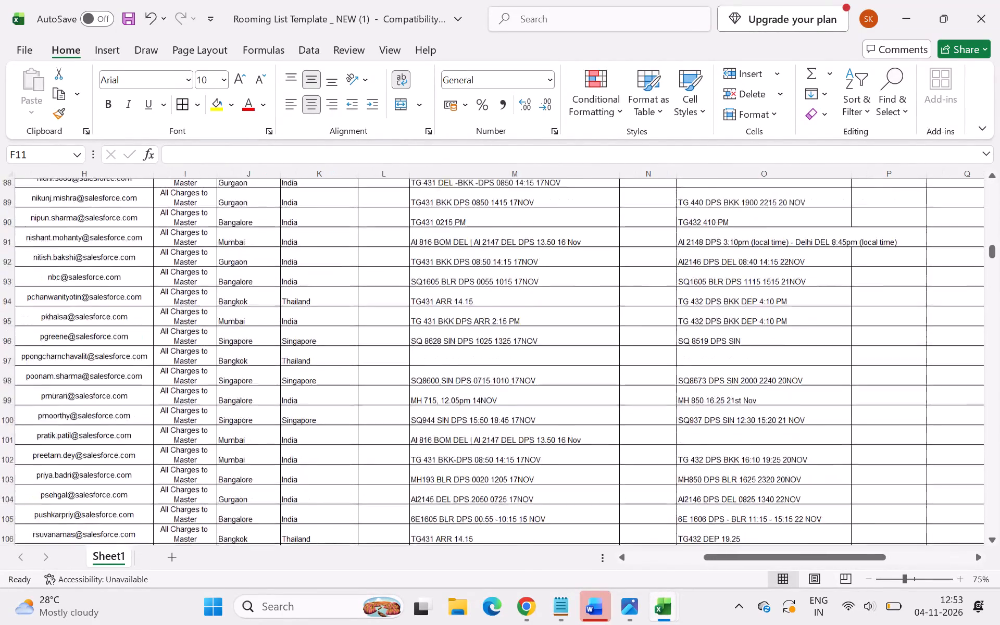
pyautogui.scroll(10, 527, 366)
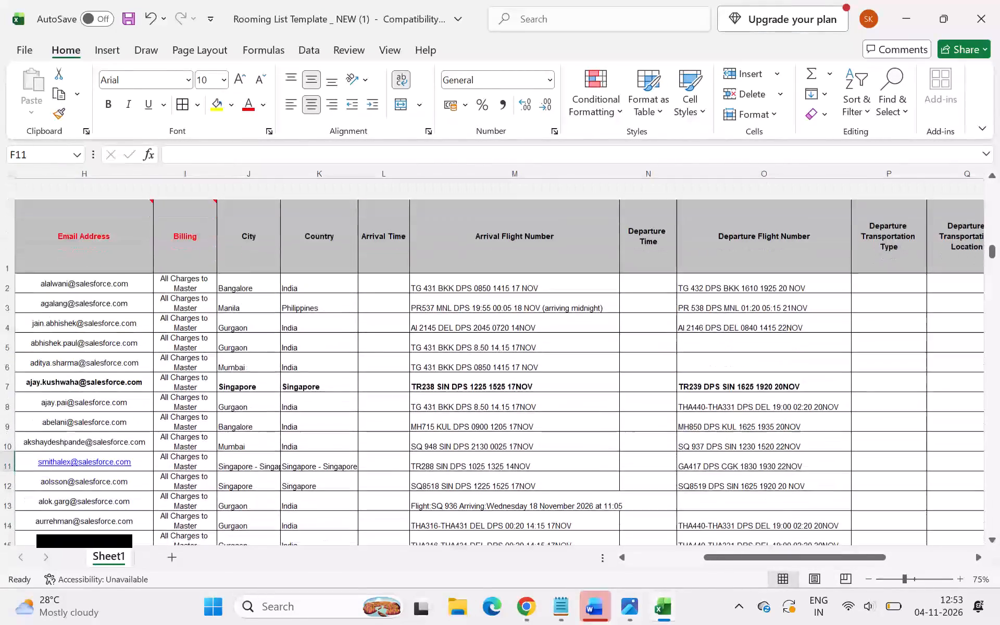
pyautogui.hscroll(2, 527, 366)
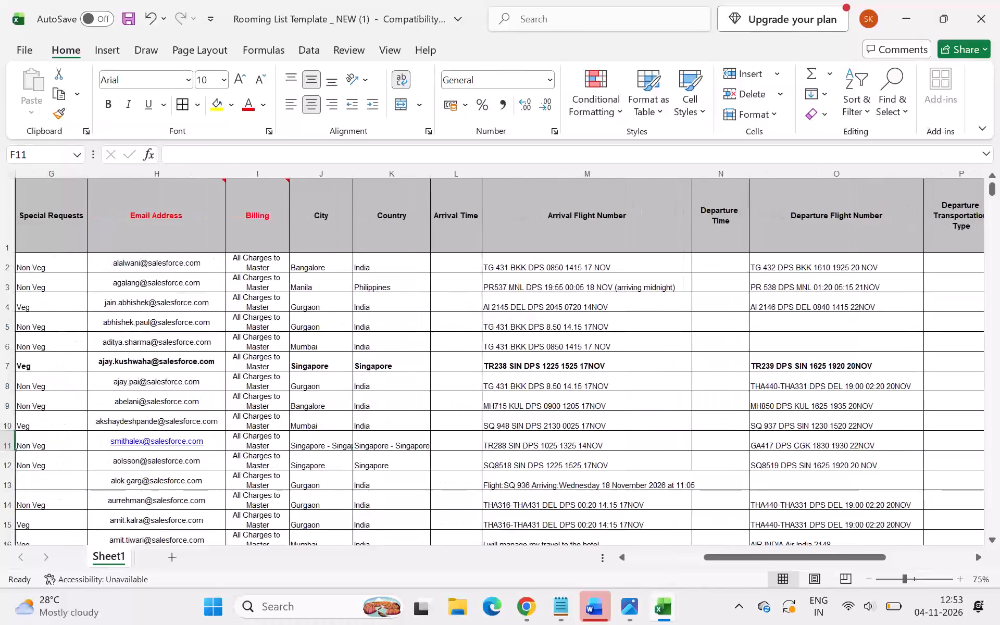
pyautogui.hscroll(5, 527, 366)
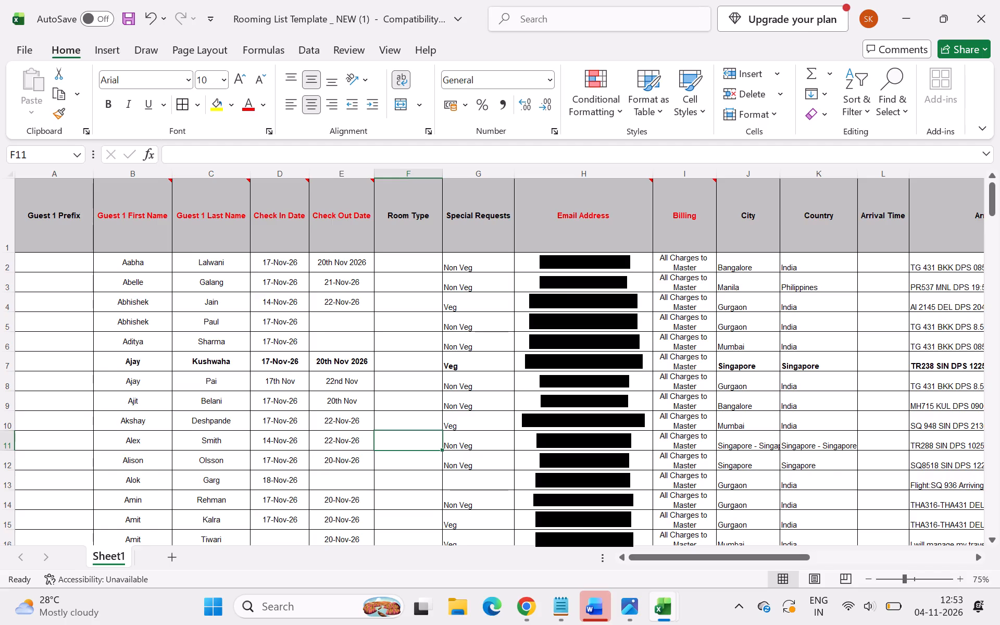
pyautogui.scroll(-1, 230, 315)
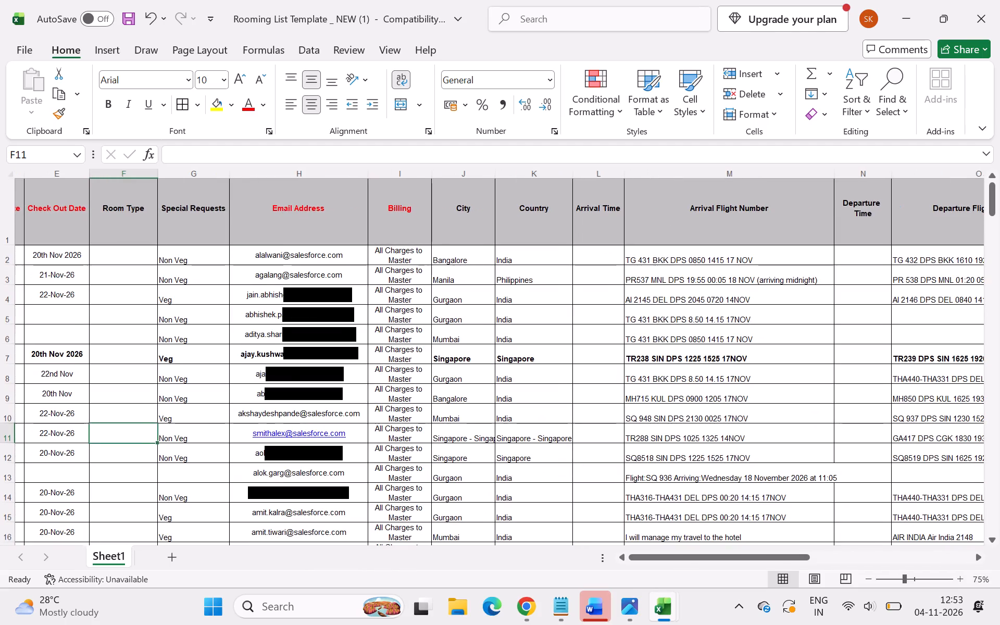
# Check the rooming list's guest rows against the location, arrival, departure and meal columns of the Bali 2026 Participants workbook.
pyautogui.scroll(-4, 230, 315)
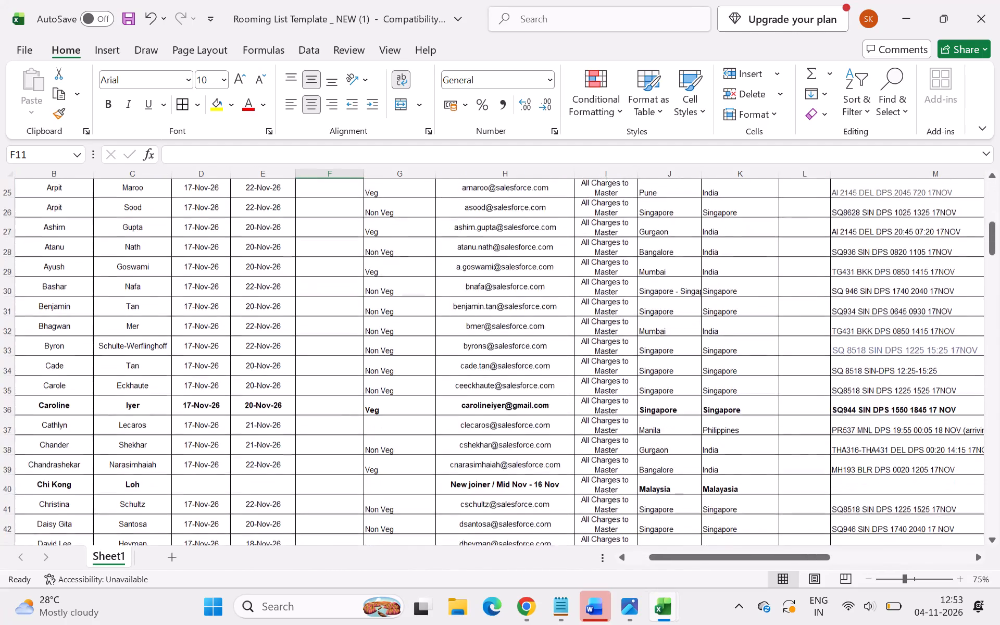
pyautogui.scroll(-3, 230, 315)
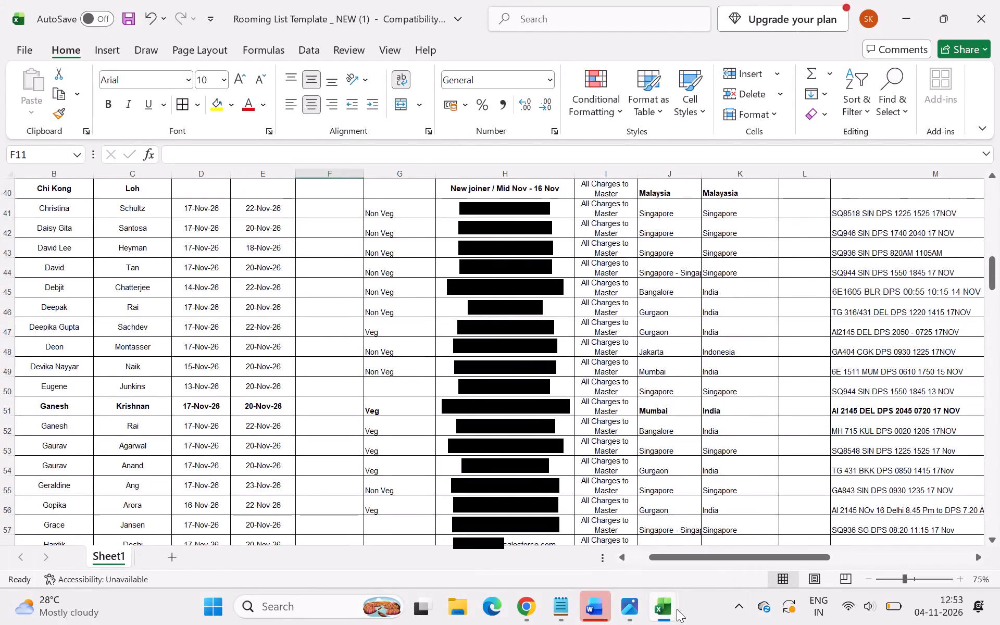
pyautogui.click(612, 523)
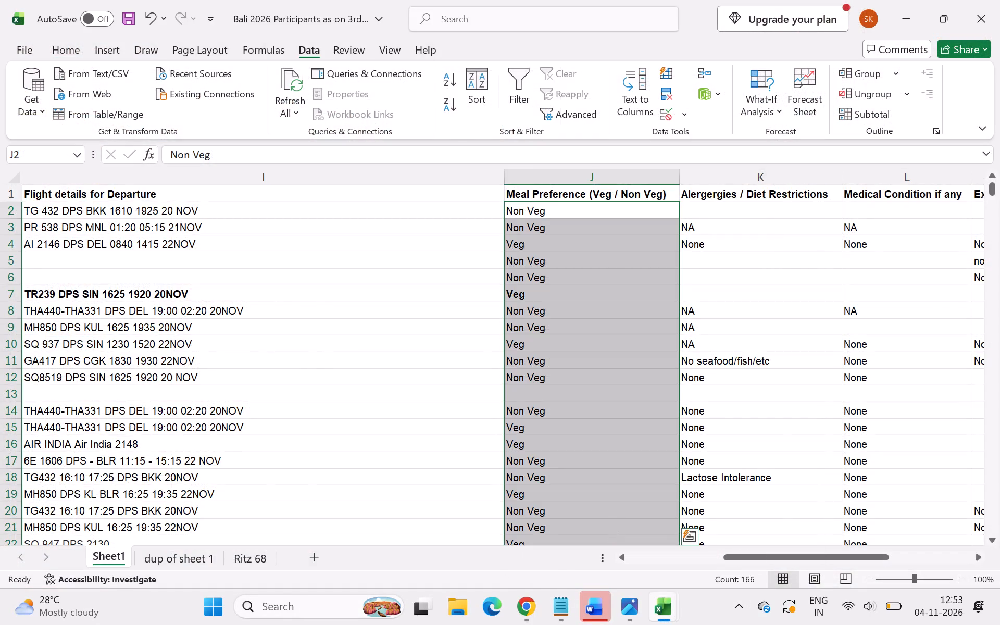
pyautogui.hscroll(6, 284, 403)
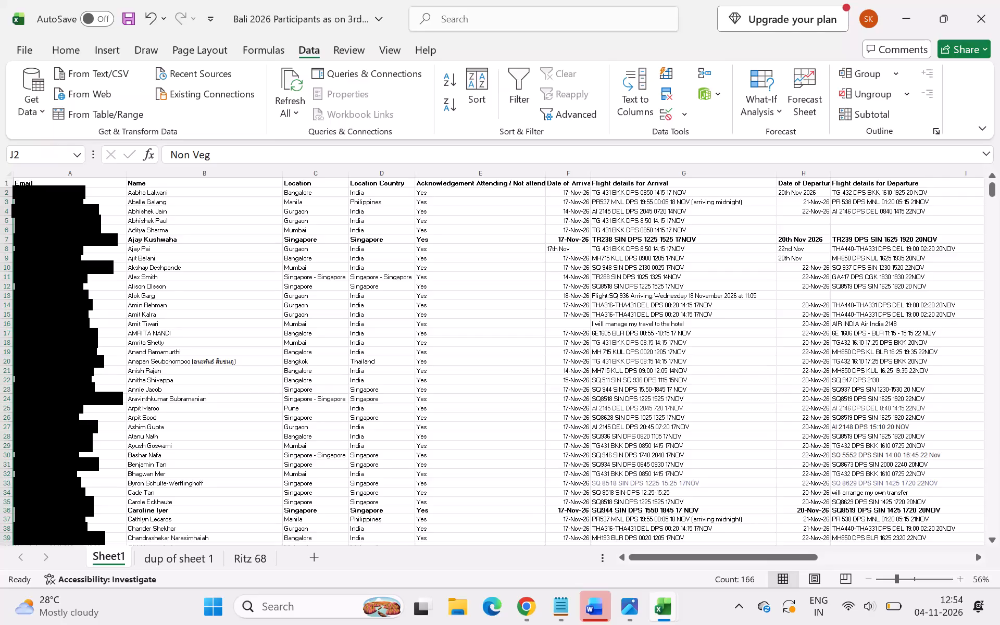
pyautogui.hscroll(-1, 380, 296)
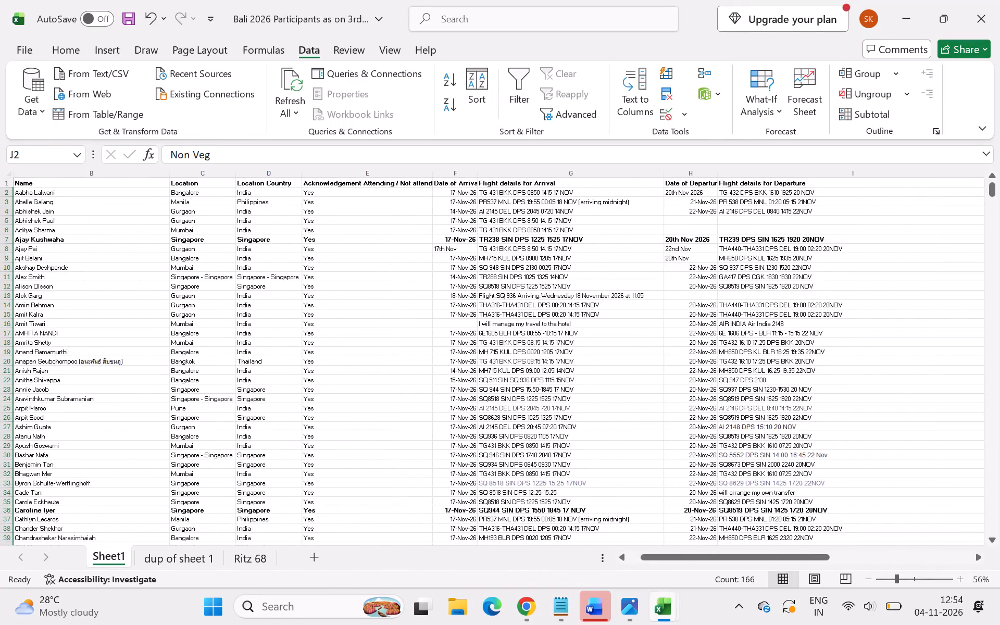
pyautogui.hscroll(-2, 380, 296)
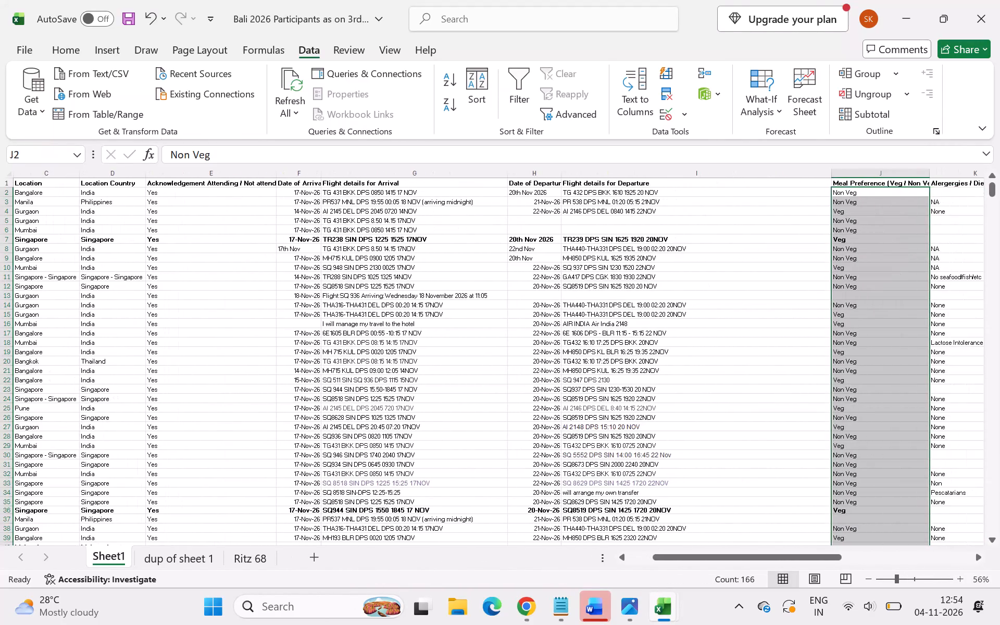
pyautogui.click(380, 296)
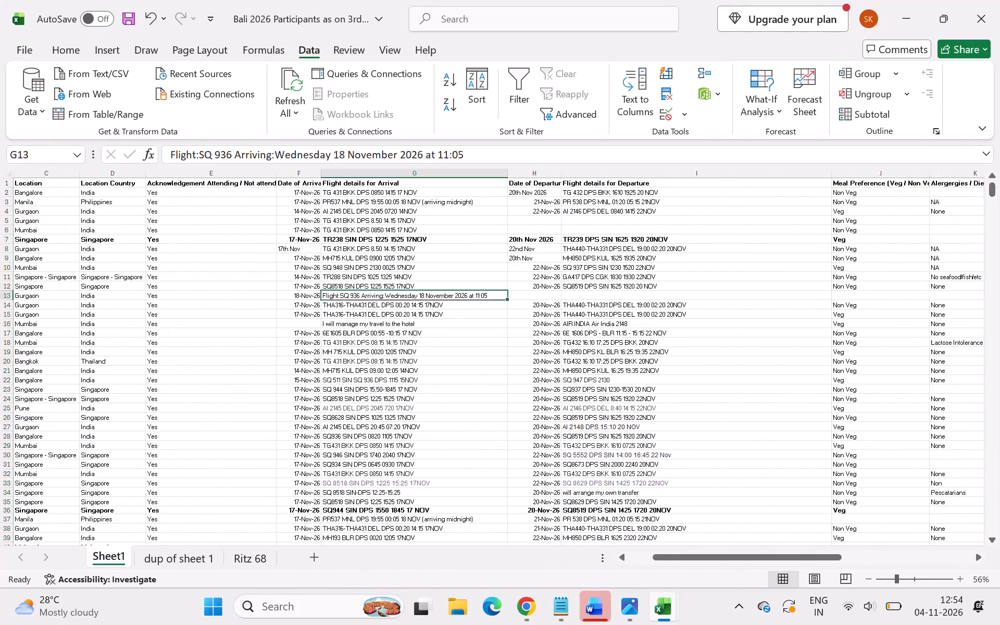
pyautogui.hscroll(-2, 380, 296)
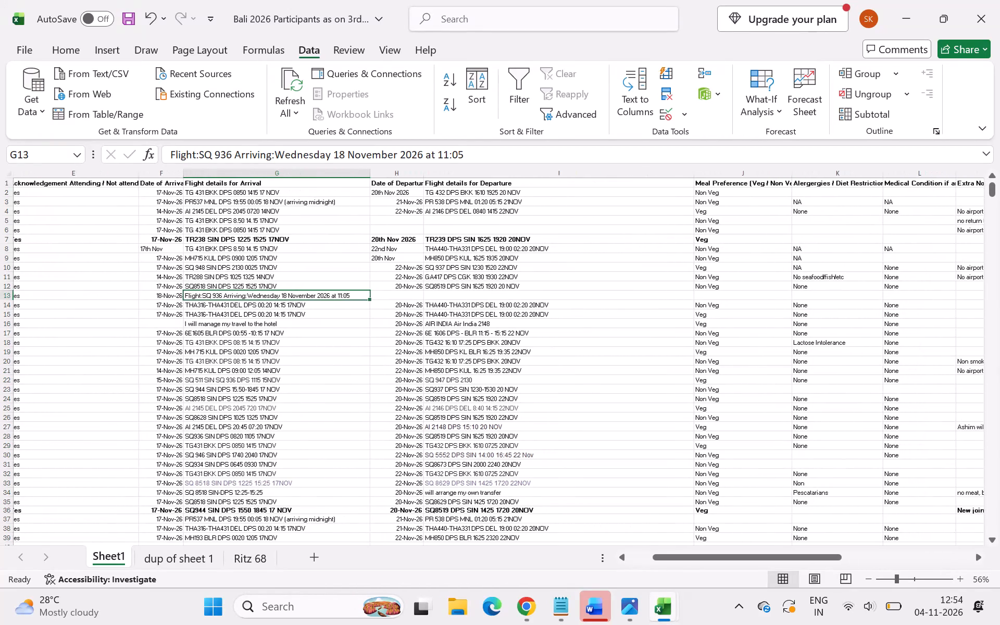
pyautogui.hscroll(-1, 380, 296)
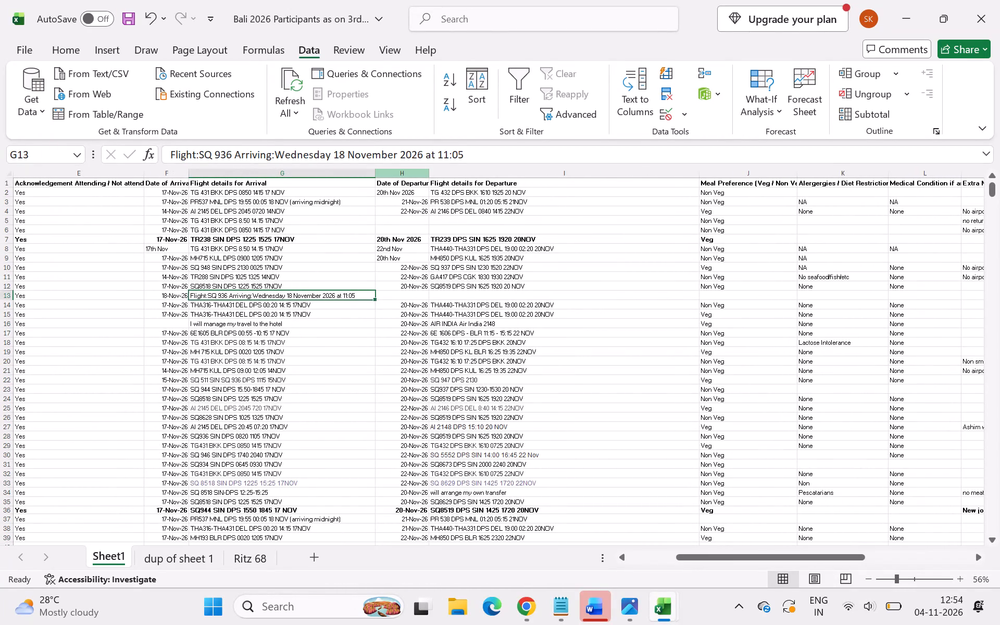
pyautogui.click(403, 176)
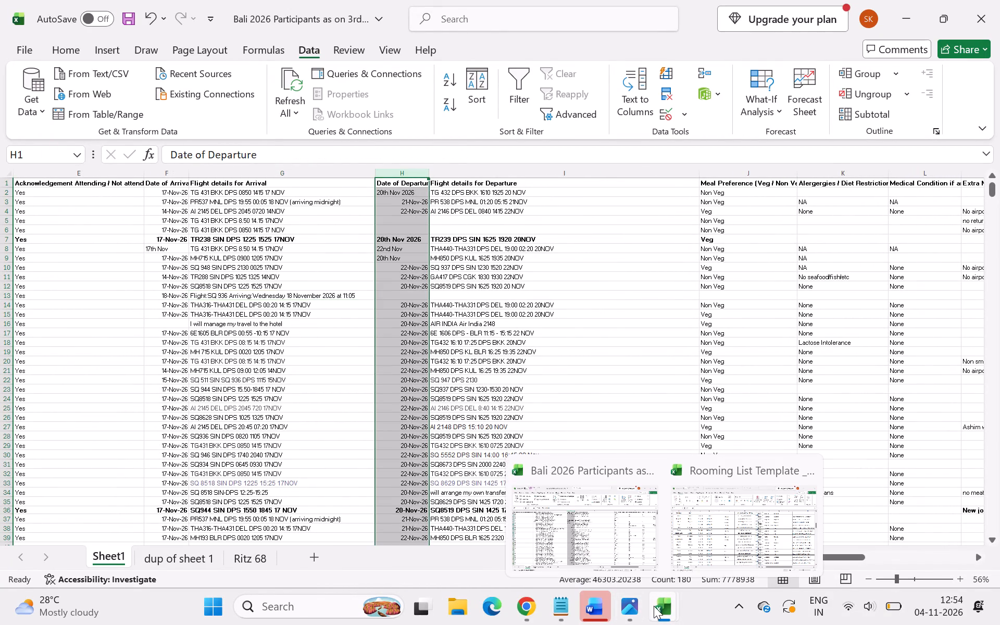
# Review the rooming list's column headings and first guest rows, from Guest 1 Prefix across to Departure Transportation Location.
pyautogui.click(697, 540)
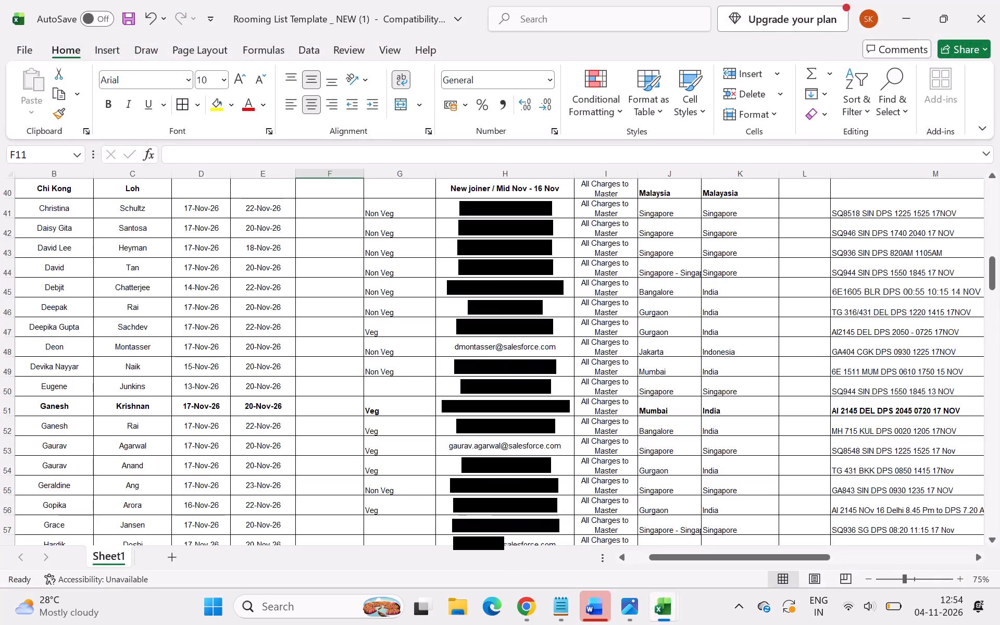
pyautogui.scroll(8, 714, 360)
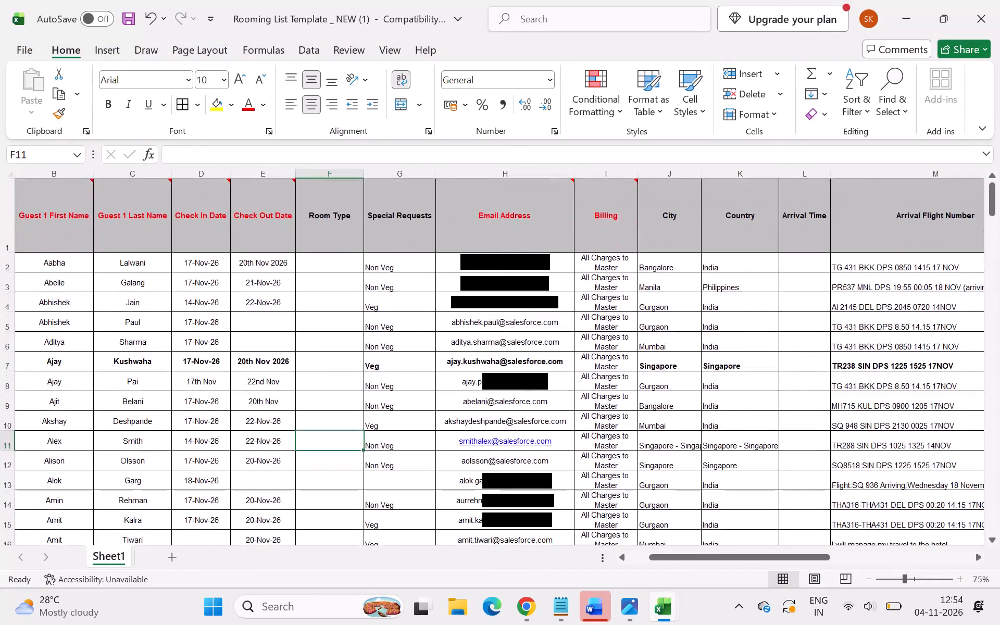
pyautogui.hscroll(-4, 711, 359)
pyautogui.hscroll(1, 711, 359)
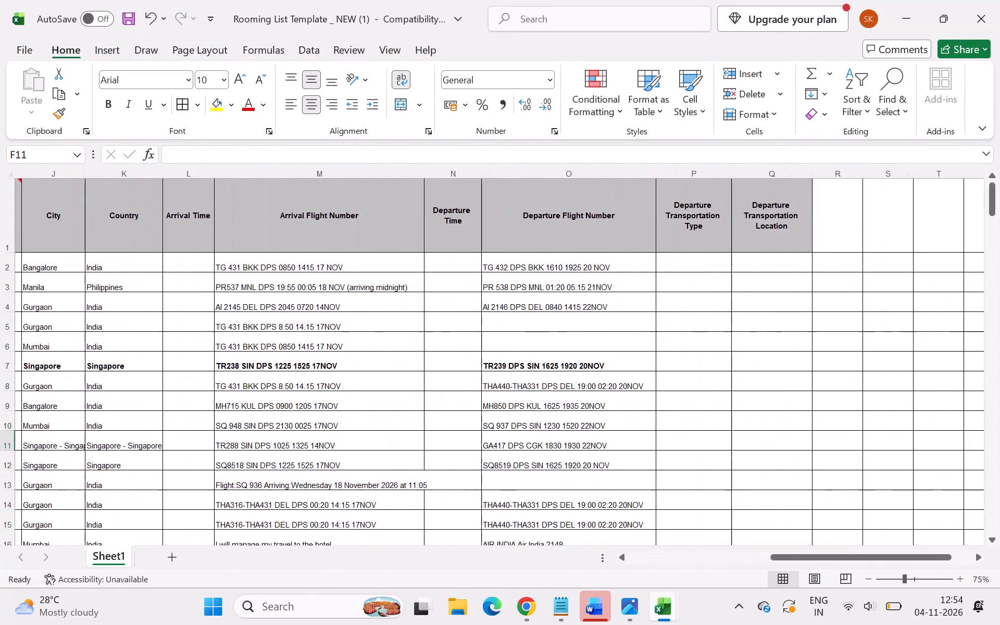
pyautogui.hscroll(3, 711, 359)
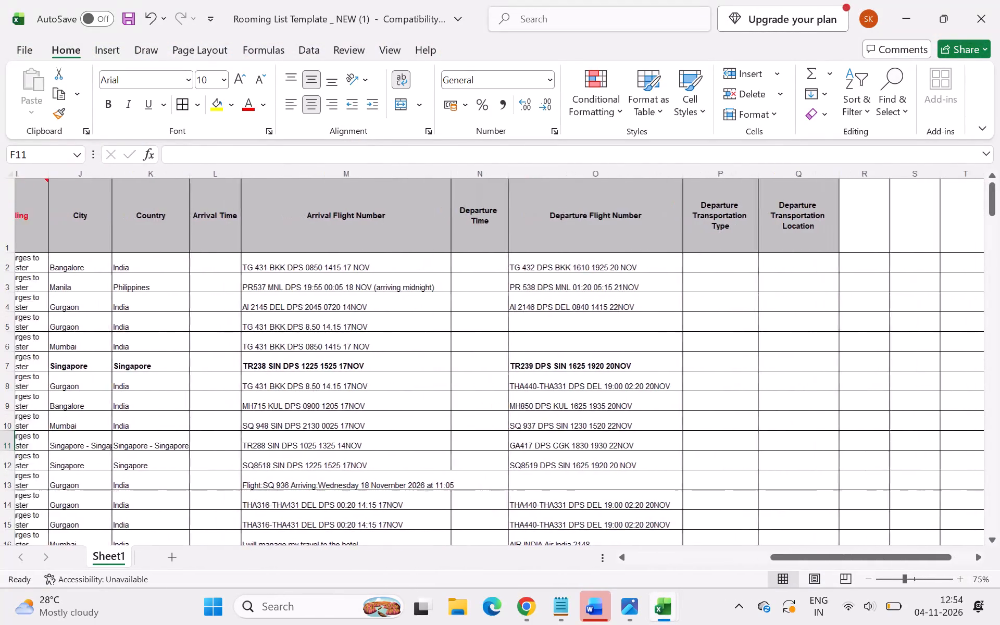
pyautogui.hscroll(6, 711, 359)
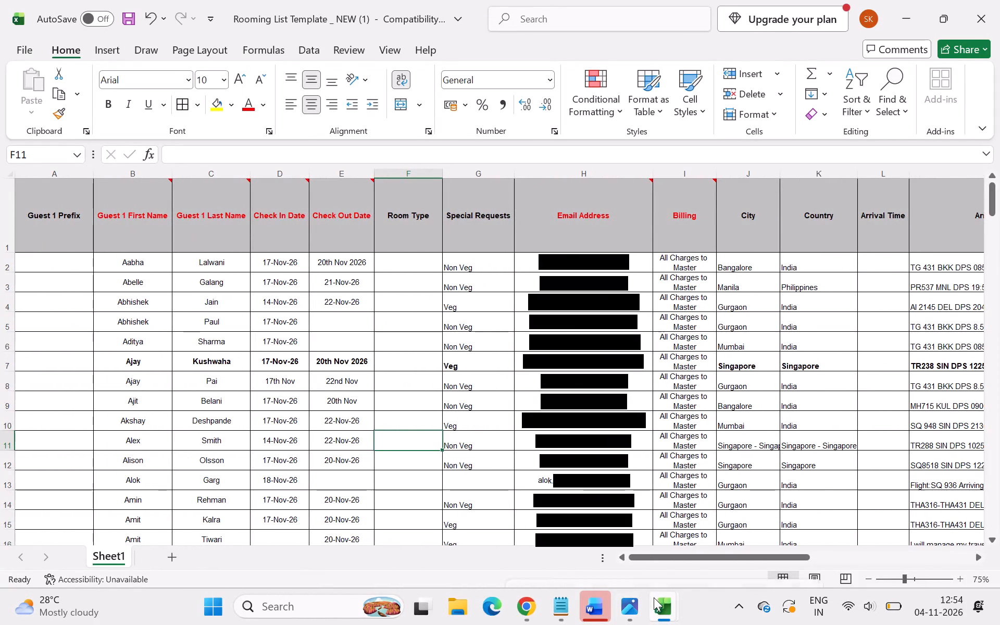
# Examine the participants workbook's allergy, medical condition and extra notes columns, and compare them with the rooming list's guest entries.
pyautogui.click(625, 531)
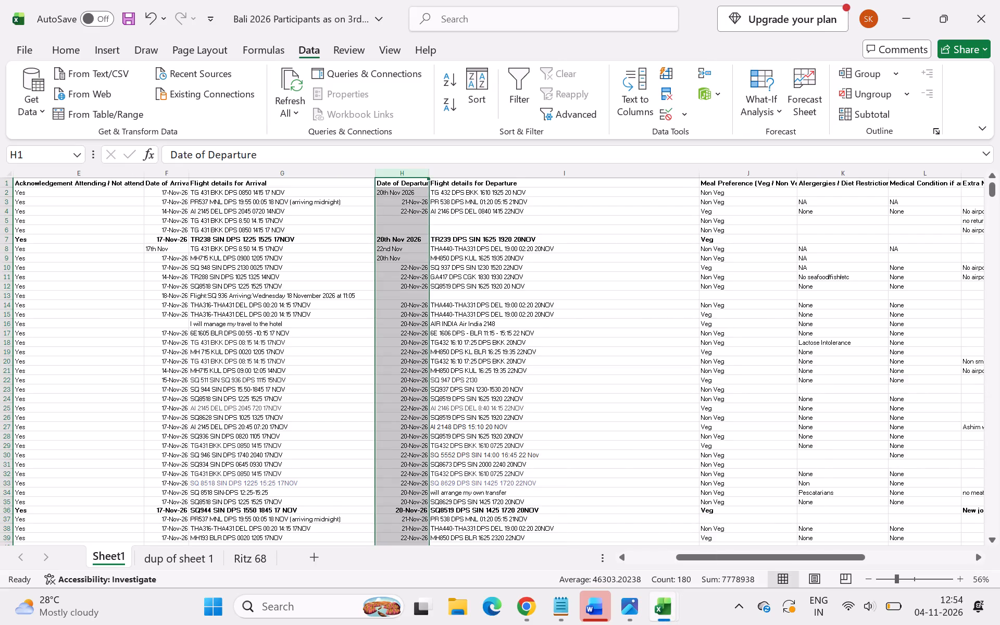
pyautogui.hscroll(-3, 470, 418)
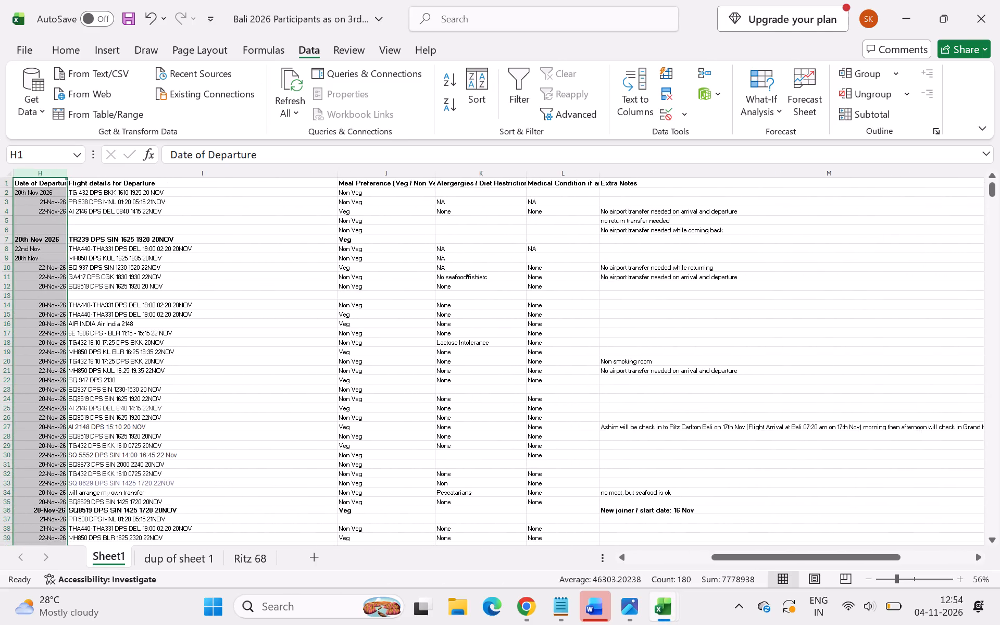
pyautogui.hscroll(-5, 470, 418)
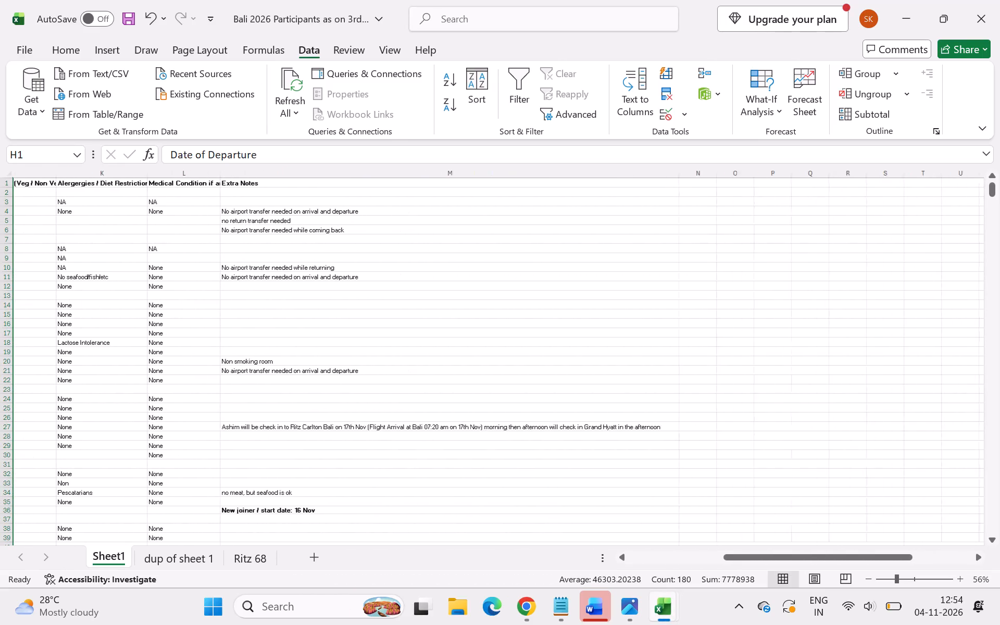
pyautogui.hscroll(6, 470, 418)
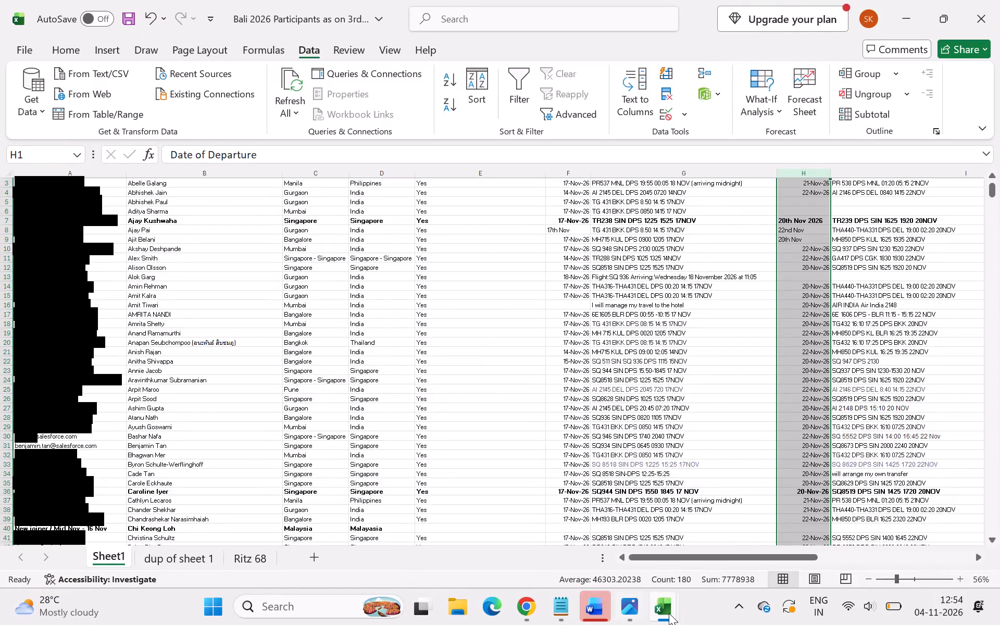
pyautogui.click(715, 528)
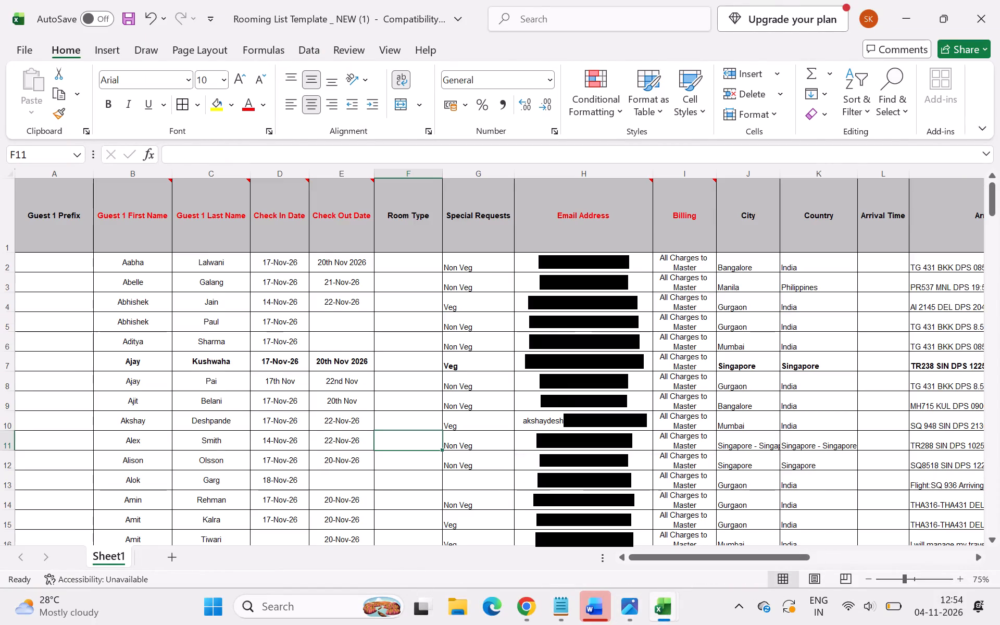
pyautogui.scroll(-1, 432, 446)
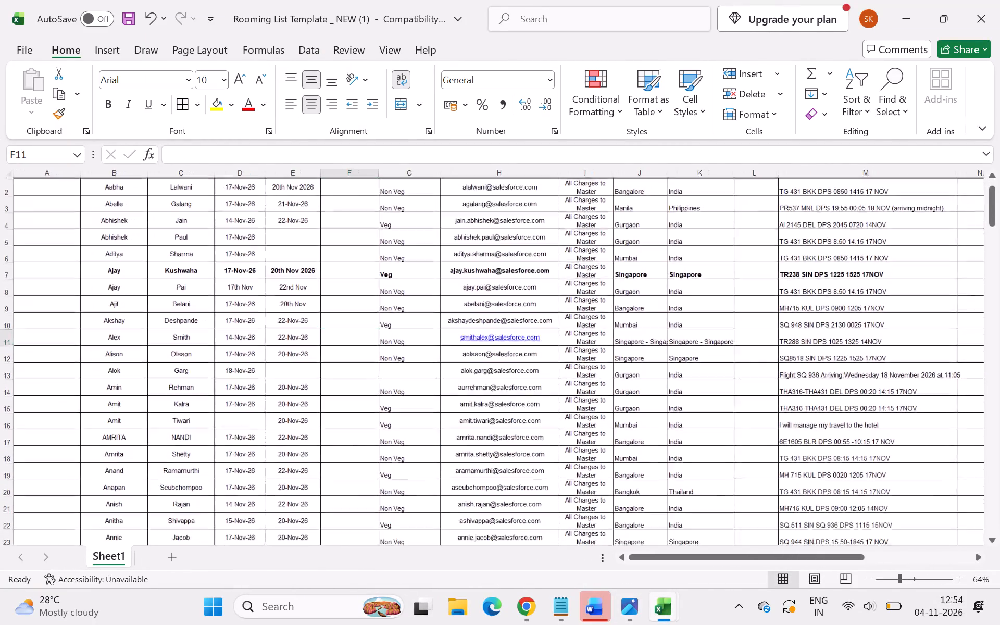
pyautogui.scroll(4, 432, 446)
pyautogui.scroll(-1, 432, 446)
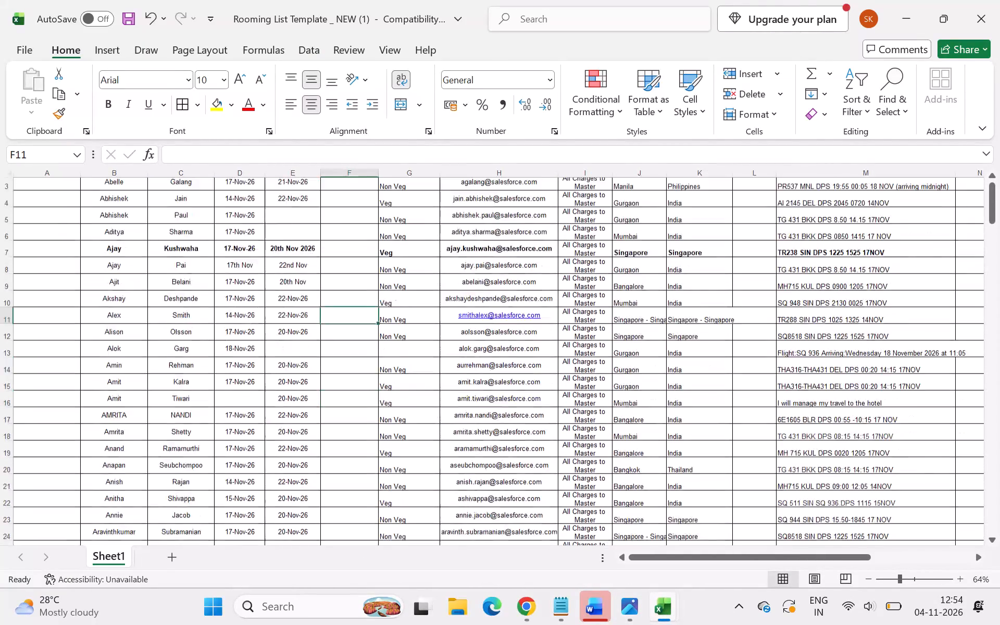
pyautogui.scroll(-2, 432, 446)
pyautogui.hscroll(-5, 432, 446)
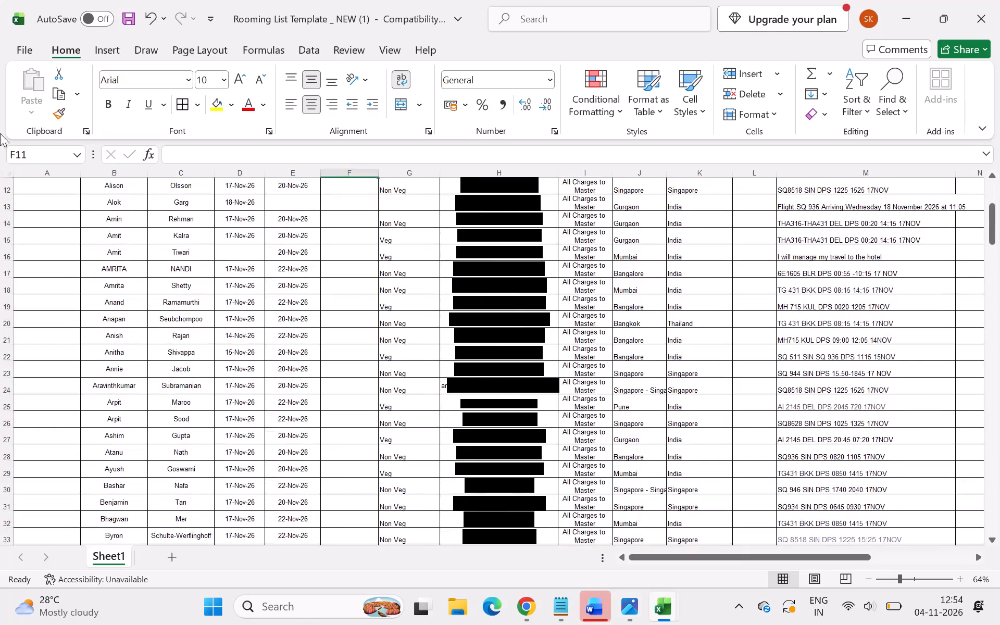
# Save a copy of the rooming list in Downloads as "Hyatt rooming List Template as on 4th nov", keeping the Excel 97-2003 format.
pyautogui.click(24, 41)
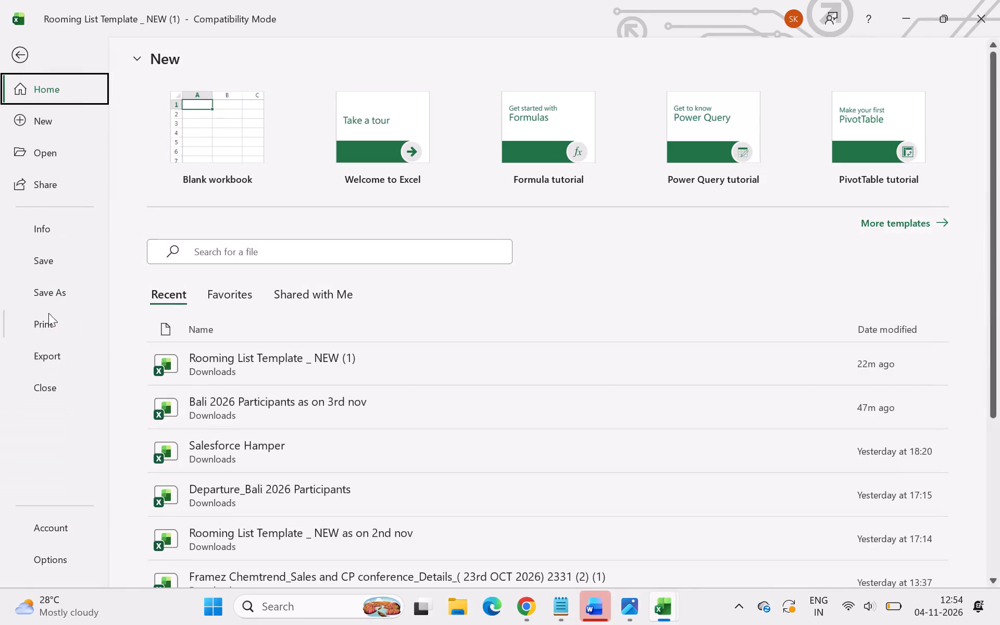
pyautogui.click(48, 306)
pyautogui.click(503, 172)
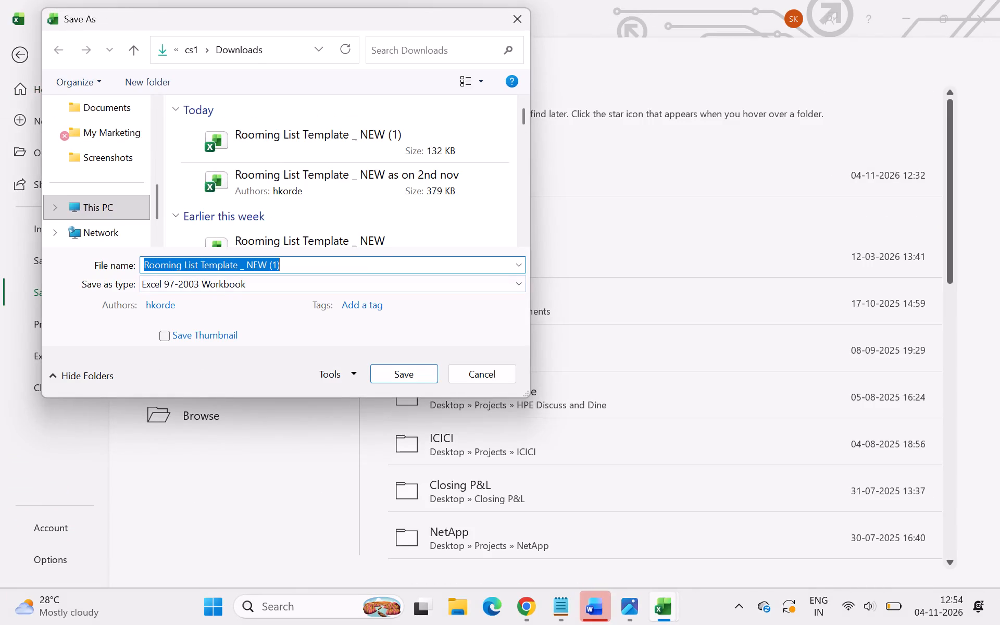
pyautogui.click(146, 262)
pyautogui.press('BackSpace')
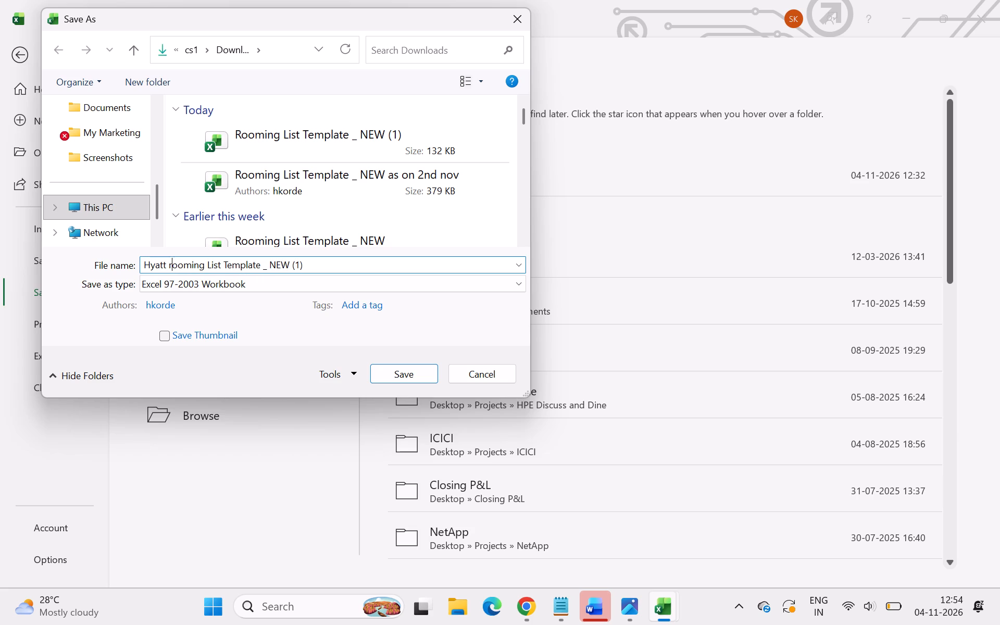
pyautogui.moveTo(322, 262); pyautogui.dragTo(255, 267)
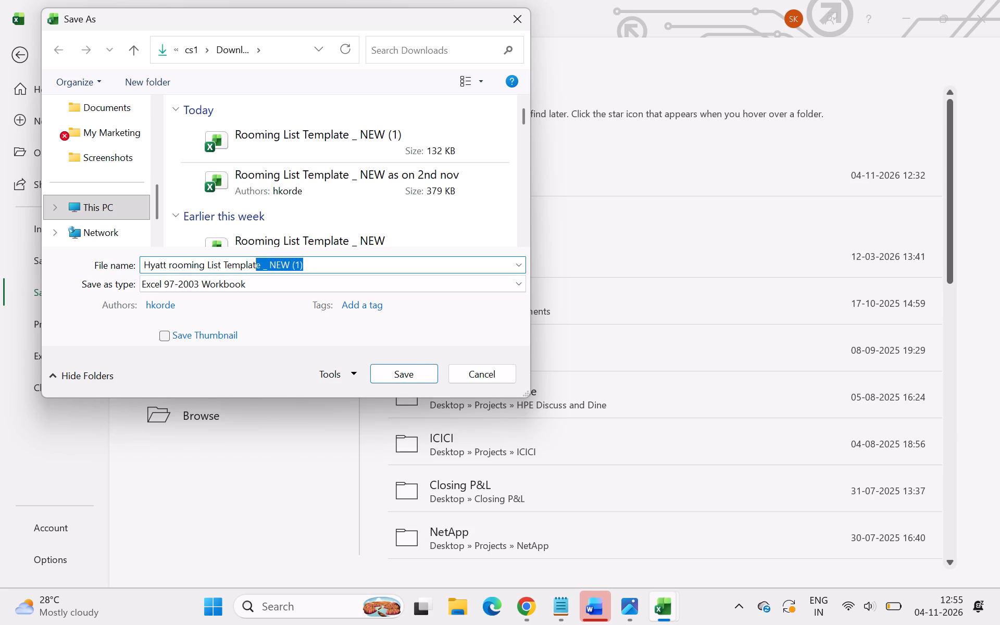
pyautogui.moveTo(255, 267); pyautogui.dragTo(261, 267)
pyautogui.press('BackSpace')
pyautogui.press('space')
pyautogui.write('as on')
pyautogui.press('space')
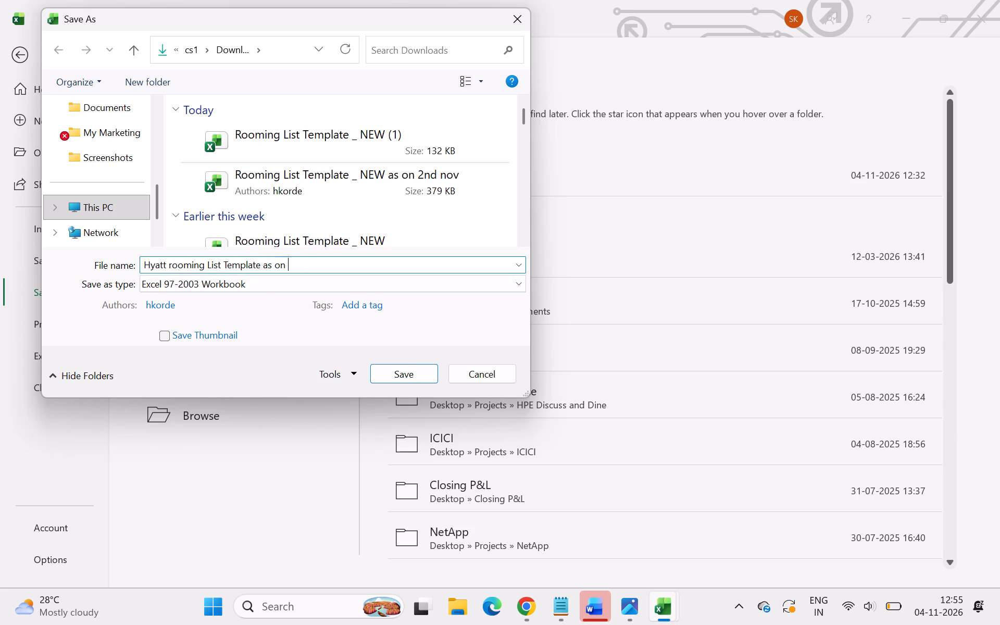
pyautogui.write('4th')
pyautogui.press('space')
pyautogui.write('nov')
pyautogui.click(398, 380)
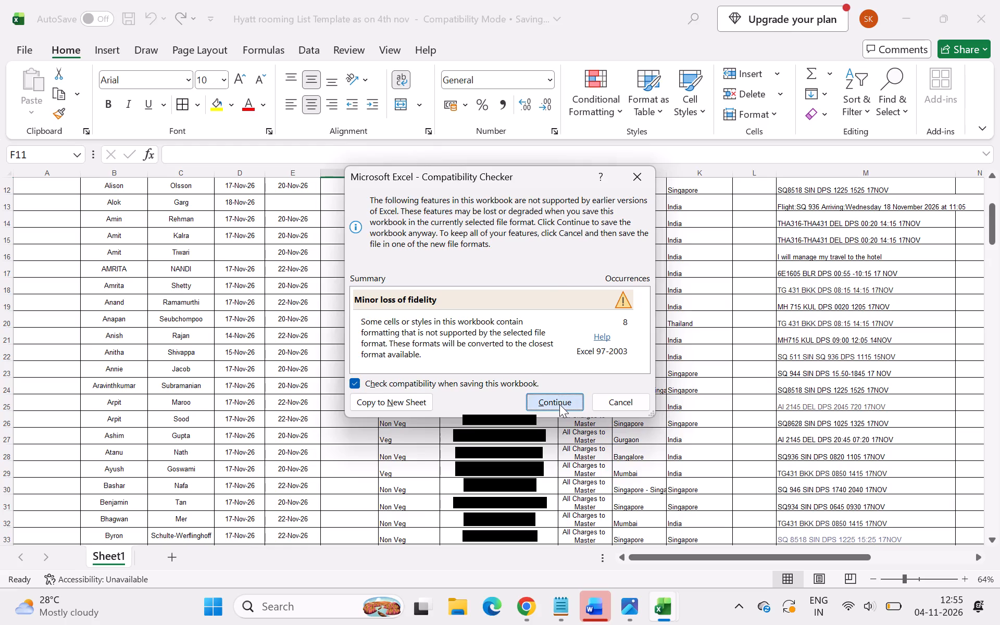
pyautogui.click(559, 404)
# Look through the saved rooming list down to the last guest entries, checking the filled rows and borders.
pyautogui.scroll(-4, 285, 421)
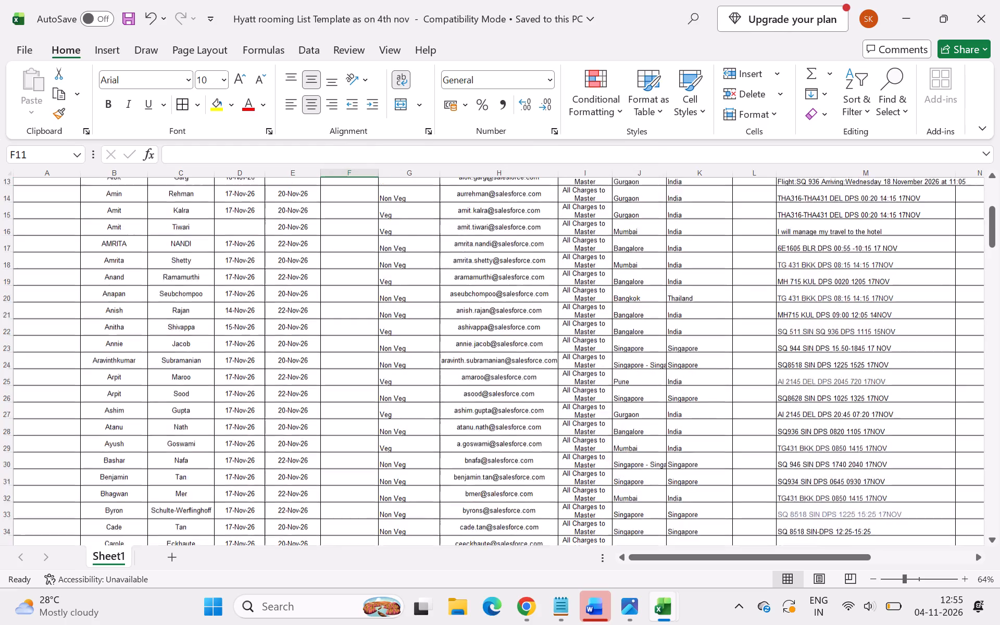
pyautogui.scroll(-16, 285, 421)
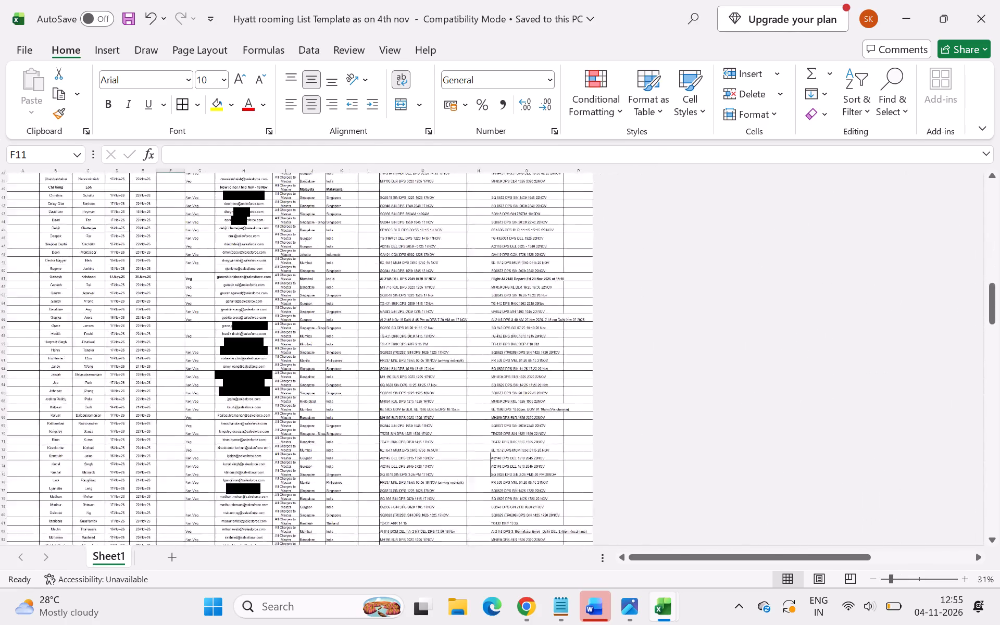
pyautogui.scroll(-20, 287, 418)
pyautogui.scroll(-14, 290, 416)
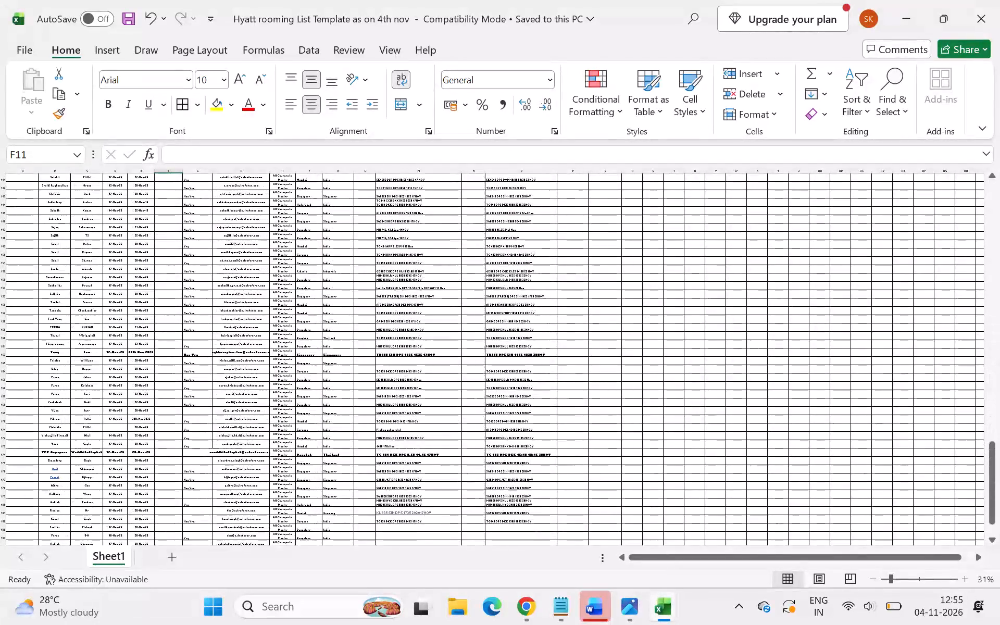
# Check the rooming list from the last filled guest rows back up to the column headings, and return to the Bali 2026 participants workbook.
pyautogui.scroll(-7, 293, 414)
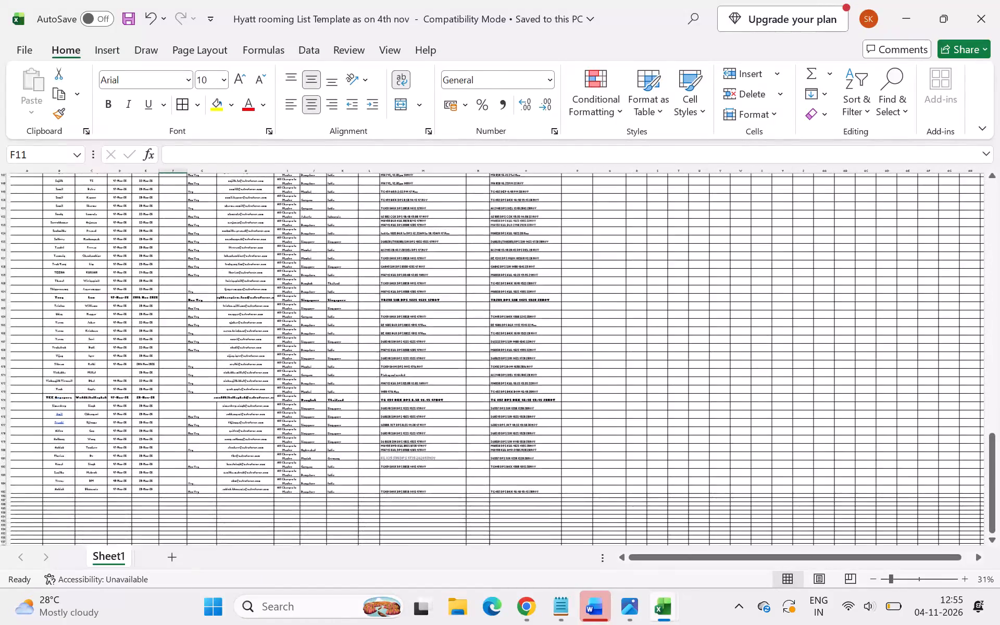
pyautogui.hscroll(2, 297, 408)
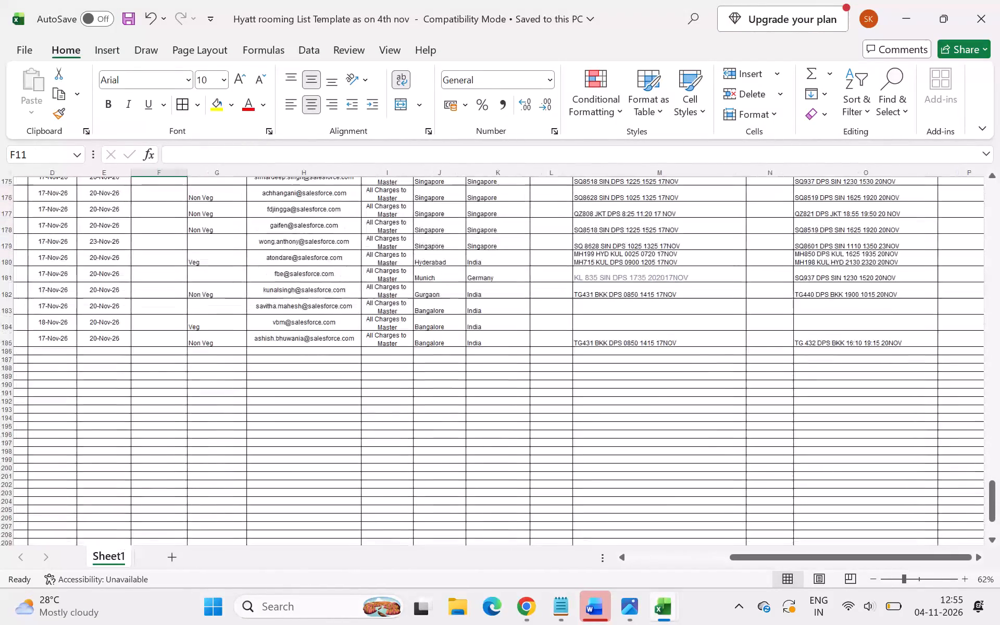
pyautogui.hscroll(2, 297, 408)
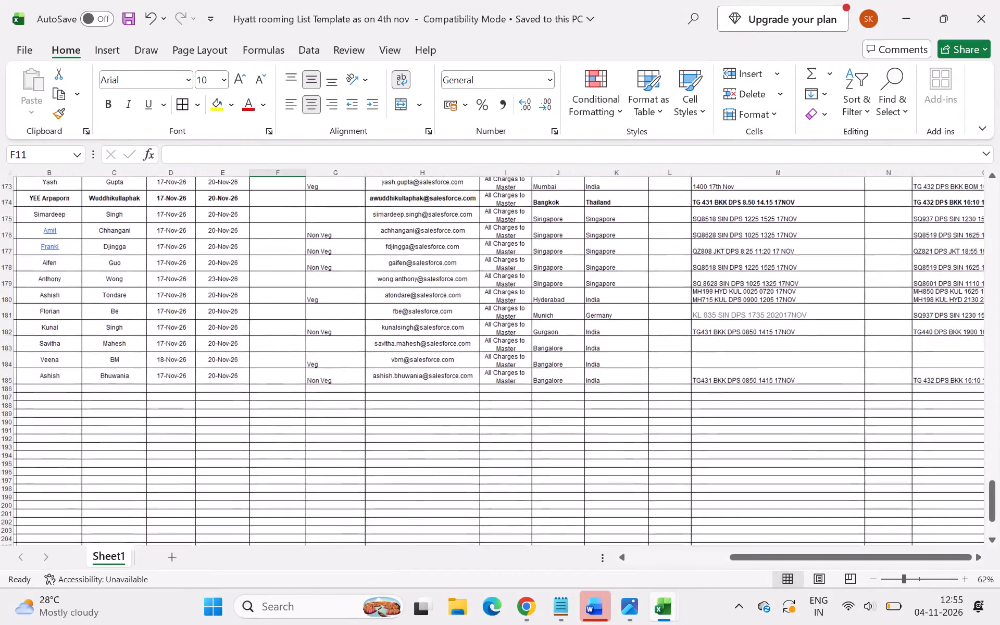
pyautogui.hscroll(3, 297, 408)
pyautogui.scroll(13, 297, 408)
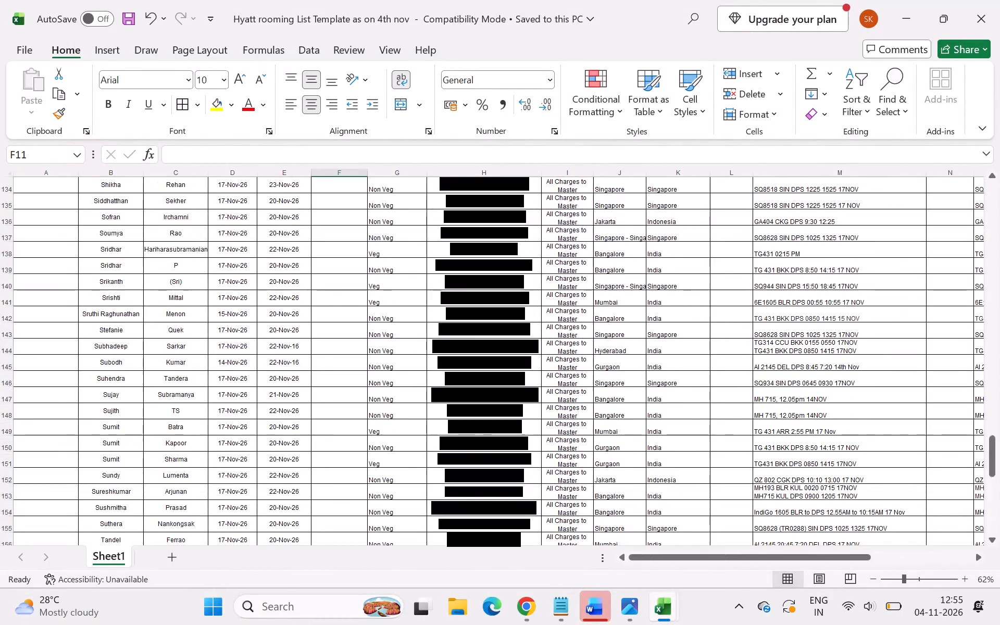
pyautogui.scroll(13, 302, 404)
pyautogui.scroll(15, 310, 401)
pyautogui.scroll(7, 310, 401)
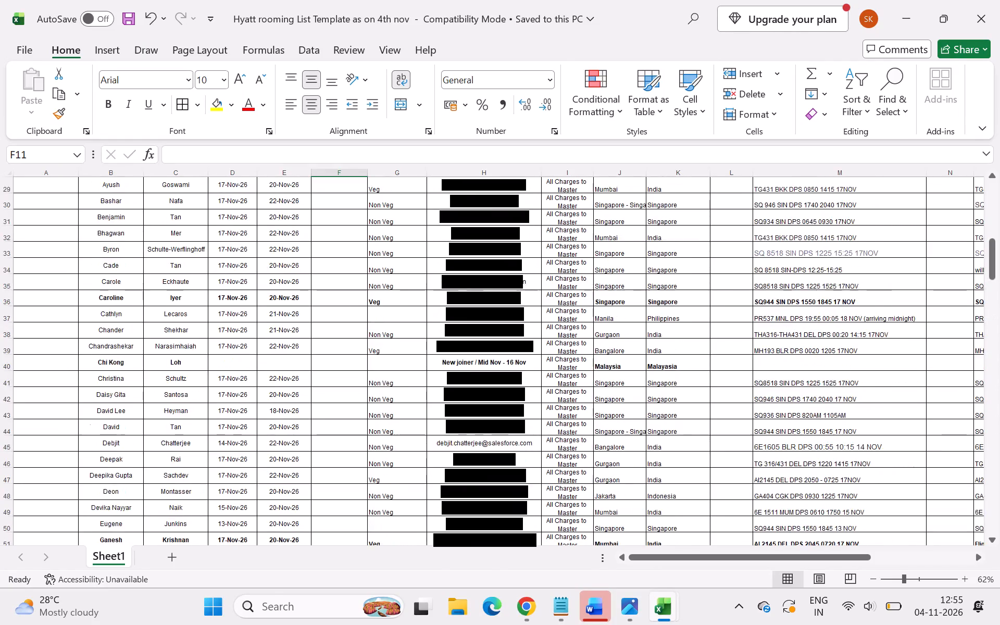
pyautogui.scroll(14, 310, 401)
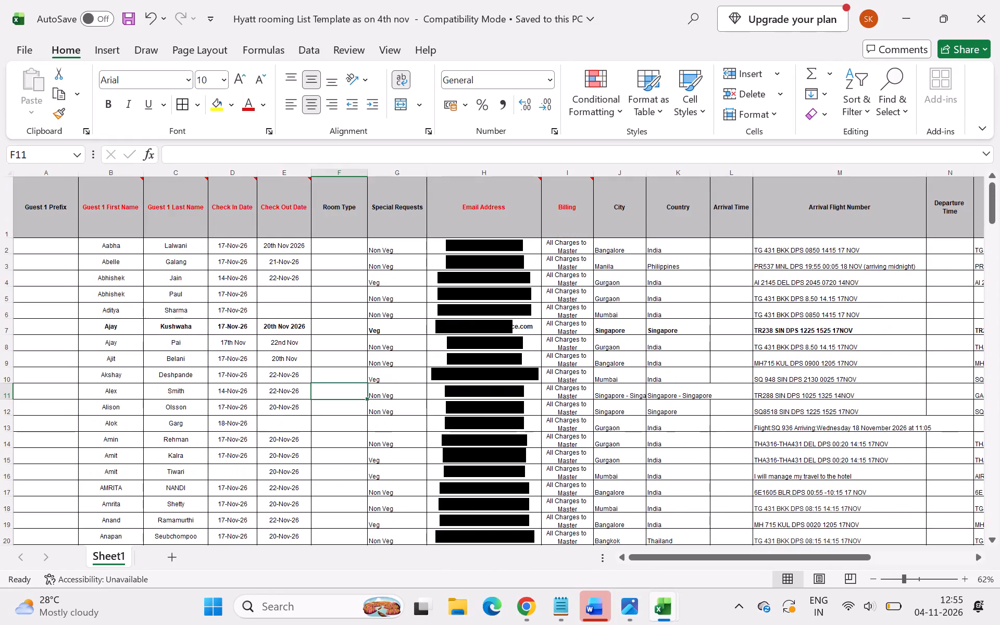
pyautogui.click(906, 15)
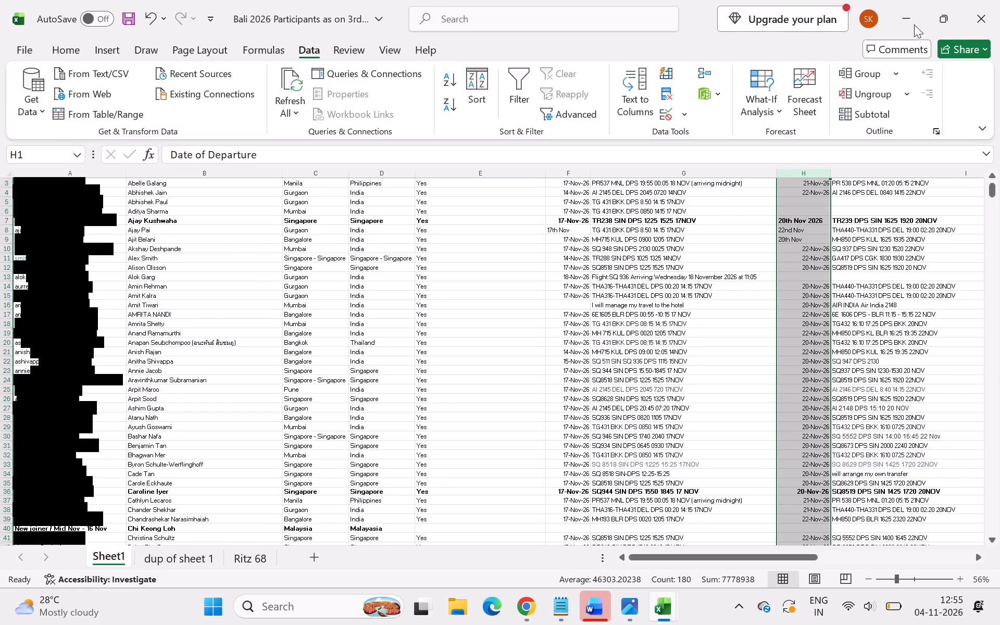